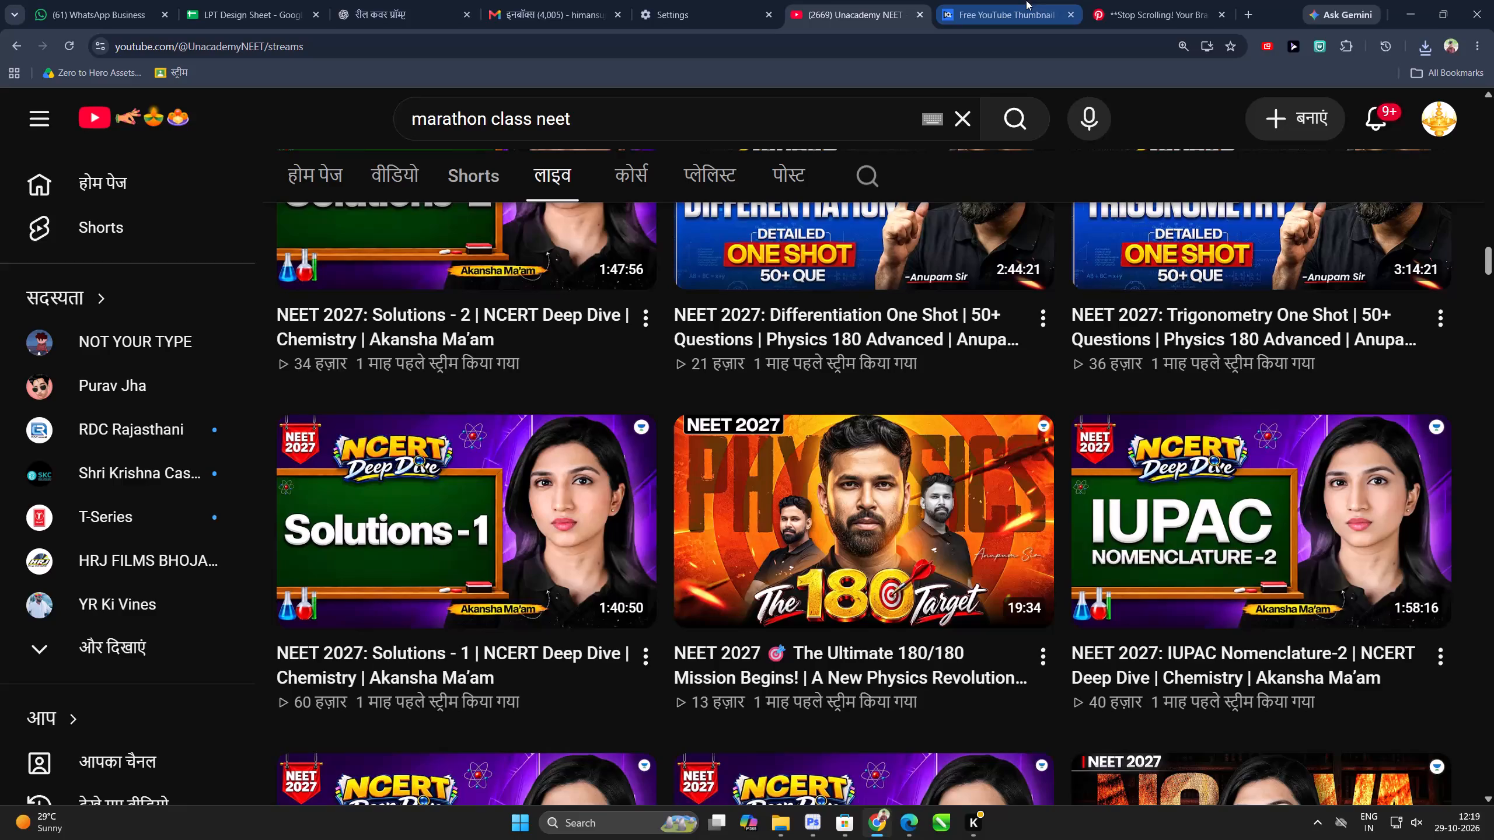
Switch to the LPT Design Sheet spreadsheet and check the latest task entries at the end of the CLAT PG - Thumbnails sheet.
{"action": "left_click", "coordinate": [270, 0]}
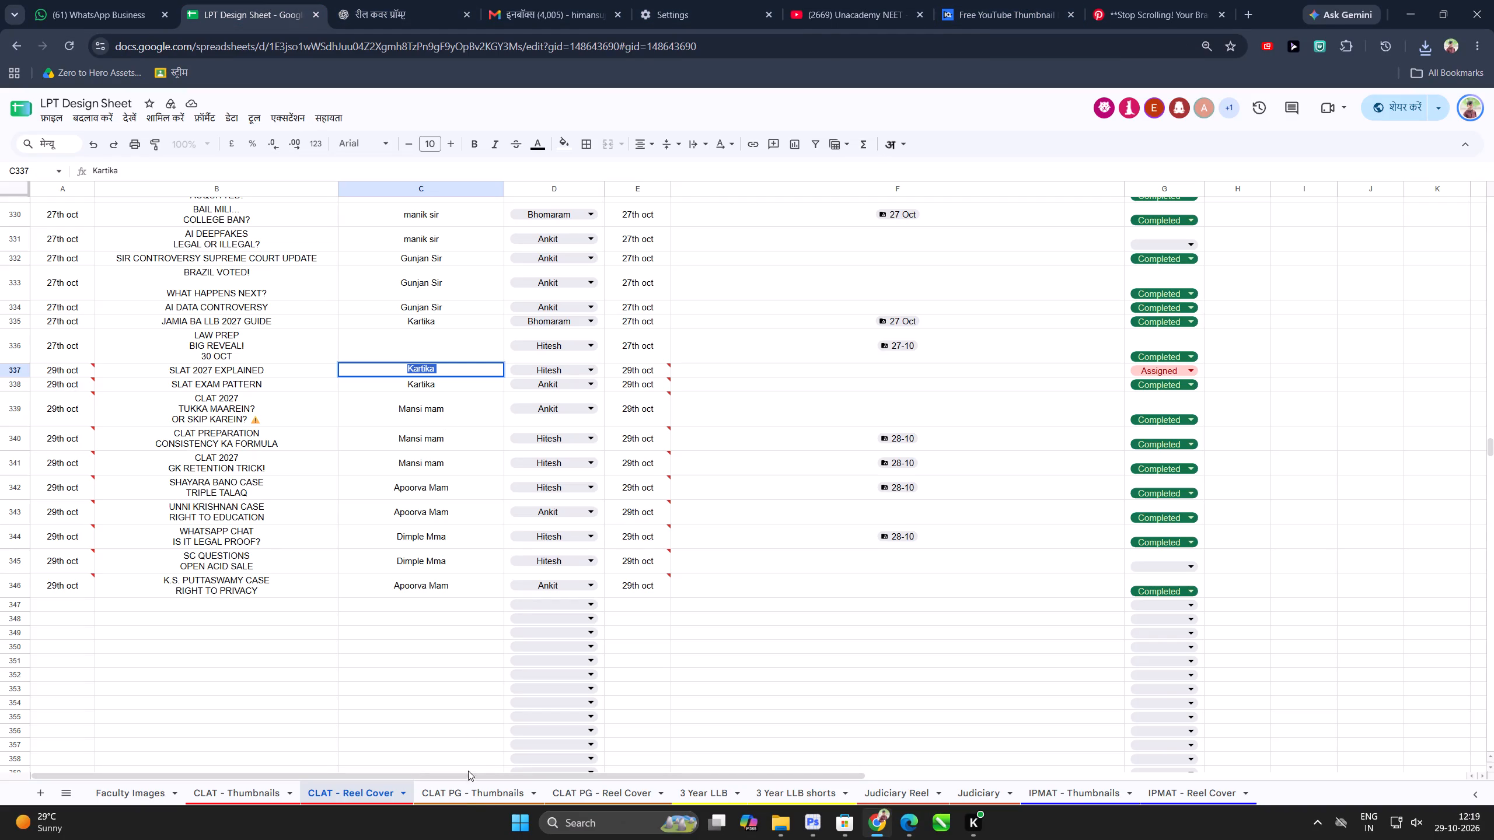
{"action": "left_click", "coordinate": [468, 794]}
{"action": "scroll", "coordinate": [522, 523], "scroll_direction": "down", "scroll_amount": 20}
{"action": "scroll", "coordinate": [522, 523], "scroll_direction": "down", "scroll_amount": 3}
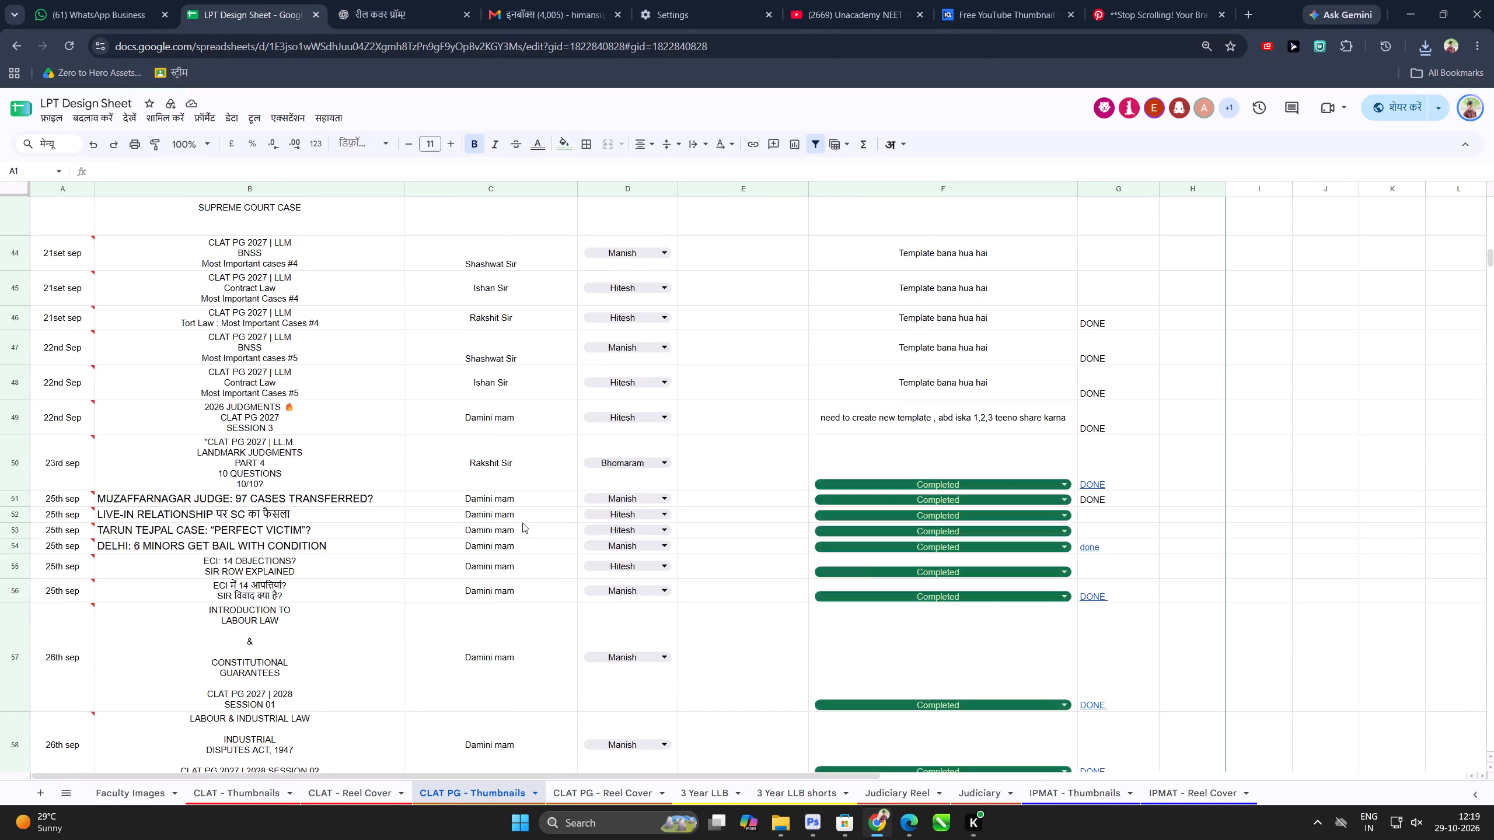
{"action": "scroll", "coordinate": [522, 523], "scroll_direction": "down", "scroll_amount": 20}
{"action": "scroll", "coordinate": [522, 523], "scroll_direction": "down", "scroll_amount": 17}
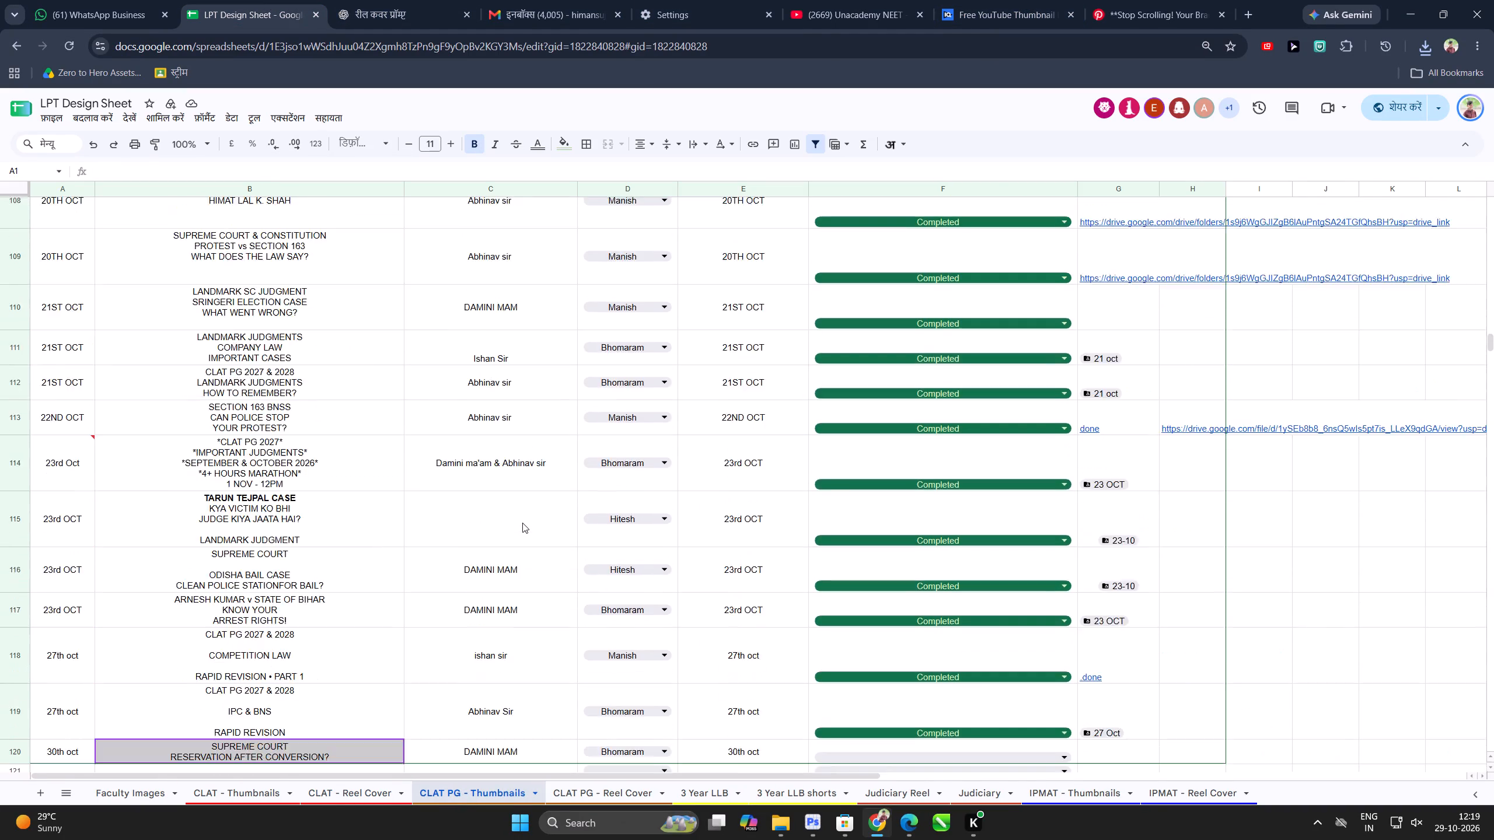
{"action": "scroll", "coordinate": [522, 523], "scroll_direction": "down", "scroll_amount": 6}
{"action": "scroll", "coordinate": [522, 523], "scroll_direction": "up", "scroll_amount": 2}
Open the CLAT PG - Reel Cover sheet to check its design task entries.
{"action": "left_click", "coordinate": [596, 800]}
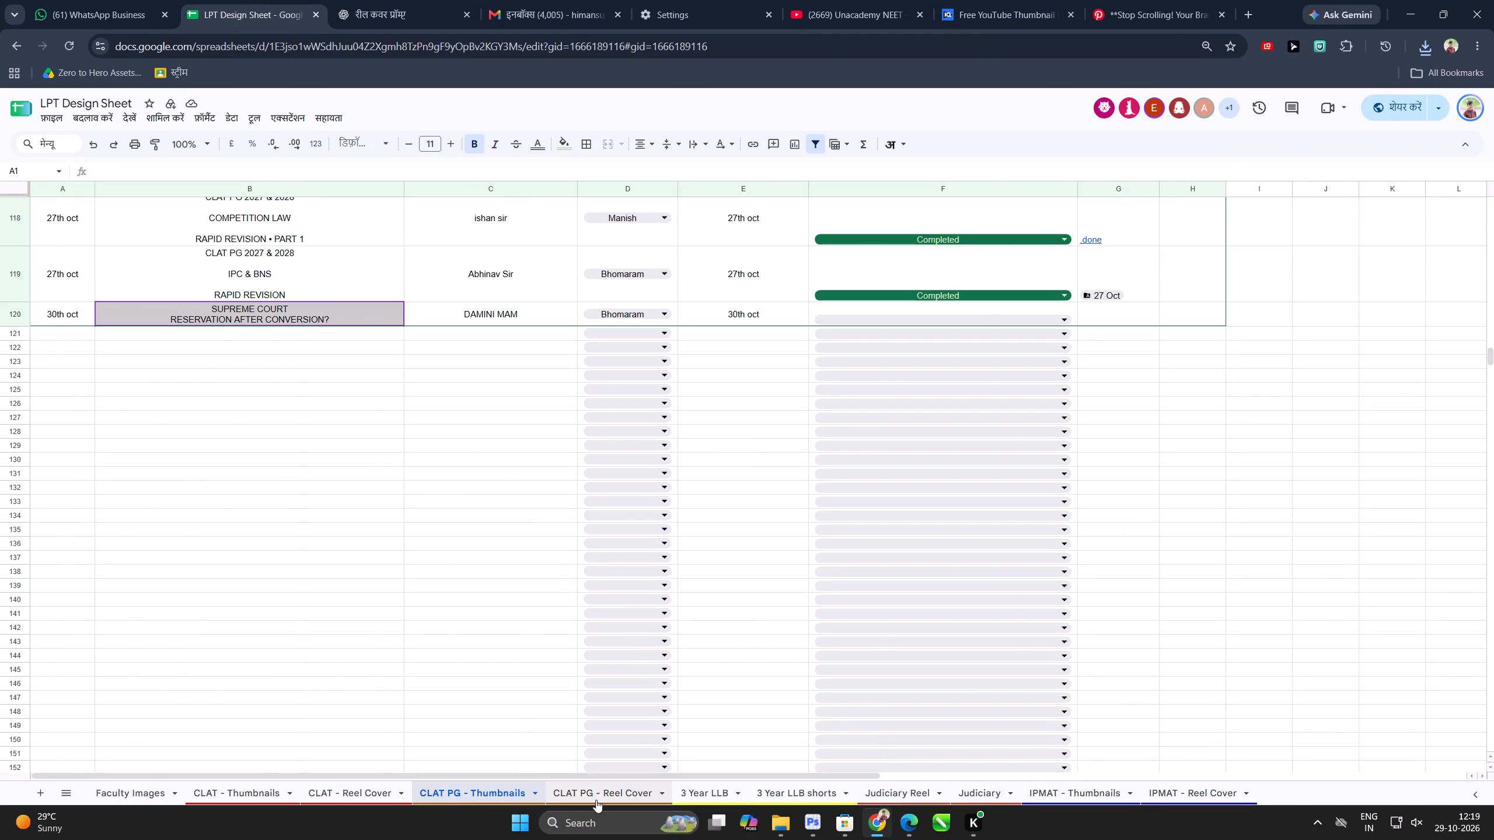
Copy the topic text "TIGER SHROFF CASE WHY MCOCA?" from row 61 of the CLAT PG - Reel Cover sheet.
{"action": "scroll", "coordinate": [581, 619], "scroll_direction": "down", "scroll_amount": 7}
{"action": "scroll", "coordinate": [576, 608], "scroll_direction": "up", "scroll_amount": 5}
{"action": "scroll", "coordinate": [547, 562], "scroll_direction": "down", "scroll_amount": 14}
{"action": "scroll", "coordinate": [547, 562], "scroll_direction": "up", "scroll_amount": 5}
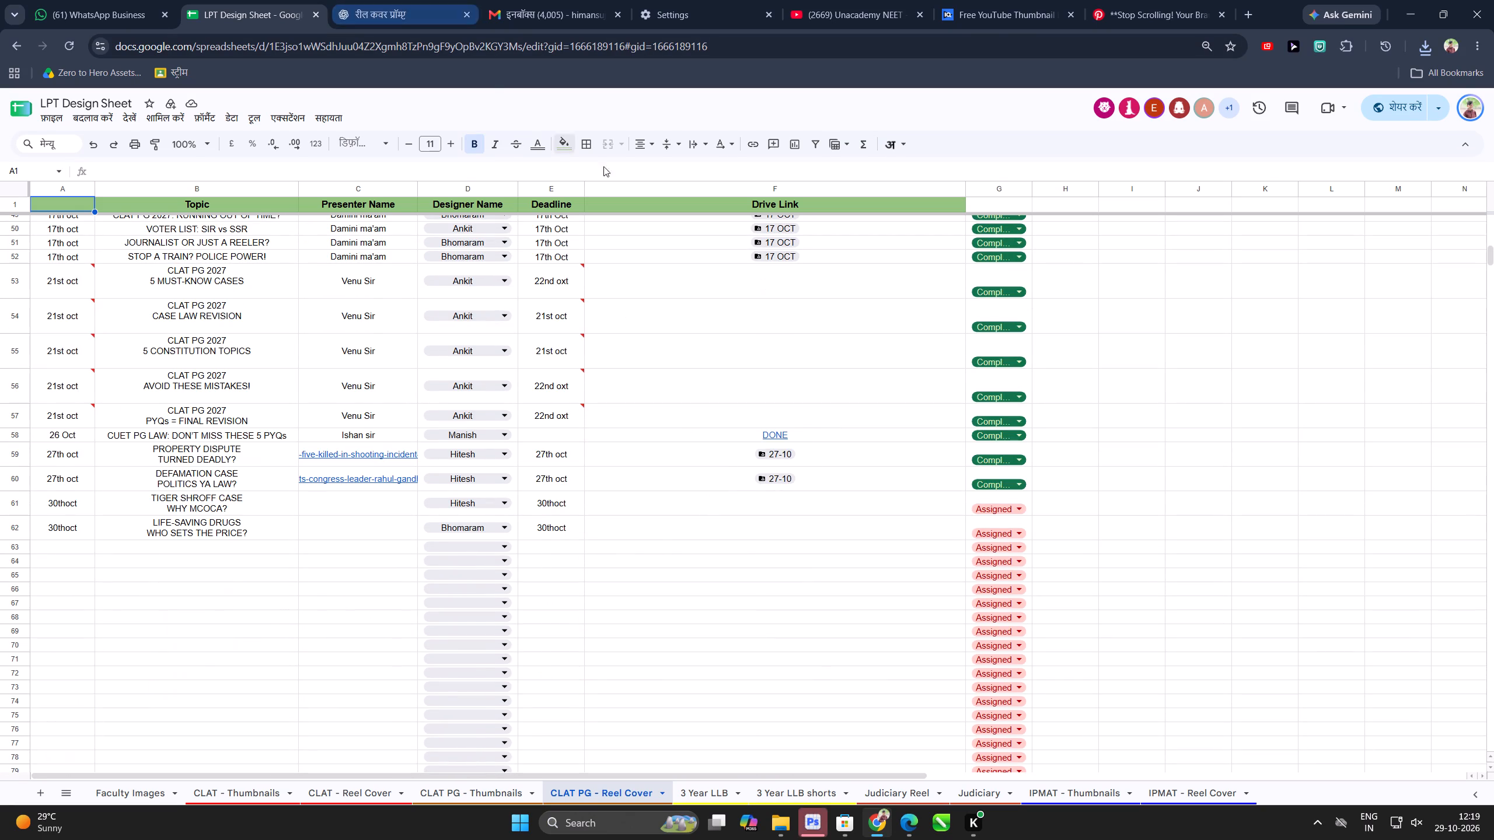
{"action": "double_click", "coordinate": [244, 502]}
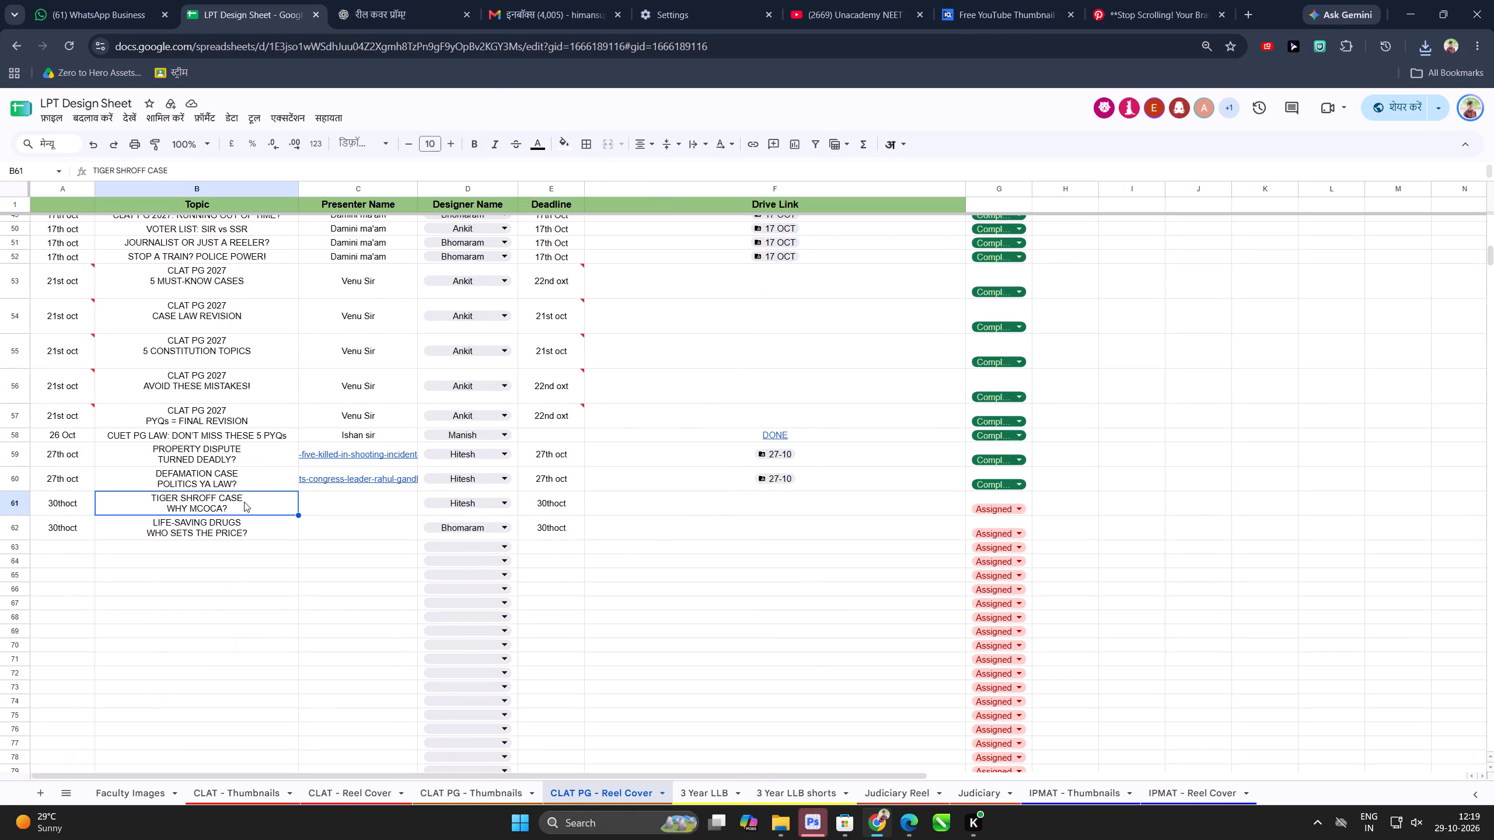
{"action": "key", "text": "ctrl+a"}
{"action": "key", "text": "ctrl+c"}
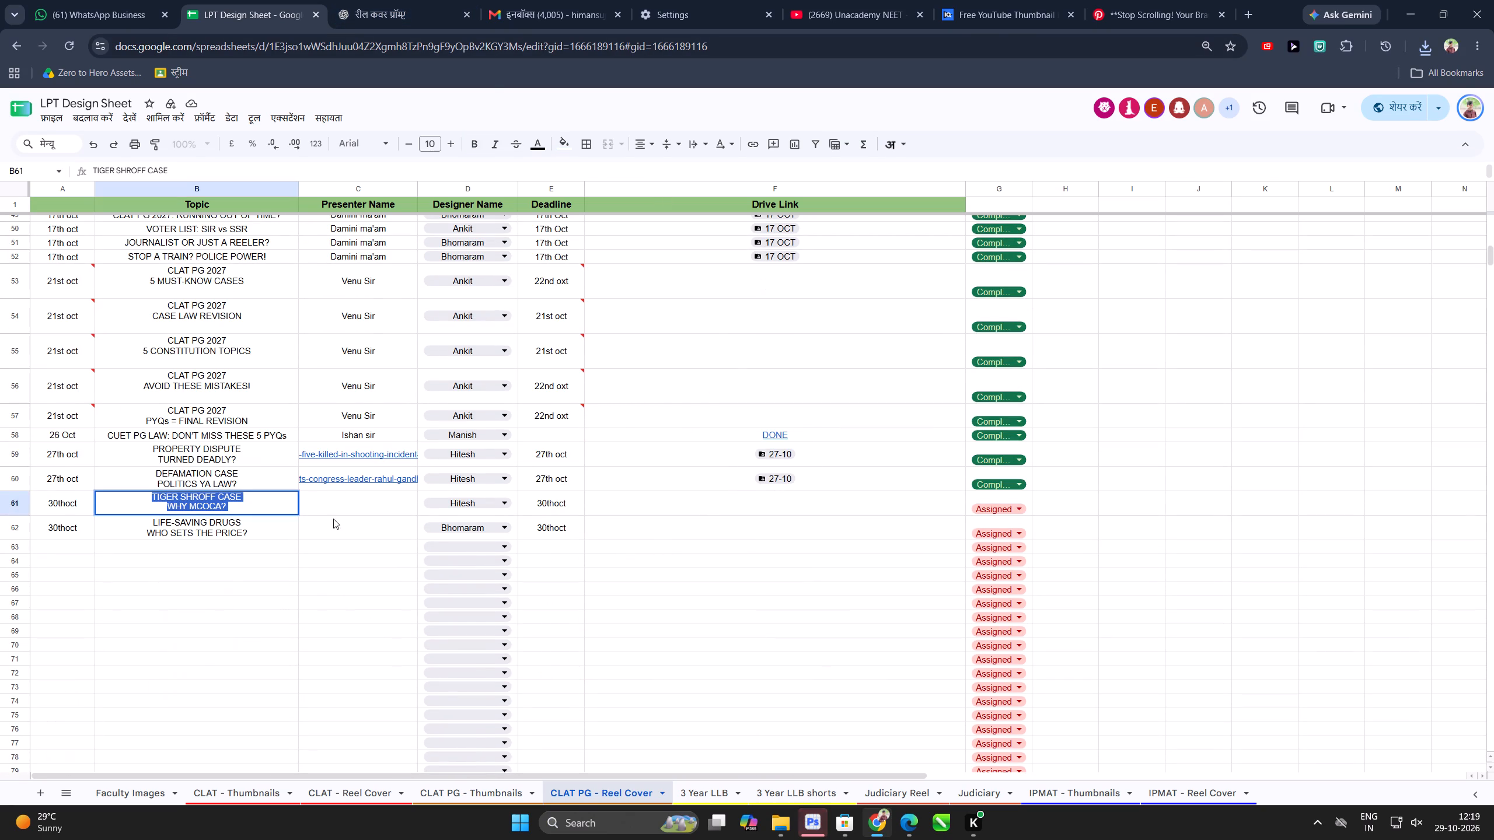
{"action": "left_click", "coordinate": [318, 560]}
Capture a screen snip of the full row 61 task entry, from its date through its Assigned status.
{"action": "key", "text": "shift+super+s"}
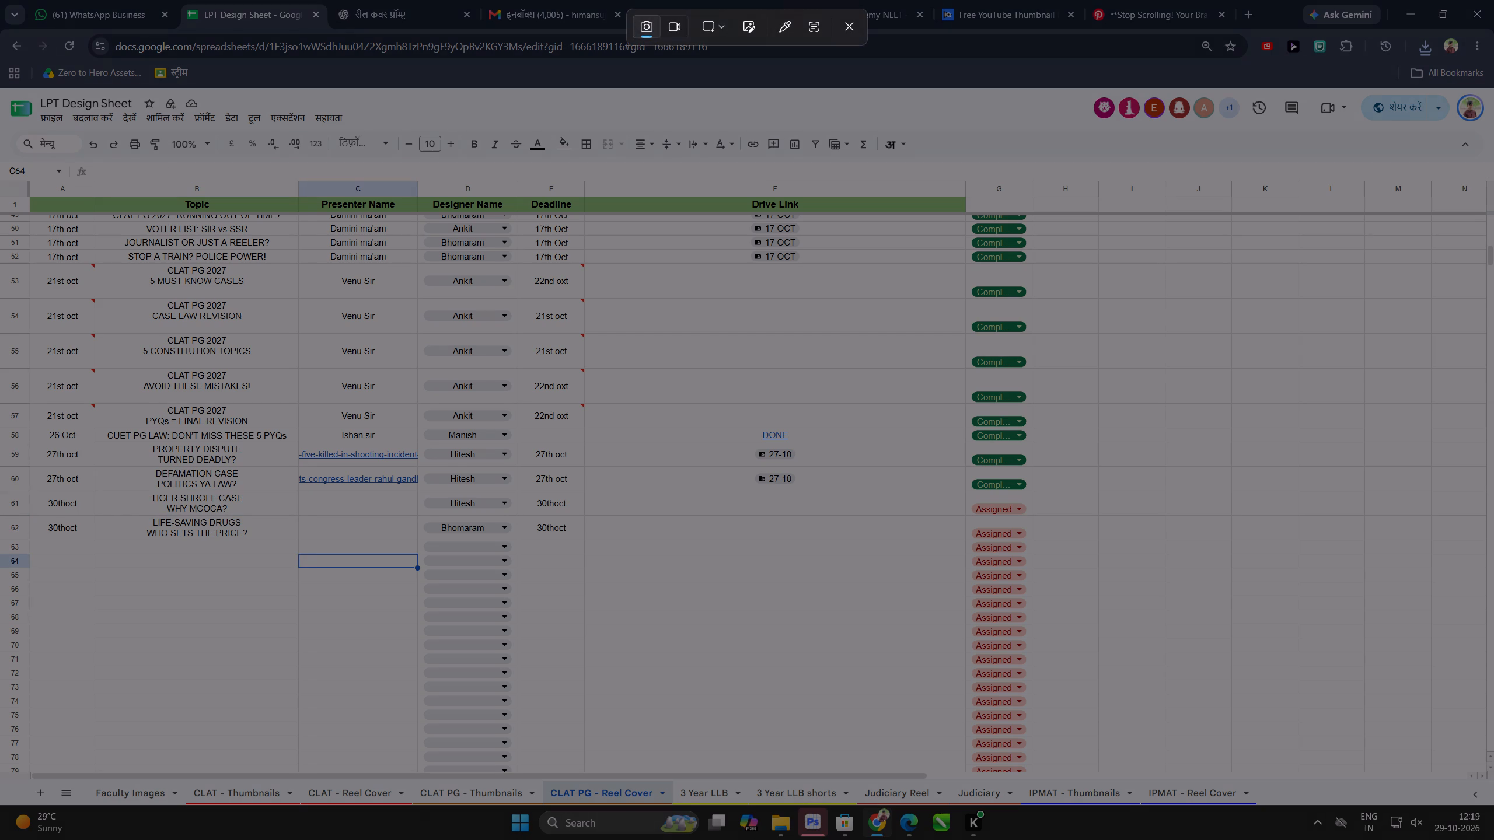
{"action": "left_click_drag", "start_coordinate": [24, 488], "coordinate": [1074, 514]}
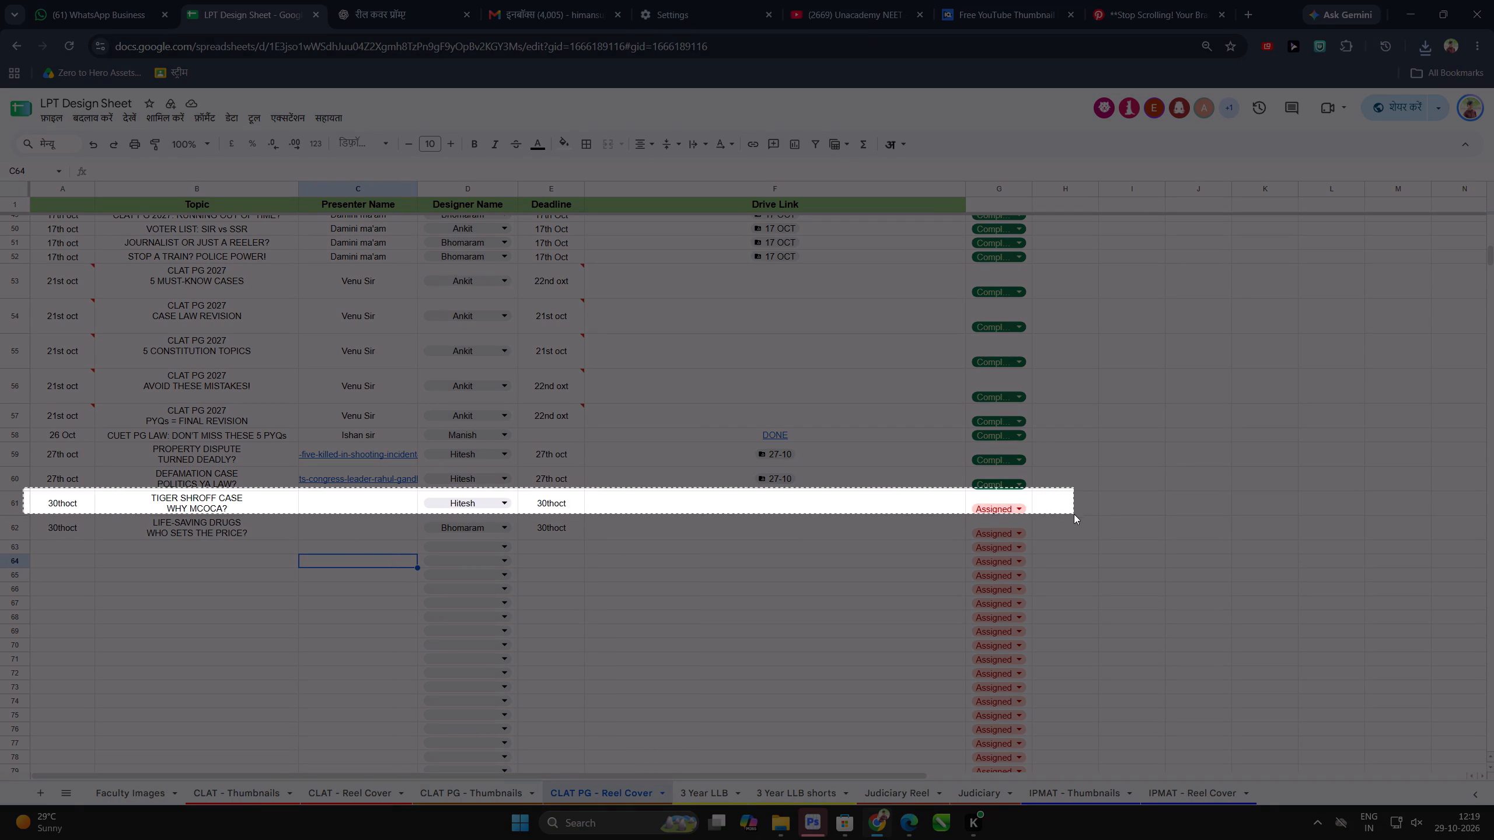
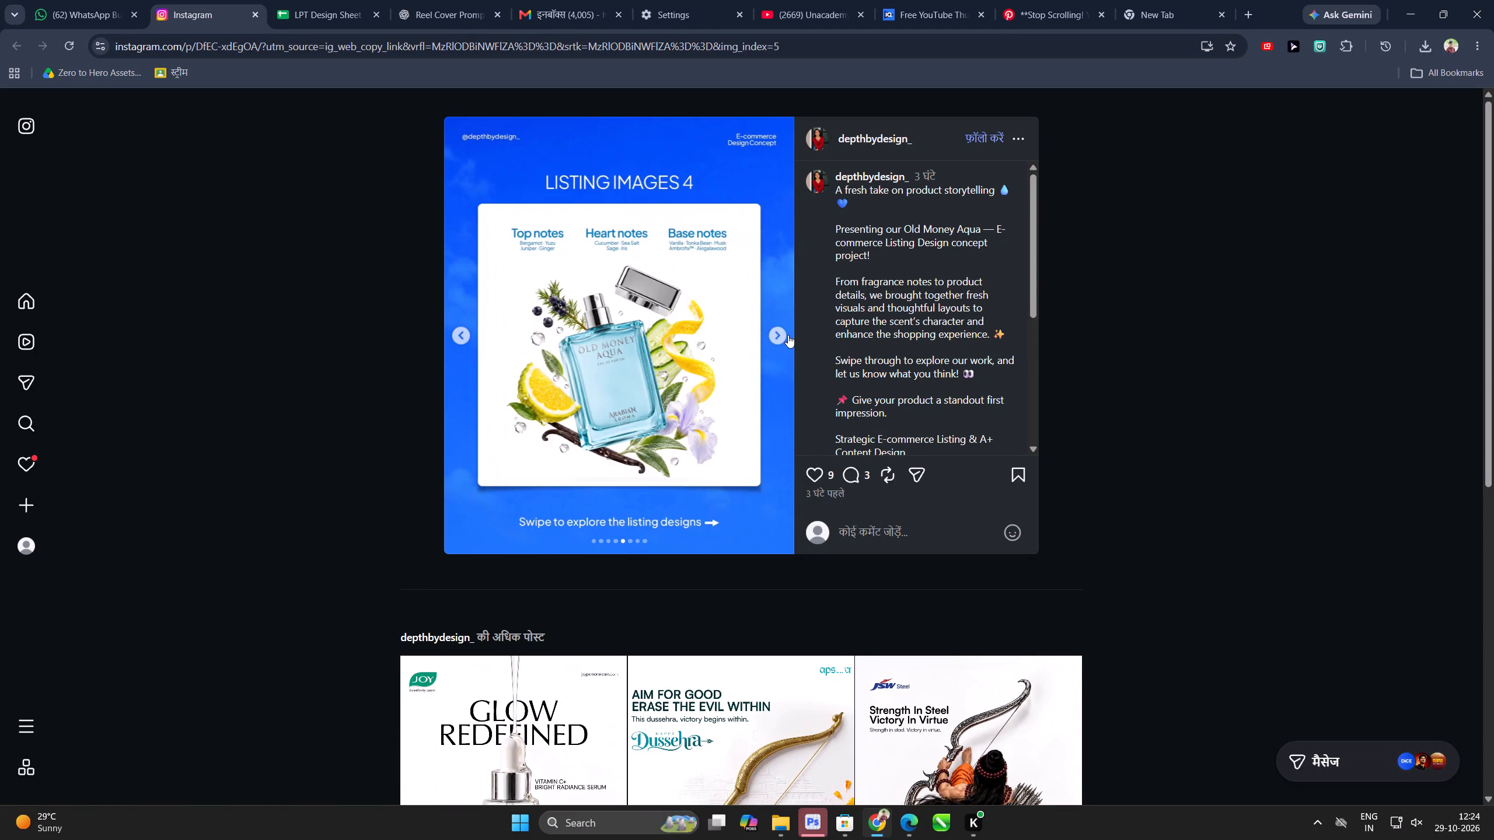
Look through the remaining slides of the Old Money Aqua listing design post.
{"action": "left_click", "coordinate": [788, 335]}
{"action": "left_click", "coordinate": [788, 335]}
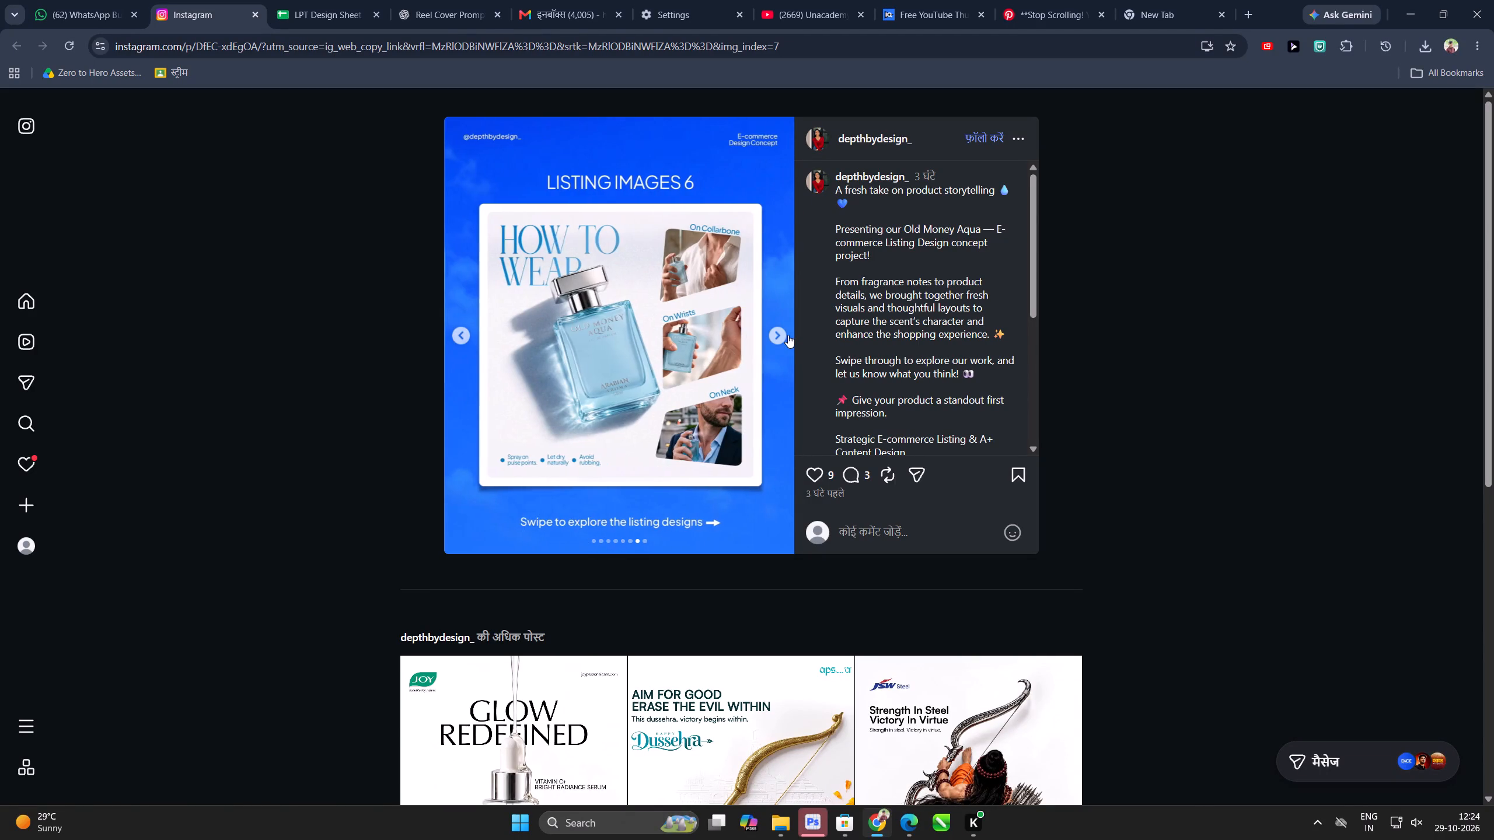
{"action": "left_click", "coordinate": [788, 335]}
{"action": "left_click", "coordinate": [788, 335]}
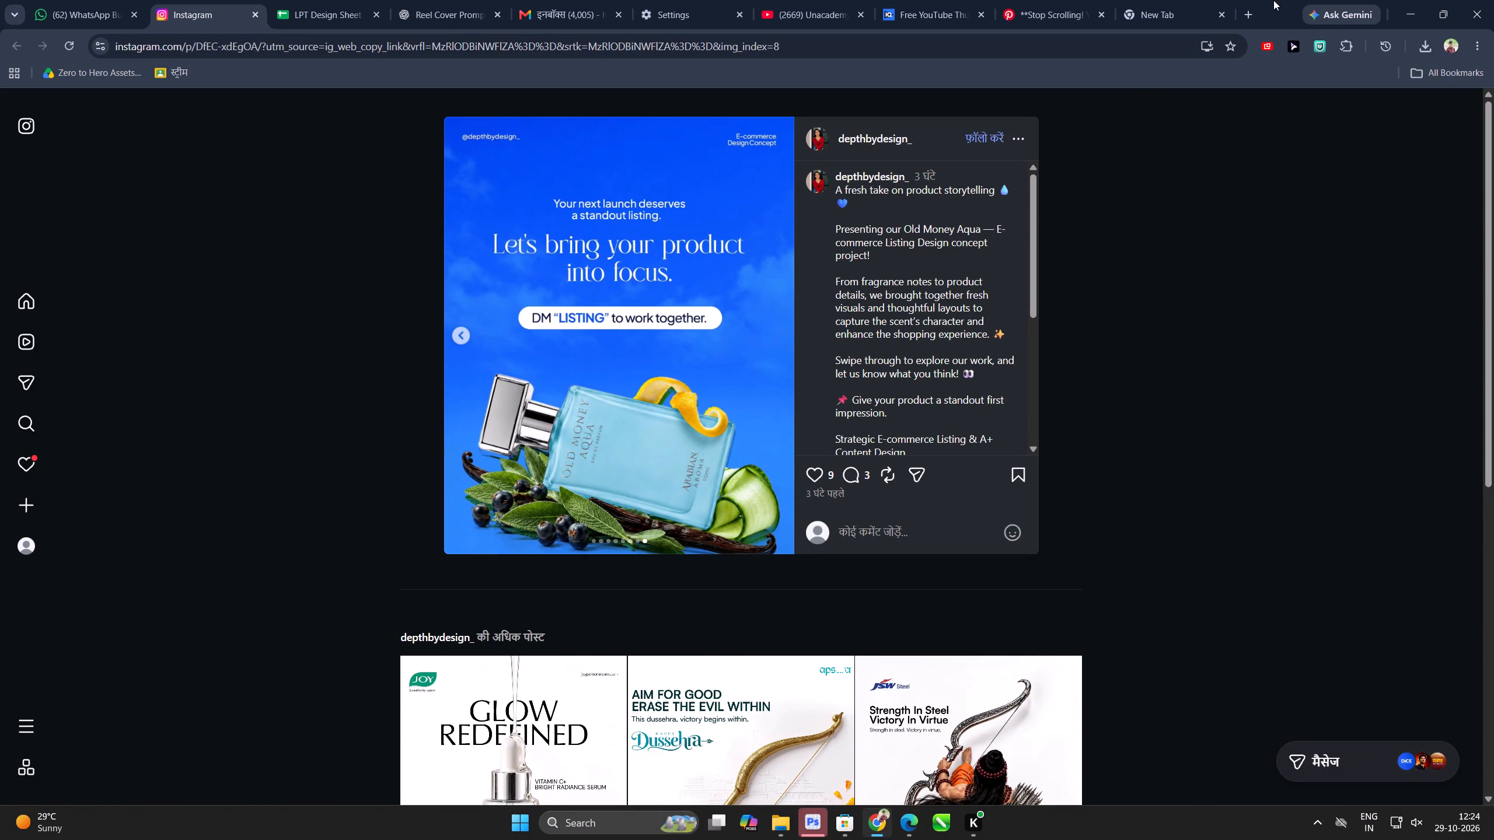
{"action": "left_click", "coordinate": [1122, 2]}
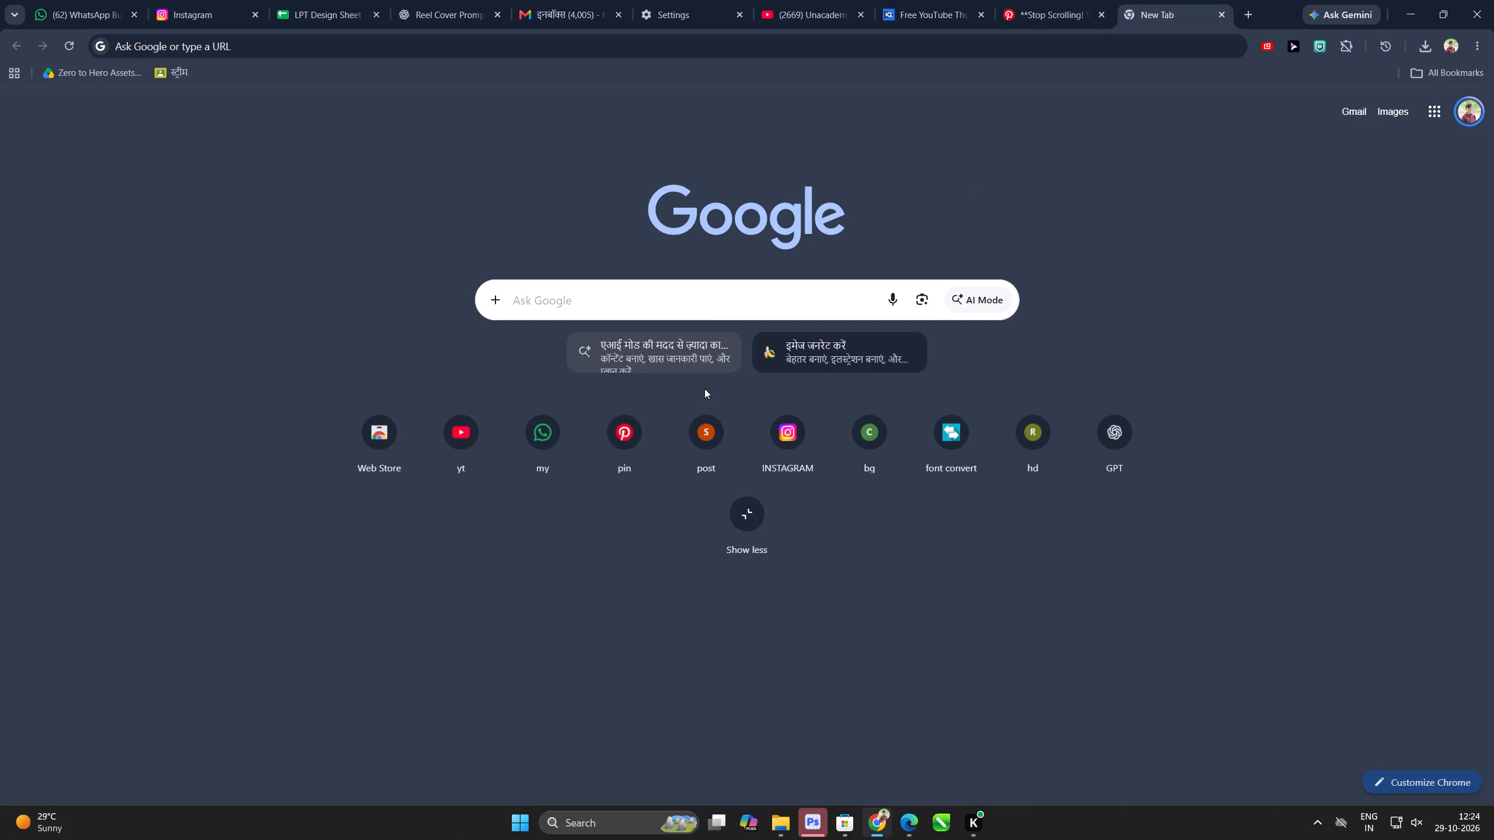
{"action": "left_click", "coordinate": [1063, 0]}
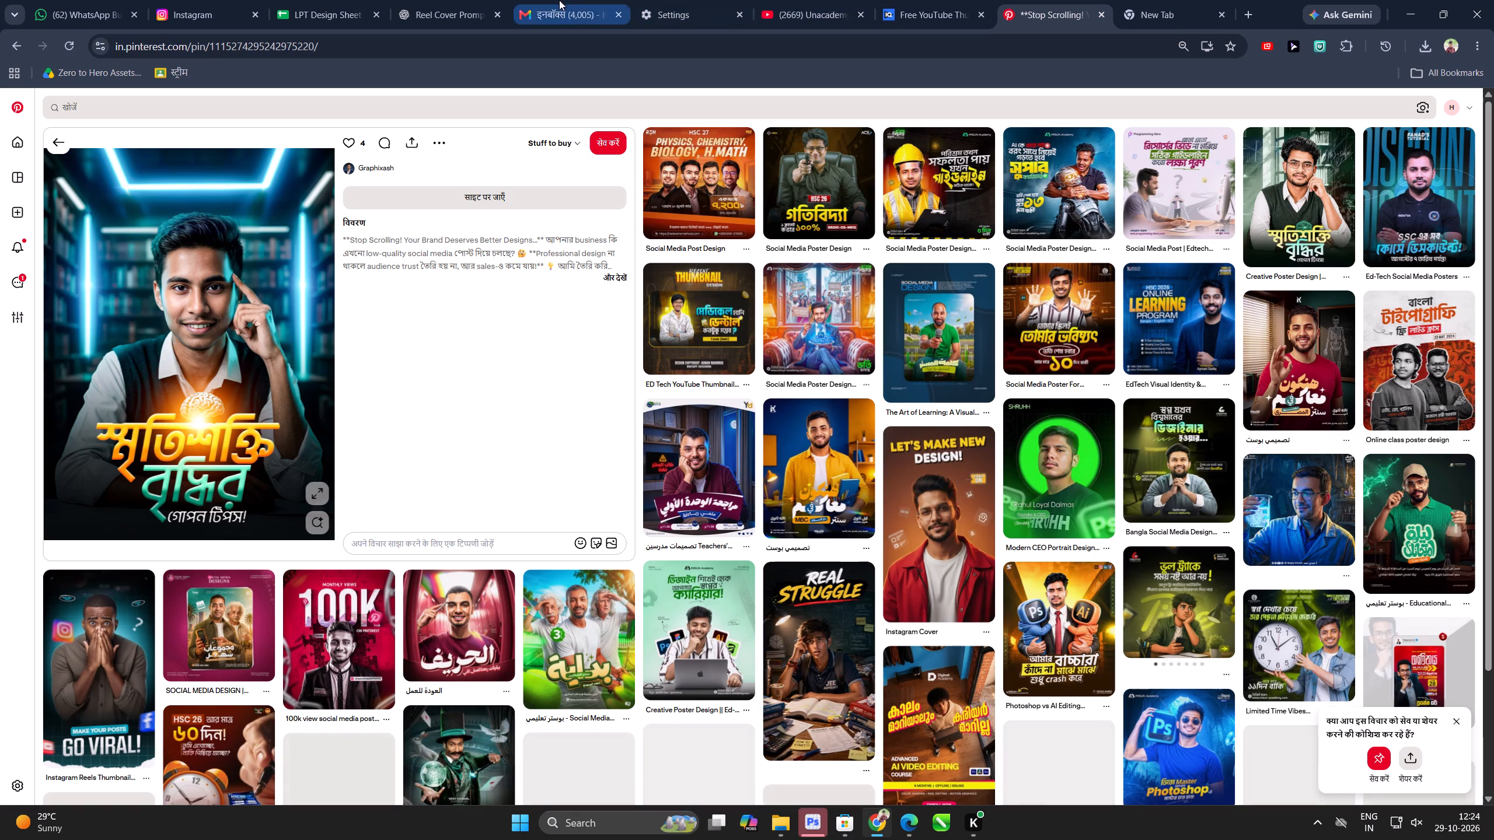
Search Instagram for "poster" and open the posterjunky profile.
{"action": "left_click", "coordinate": [242, 0]}
{"action": "left_click", "coordinate": [22, 138]}
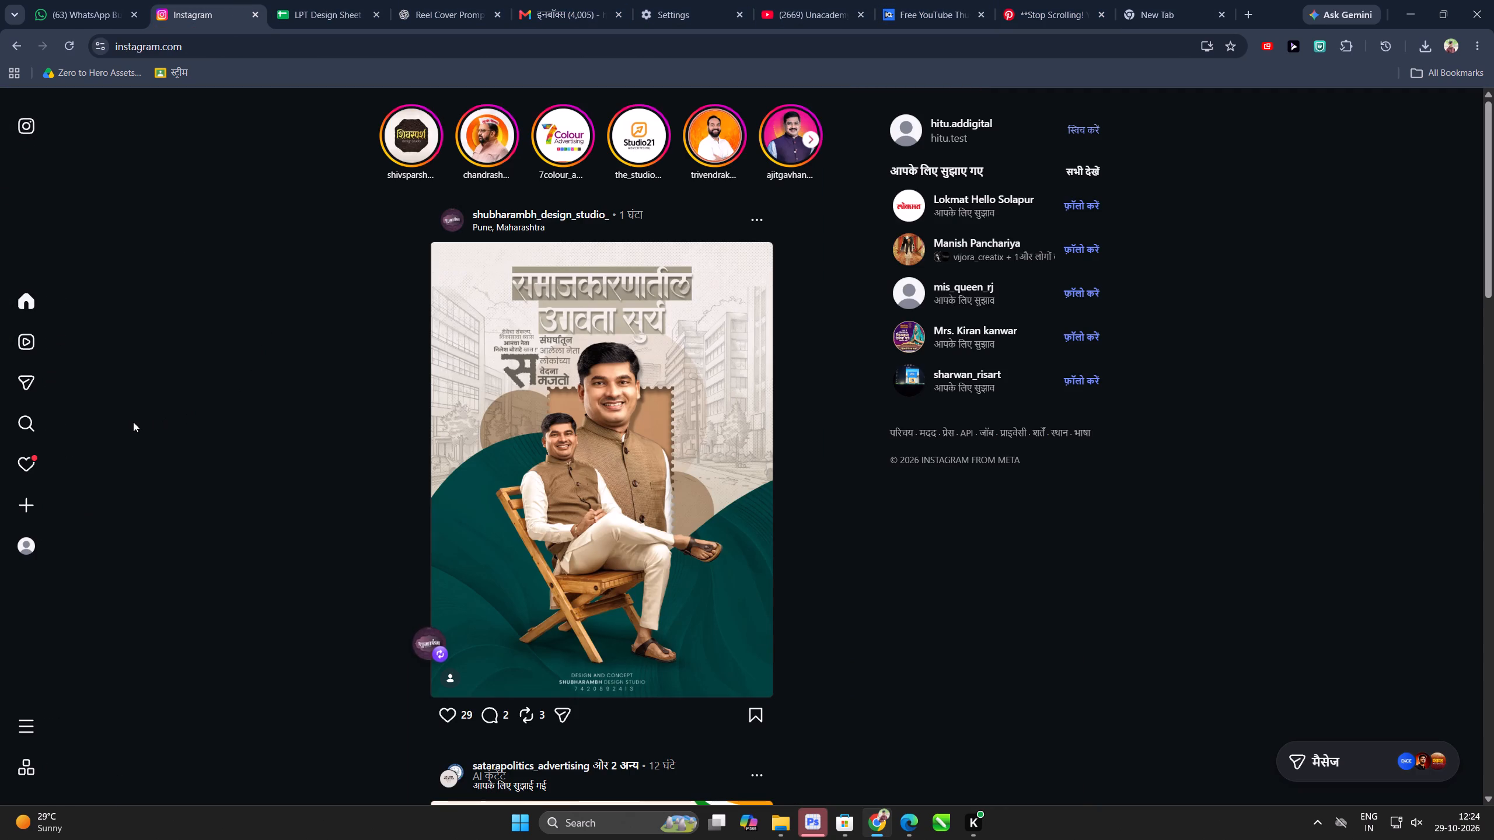
{"action": "left_click", "coordinate": [33, 425]}
{"action": "left_click", "coordinate": [664, 118]}
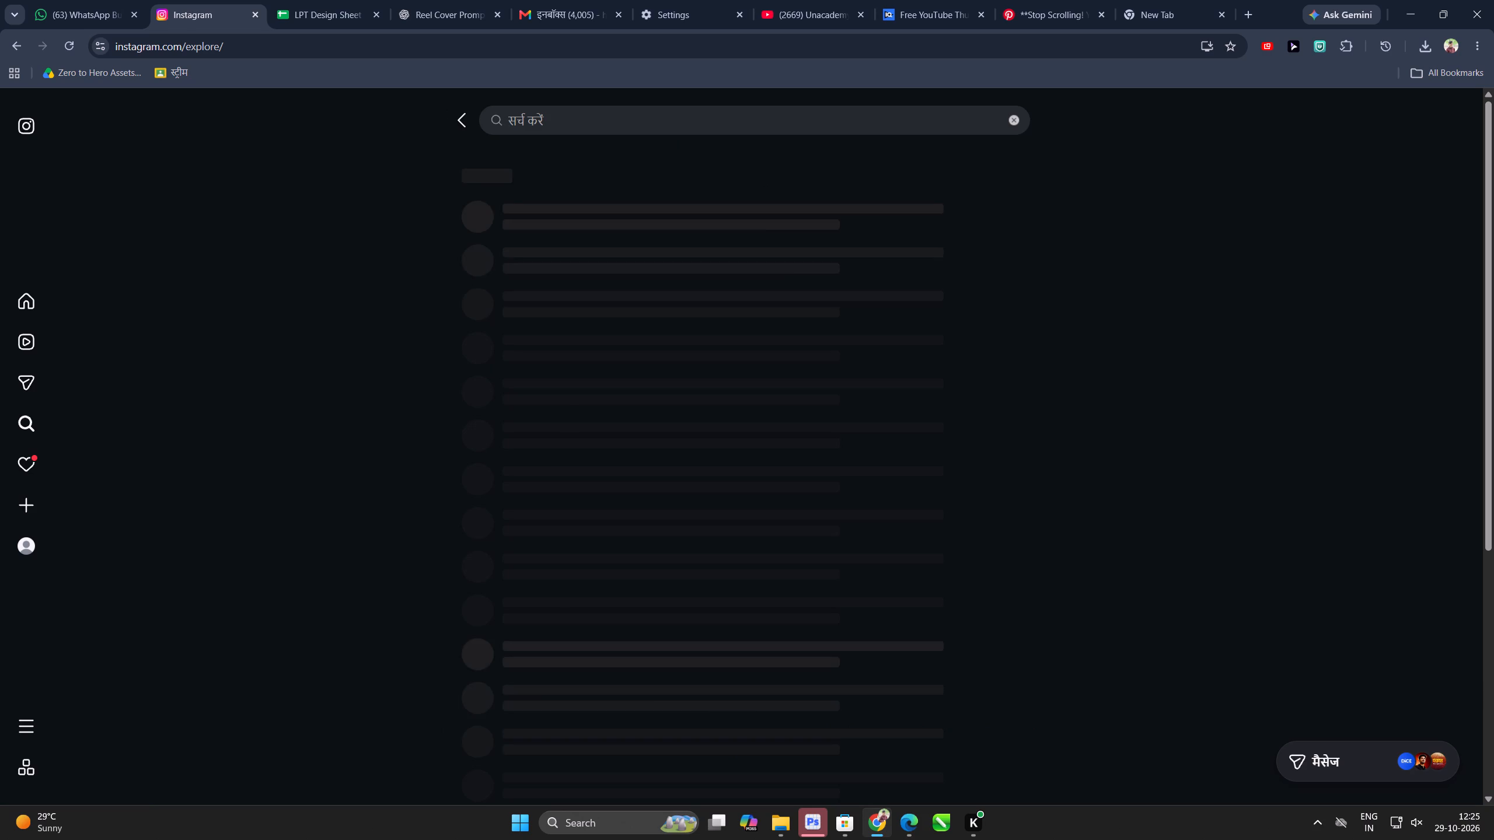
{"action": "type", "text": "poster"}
{"action": "left_click", "coordinate": [675, 218]}
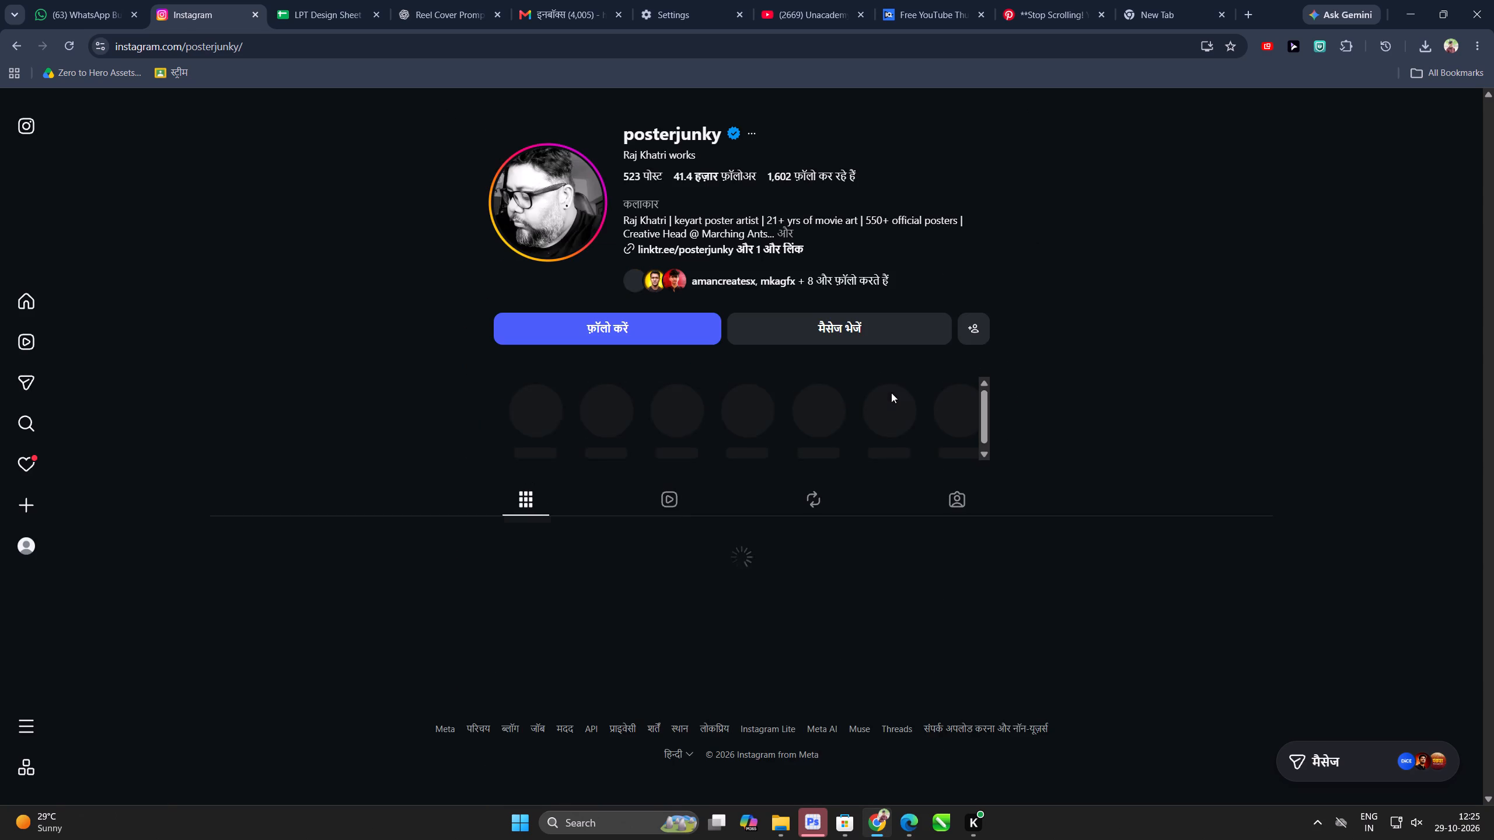
Browse posterjunky's movie posters and examine the slides of the BAAGHI 4 keyart 3 post.
{"action": "scroll", "coordinate": [862, 437], "scroll_direction": "down", "scroll_amount": 4}
{"action": "scroll", "coordinate": [831, 538], "scroll_direction": "down", "scroll_amount": 8}
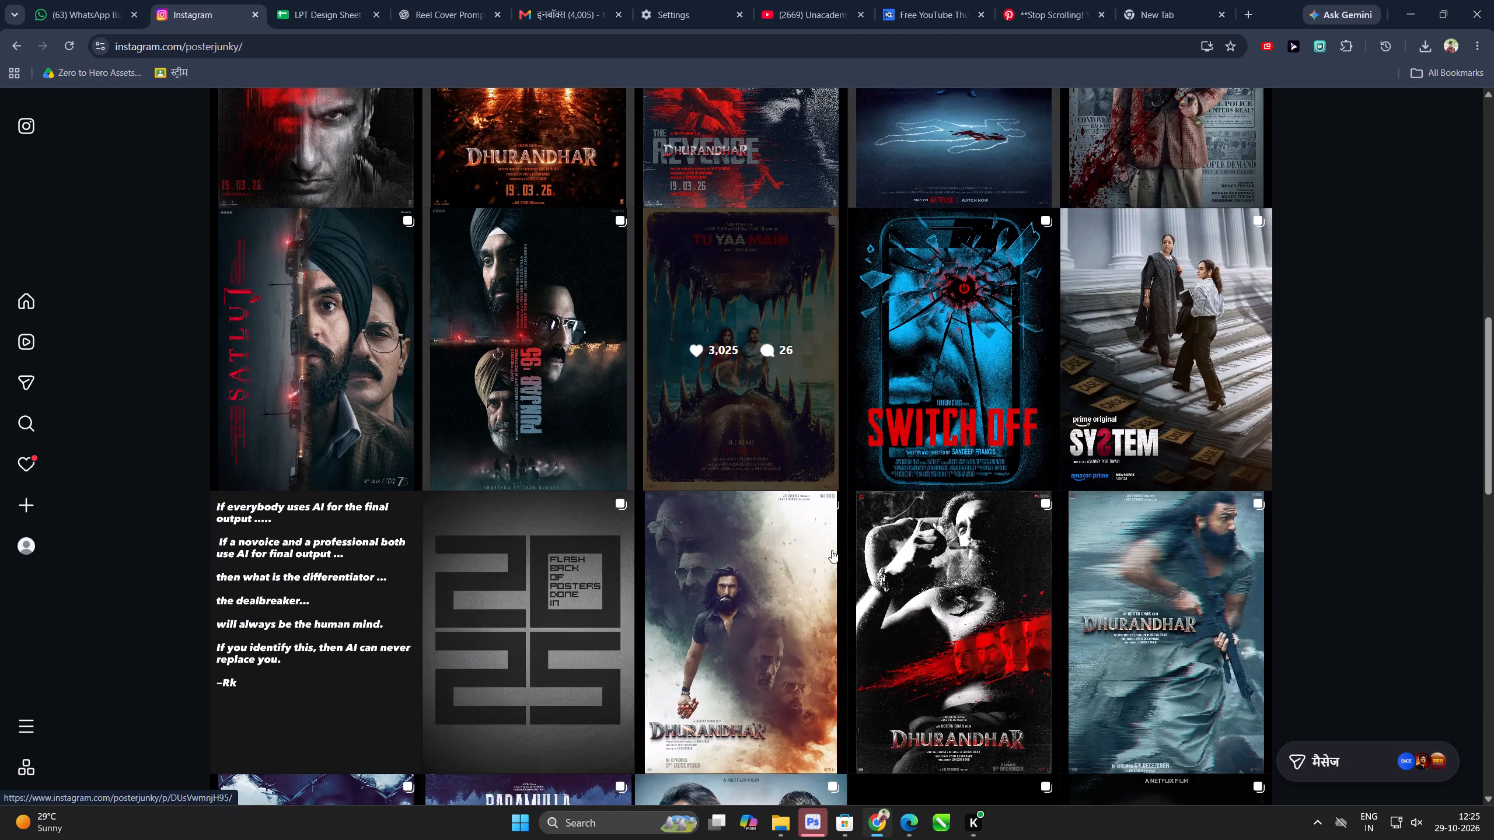
{"action": "scroll", "coordinate": [832, 550], "scroll_direction": "down", "scroll_amount": 15}
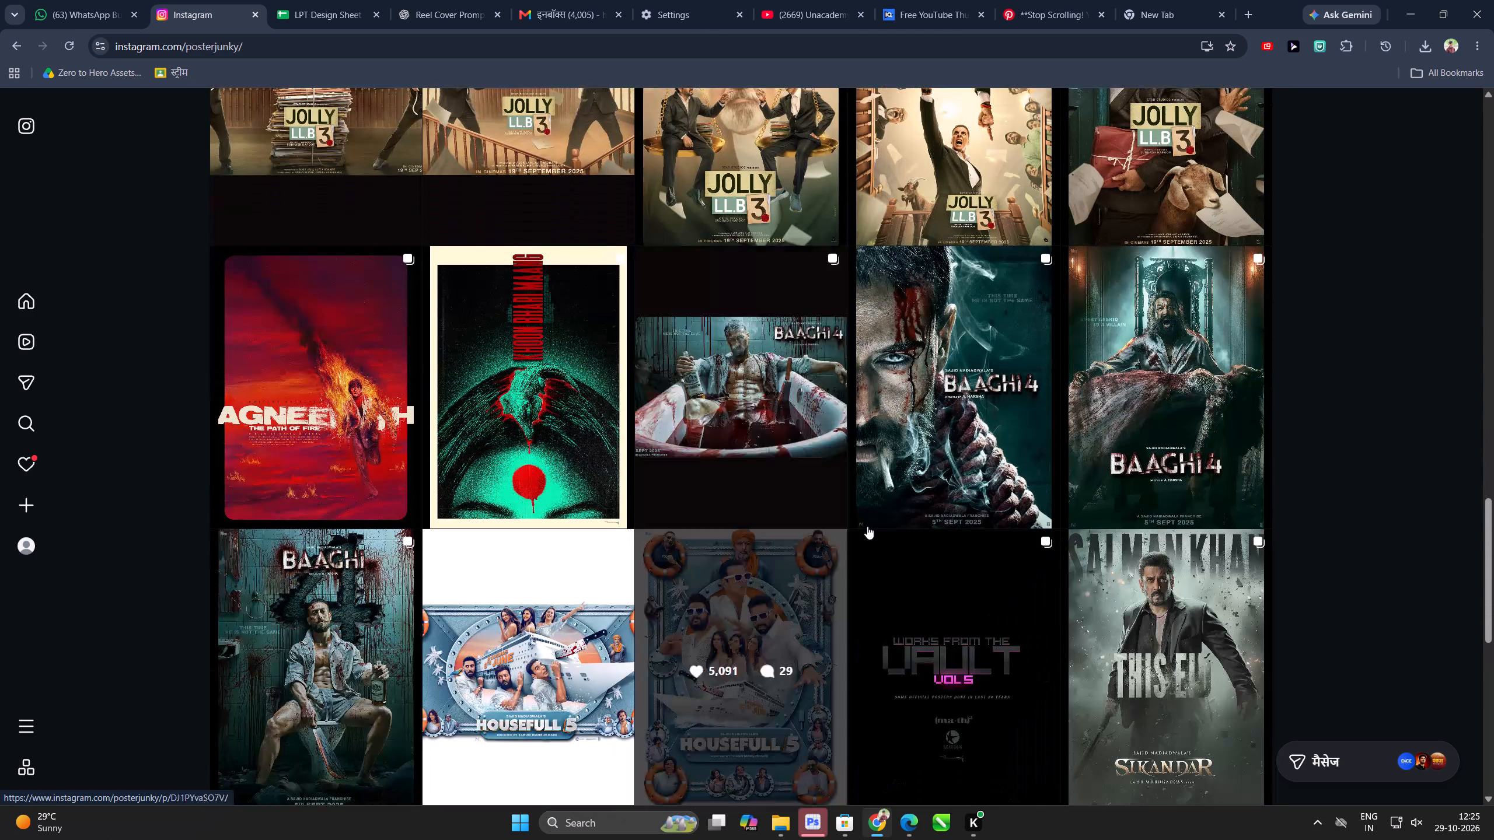
{"action": "left_click", "coordinate": [976, 335]}
{"action": "left_click", "coordinate": [808, 456]}
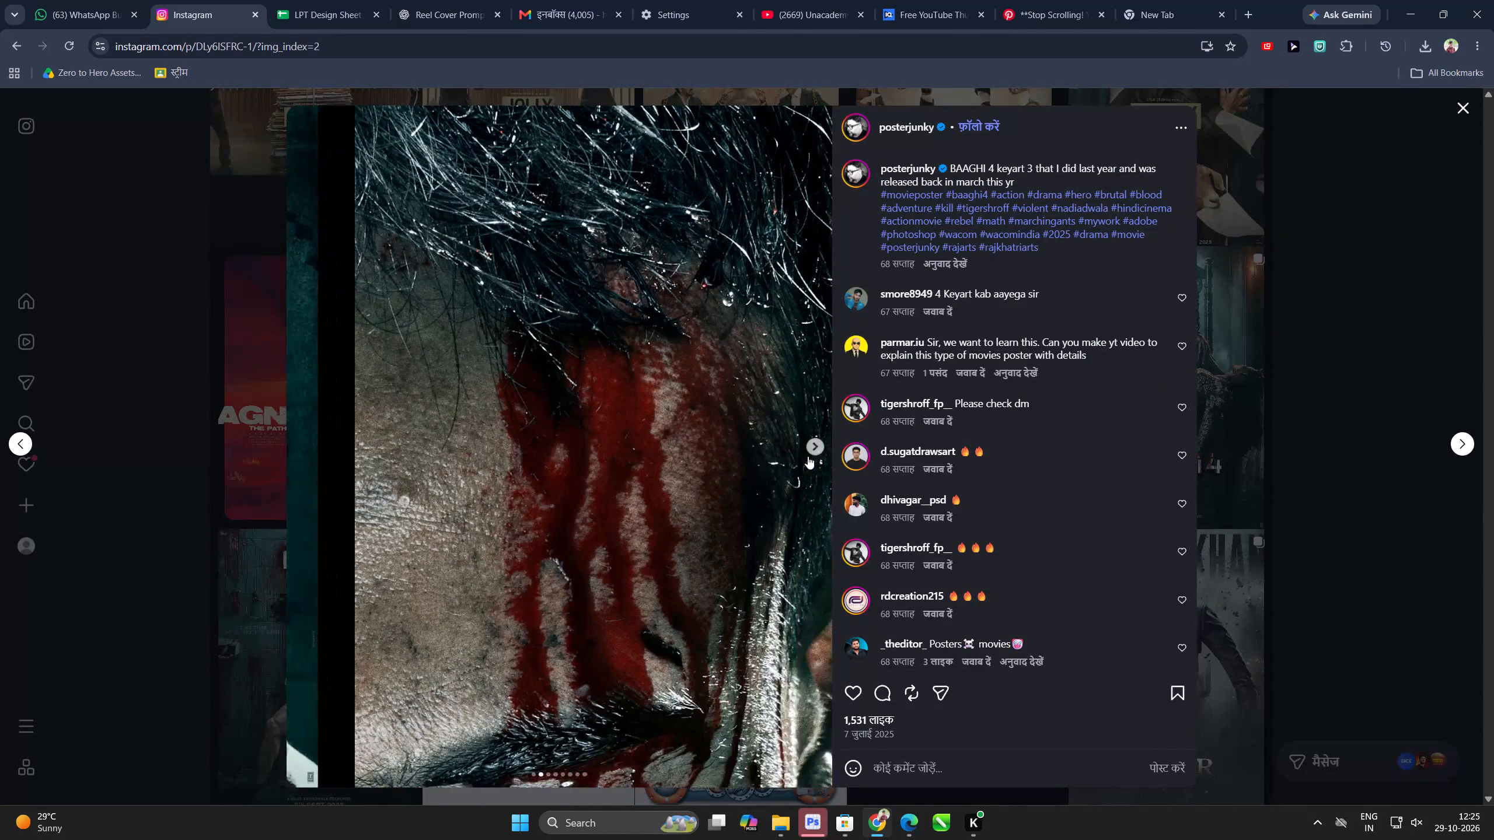
{"action": "left_click", "coordinate": [808, 456]}
{"action": "triple_click", "coordinate": [808, 456]}
{"action": "double_click", "coordinate": [808, 456]}
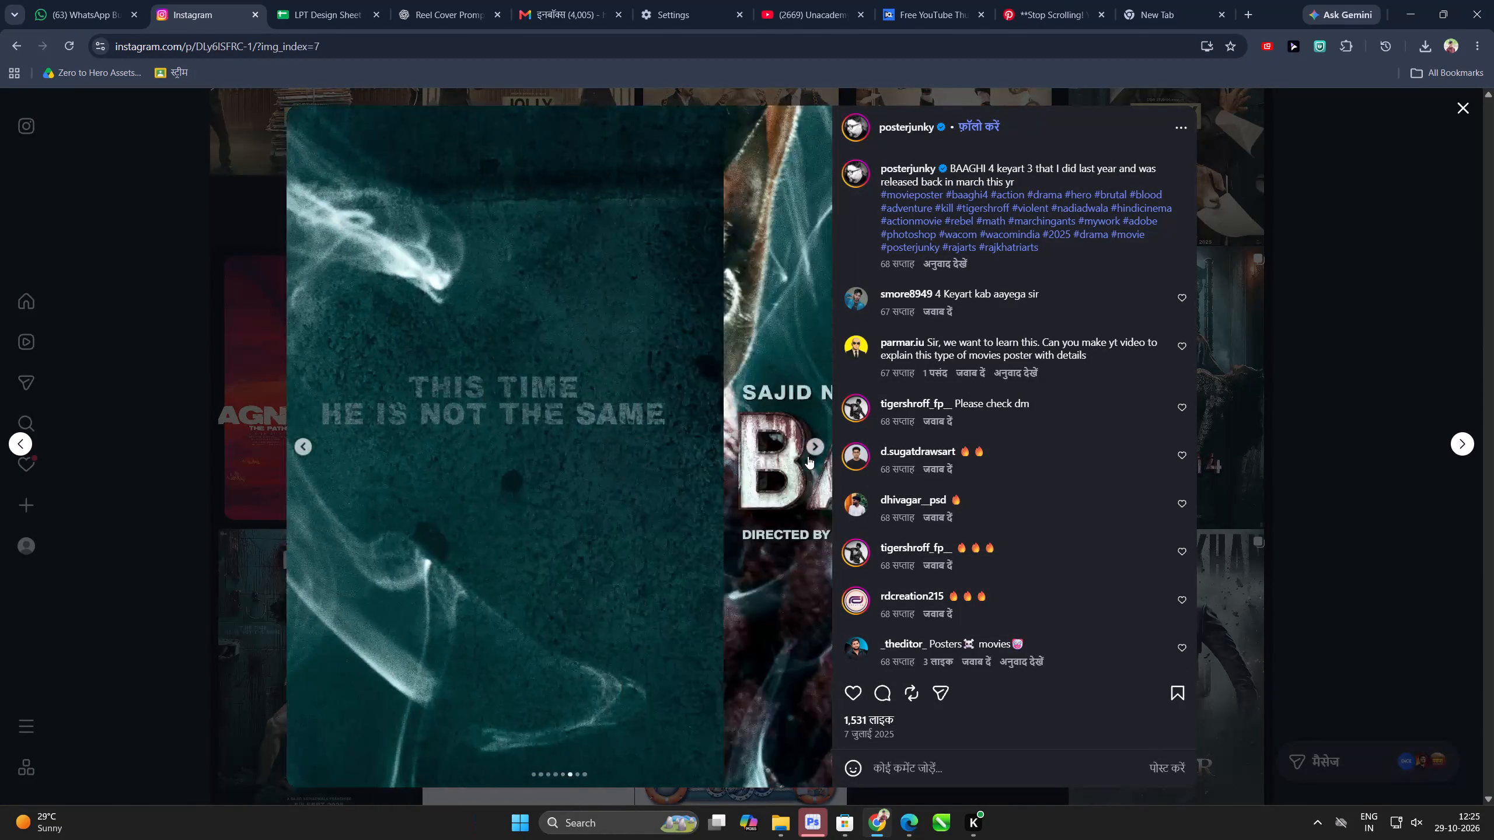
{"action": "left_click", "coordinate": [84, 521]}
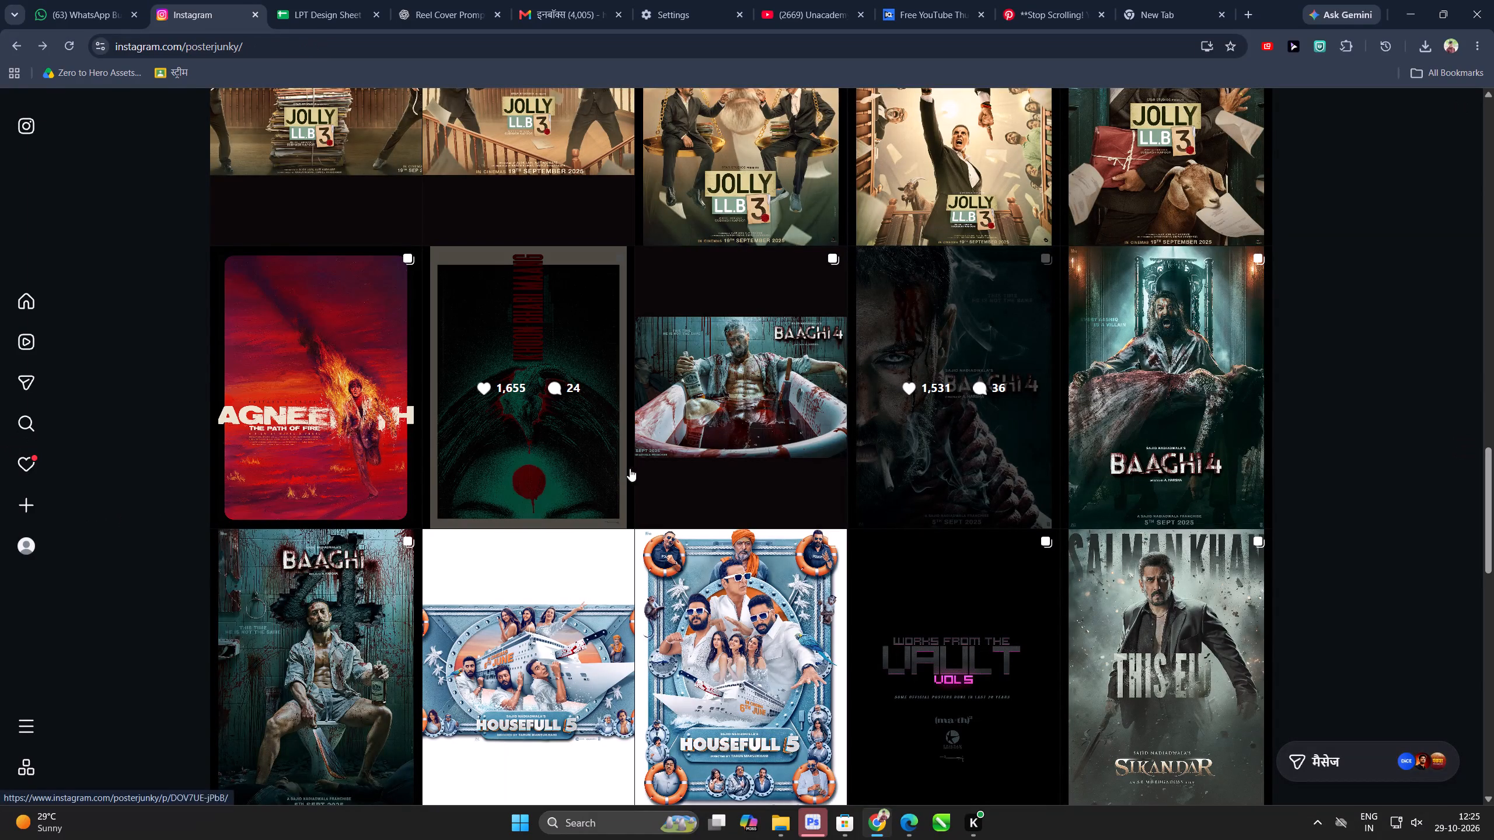
Examine the other BAAGHI 4 posters on the profile, including the first two slides of the keyart 1 post.
{"action": "left_click", "coordinate": [1105, 317]}
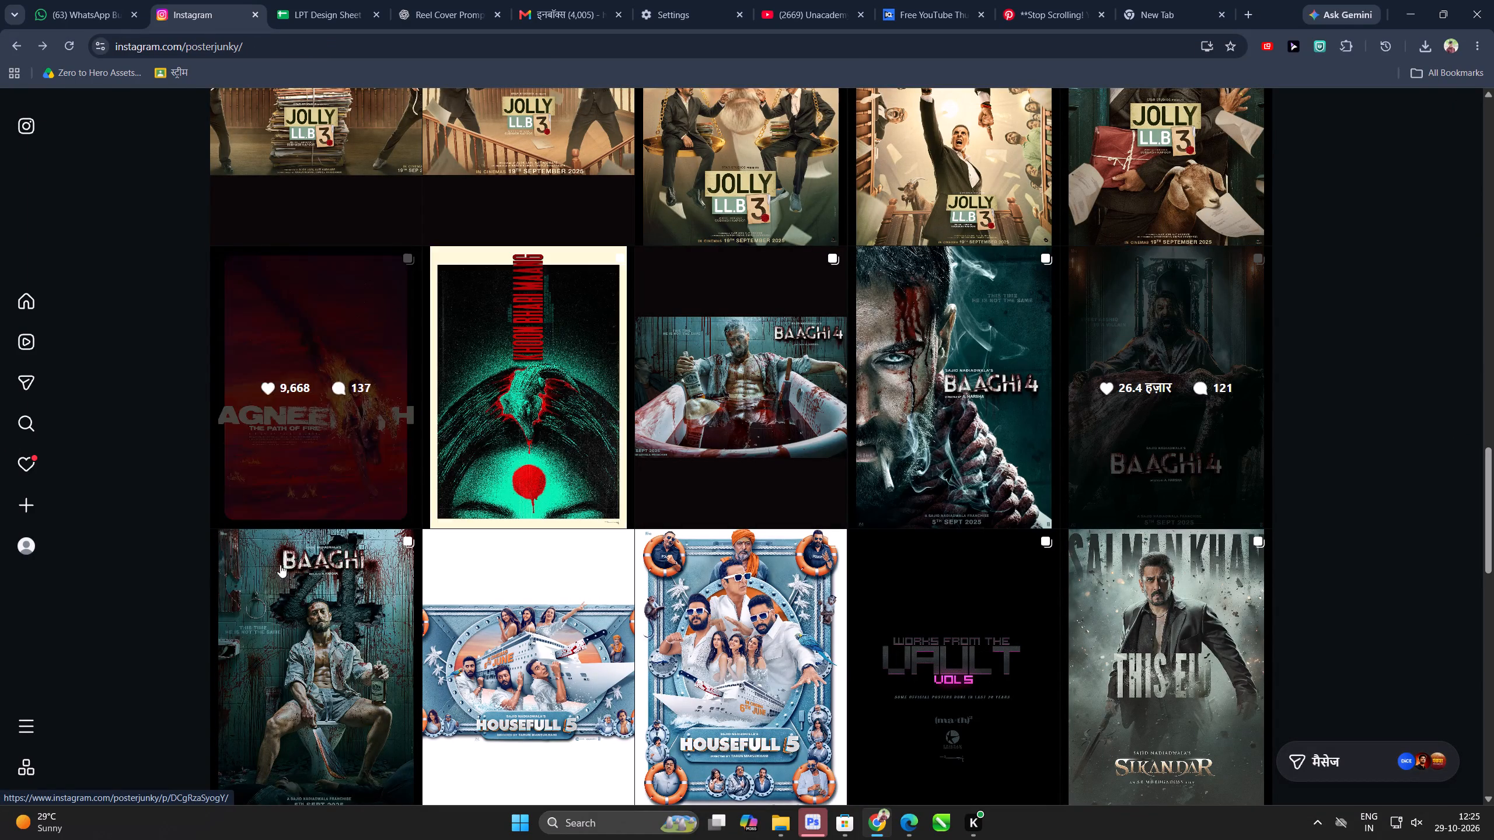
{"action": "left_click", "coordinate": [280, 565]}
{"action": "left_click", "coordinate": [814, 432]}
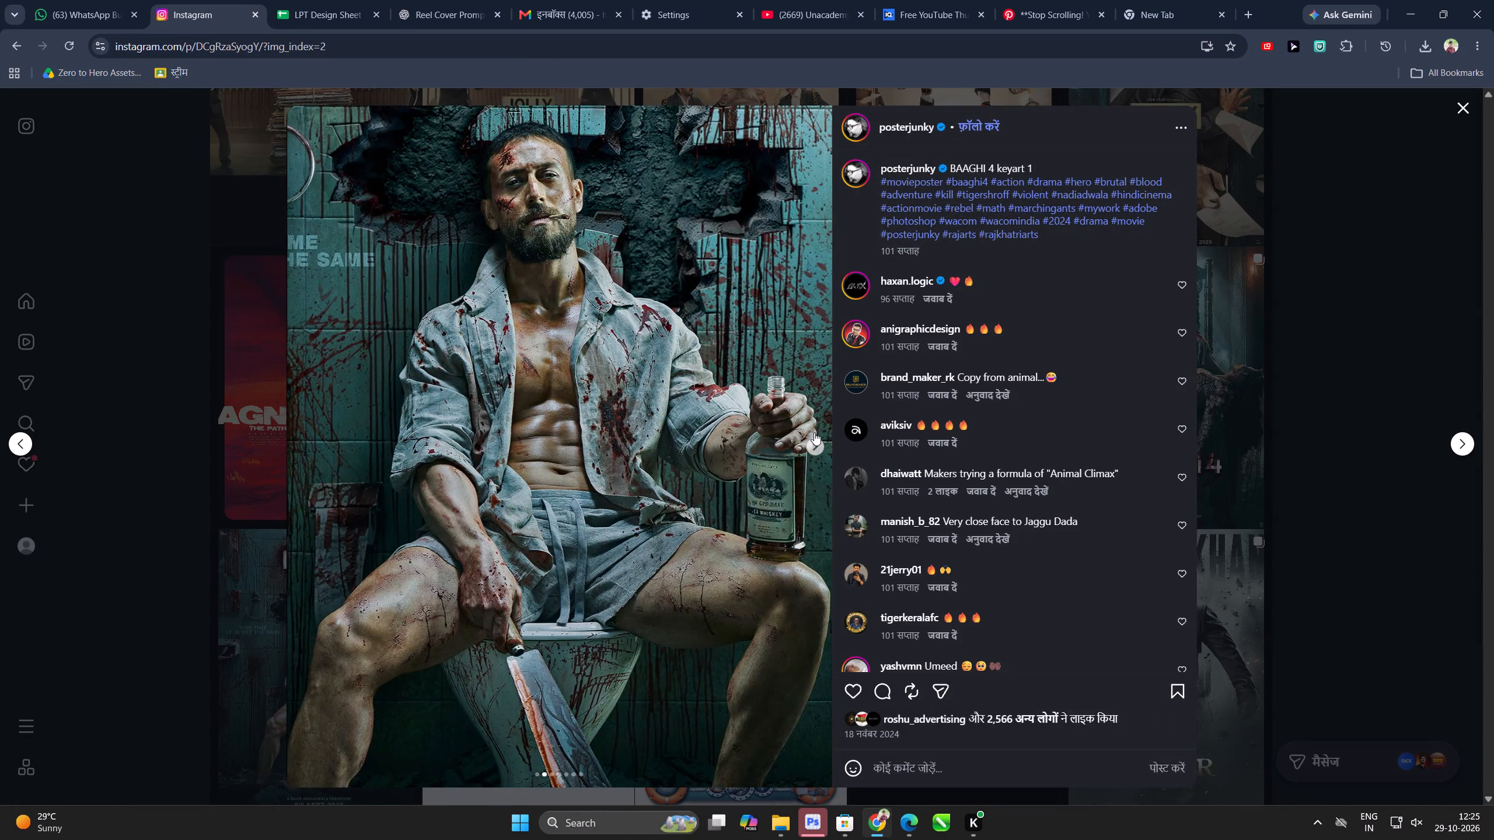
{"action": "left_click", "coordinate": [192, 506]}
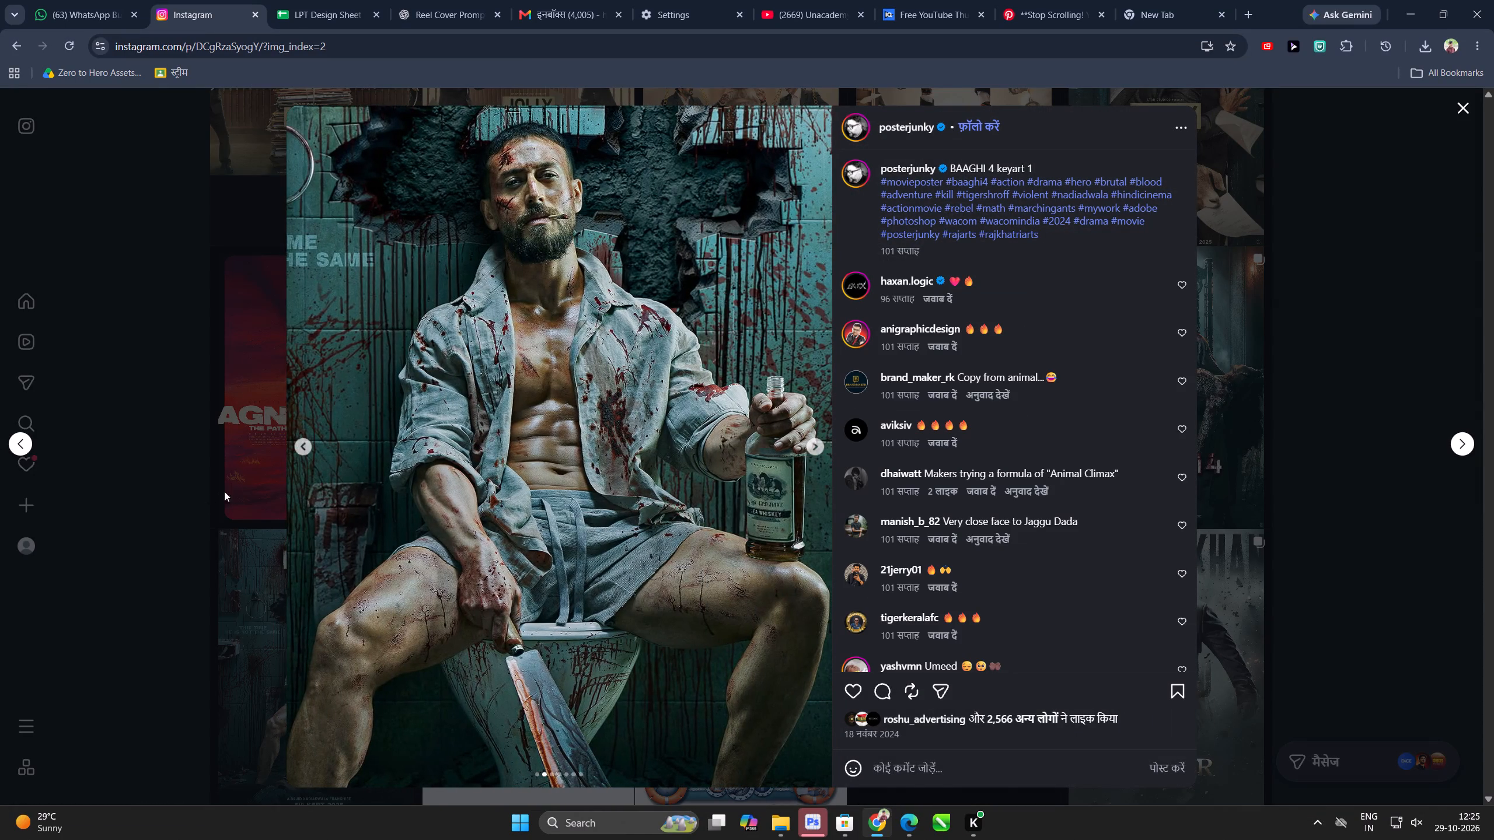
{"action": "left_click", "coordinate": [170, 474]}
Browse further down posterjunky's posters and examine the Gyaara Gyaara keyart post's slides for its composition, lighting and title treatment.
{"action": "scroll", "coordinate": [584, 441], "scroll_direction": "down", "scroll_amount": 4}
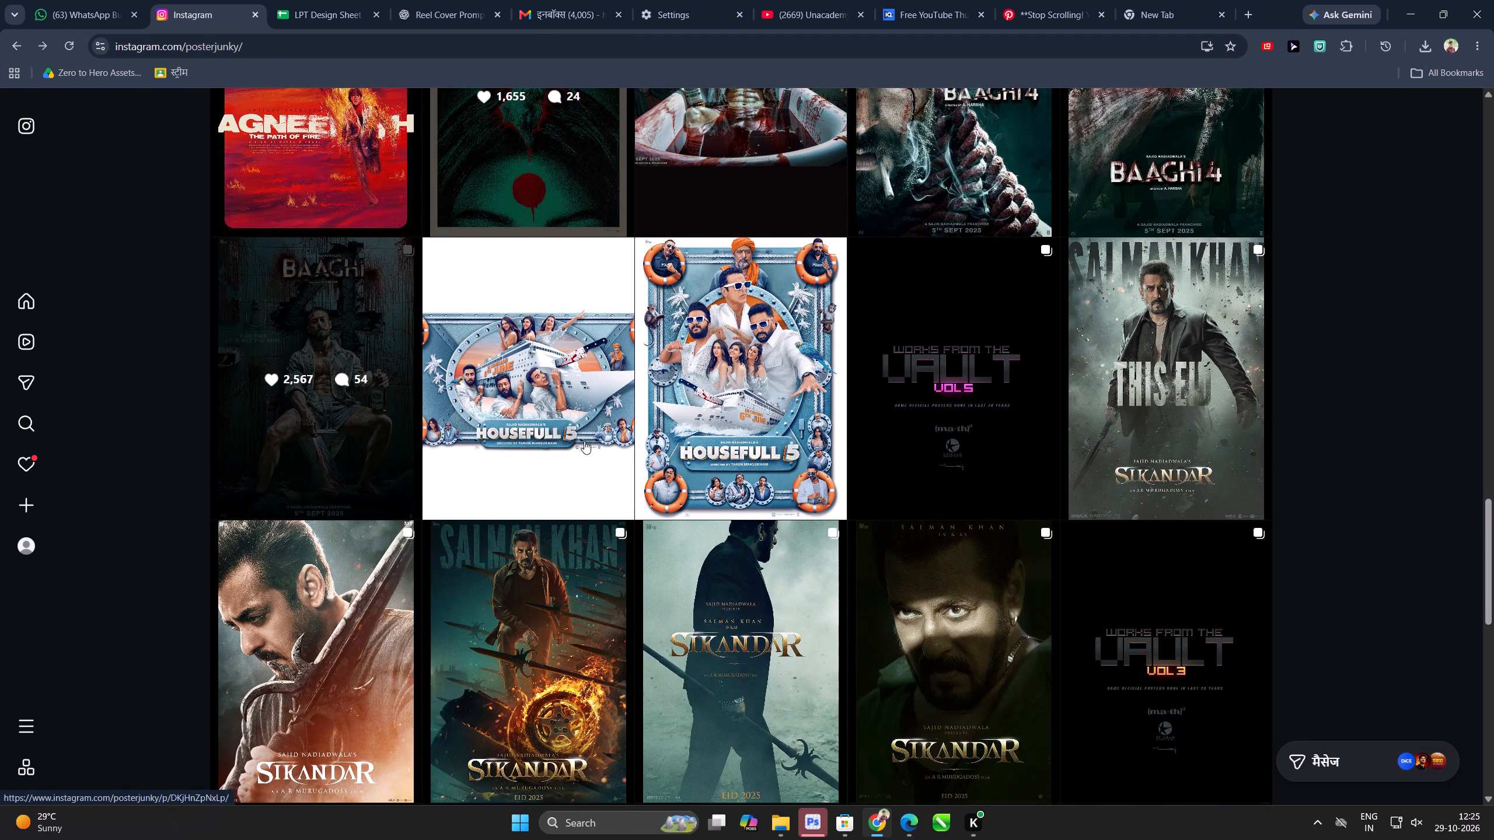
{"action": "scroll", "coordinate": [741, 569], "scroll_direction": "down", "scroll_amount": 16}
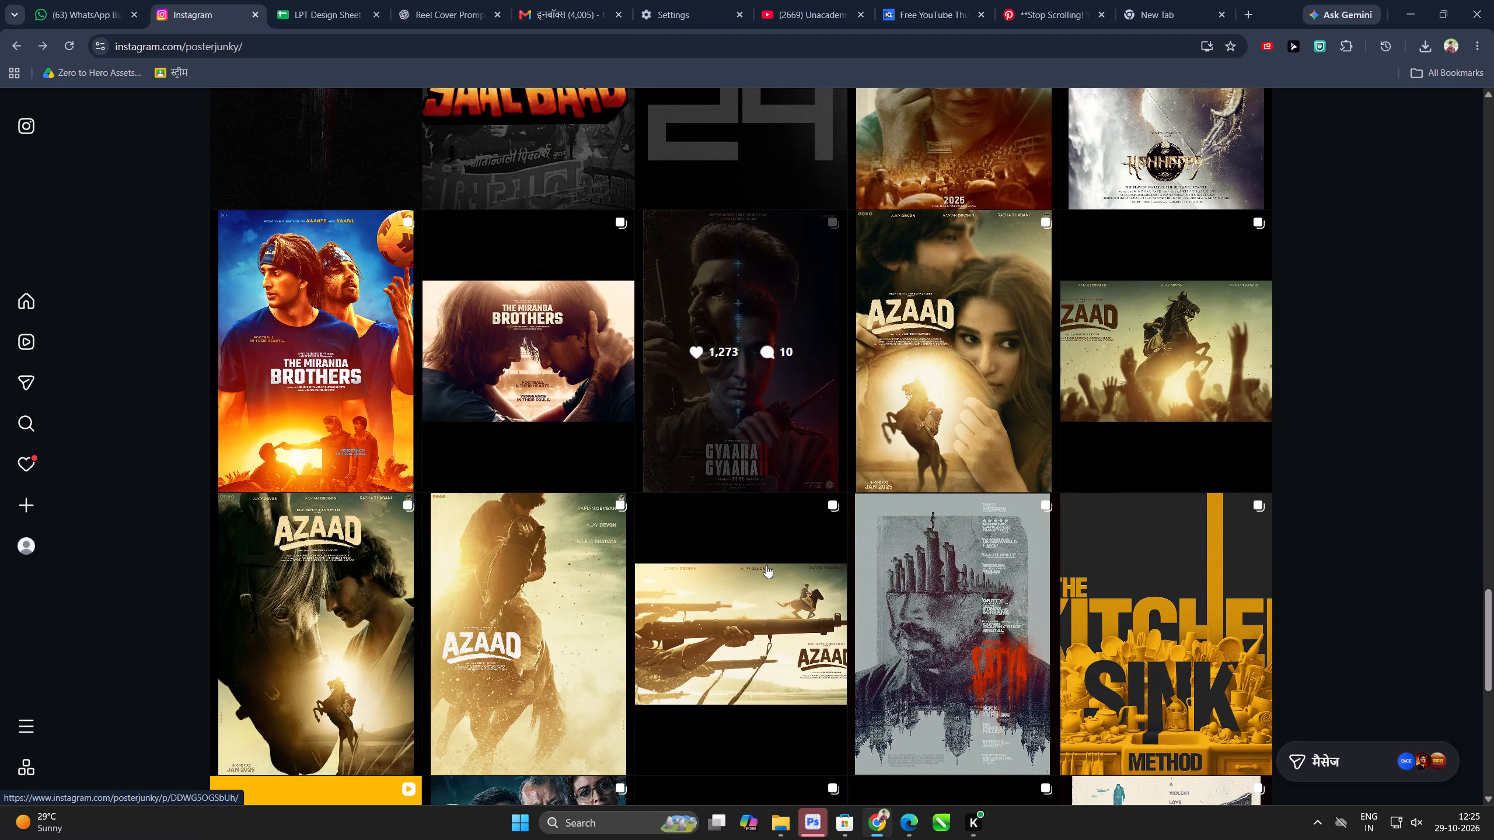
{"action": "scroll", "coordinate": [739, 351], "scroll_direction": "up", "scroll_amount": 1}
{"action": "left_click", "coordinate": [729, 326]}
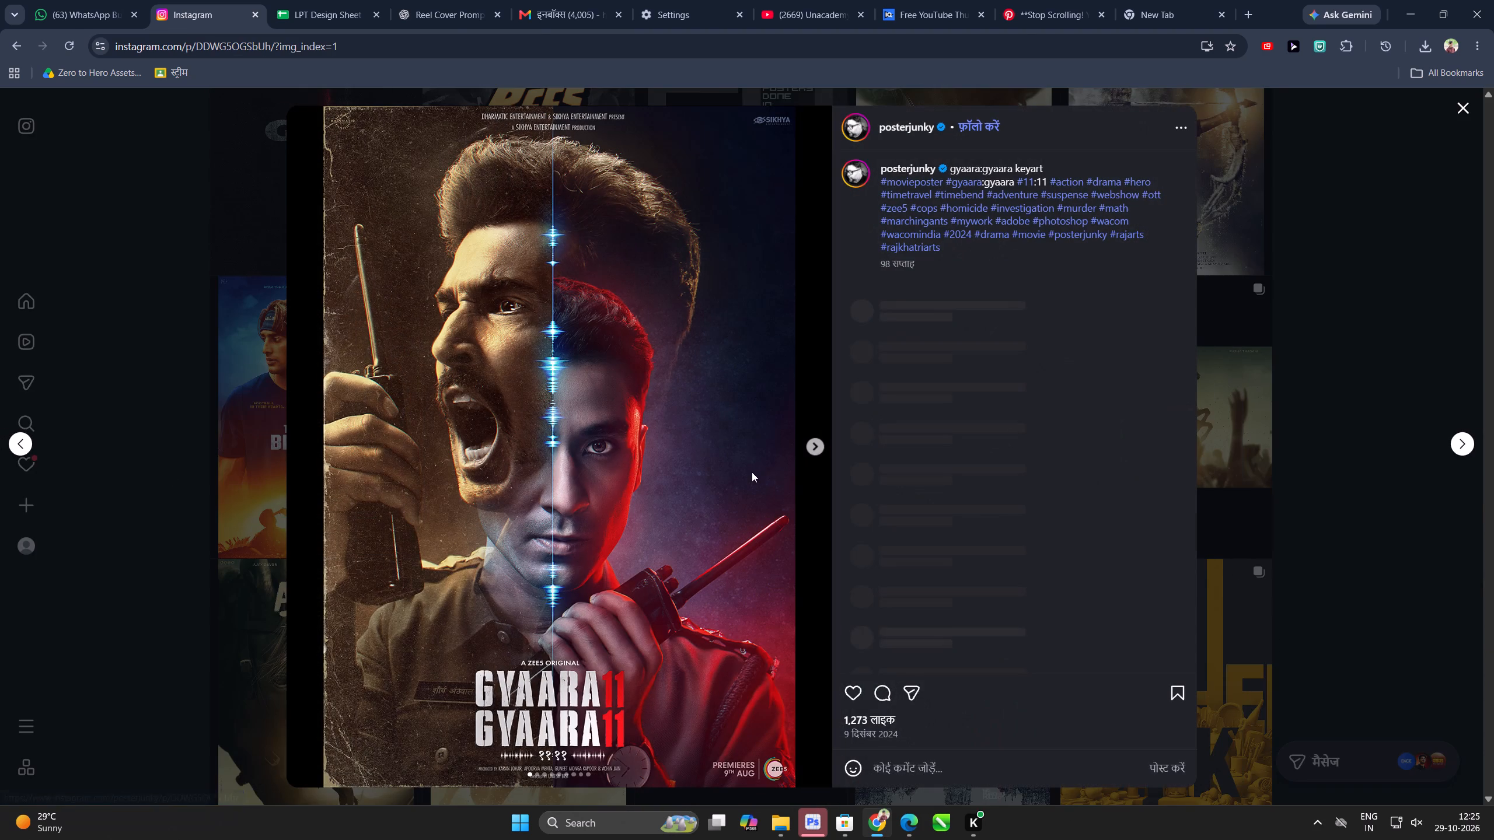
{"action": "left_click", "coordinate": [811, 447]}
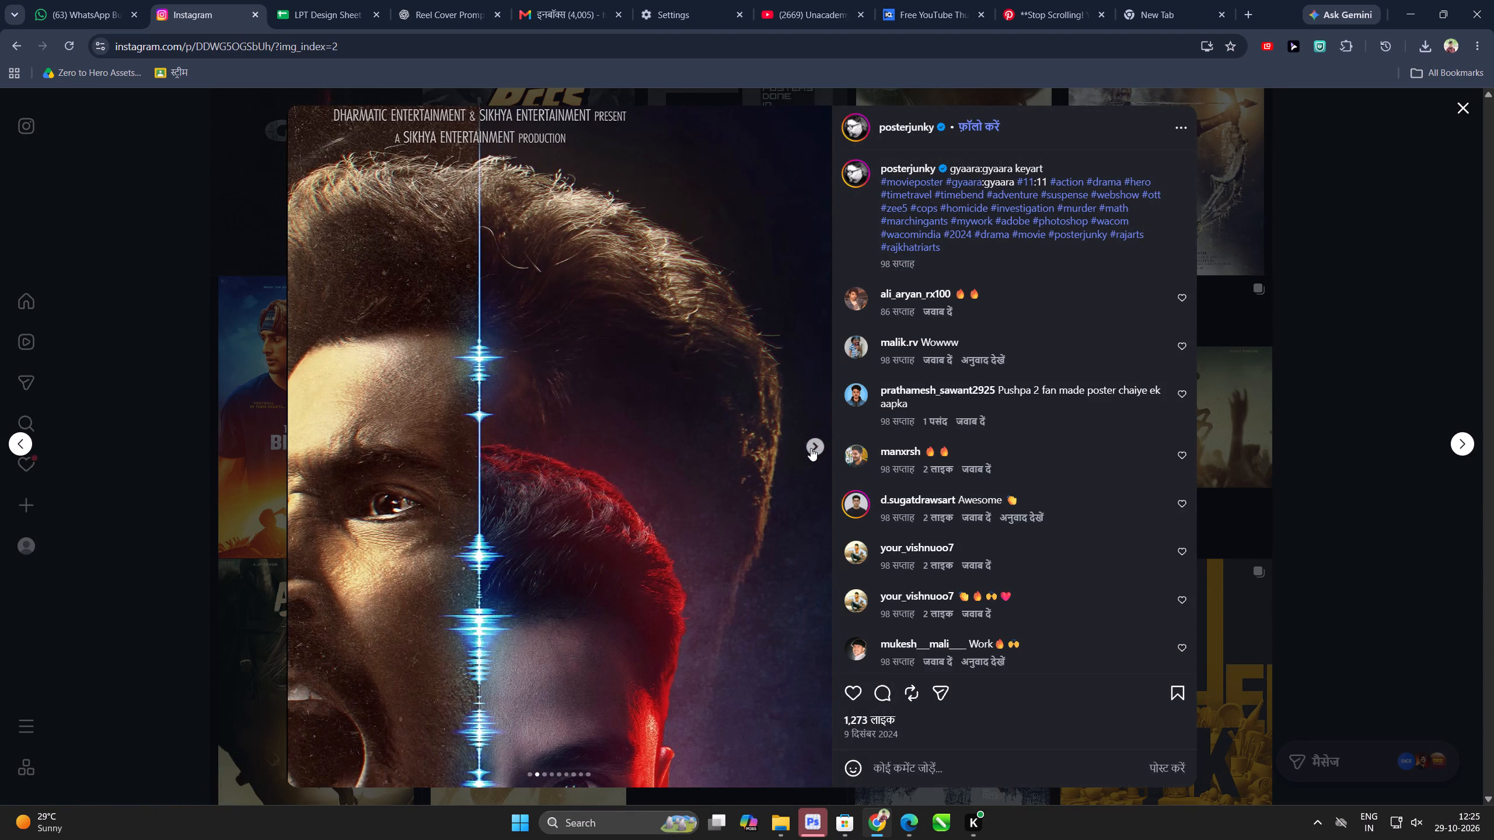
{"action": "left_click", "coordinate": [811, 448]}
{"action": "left_click", "coordinate": [811, 448]}
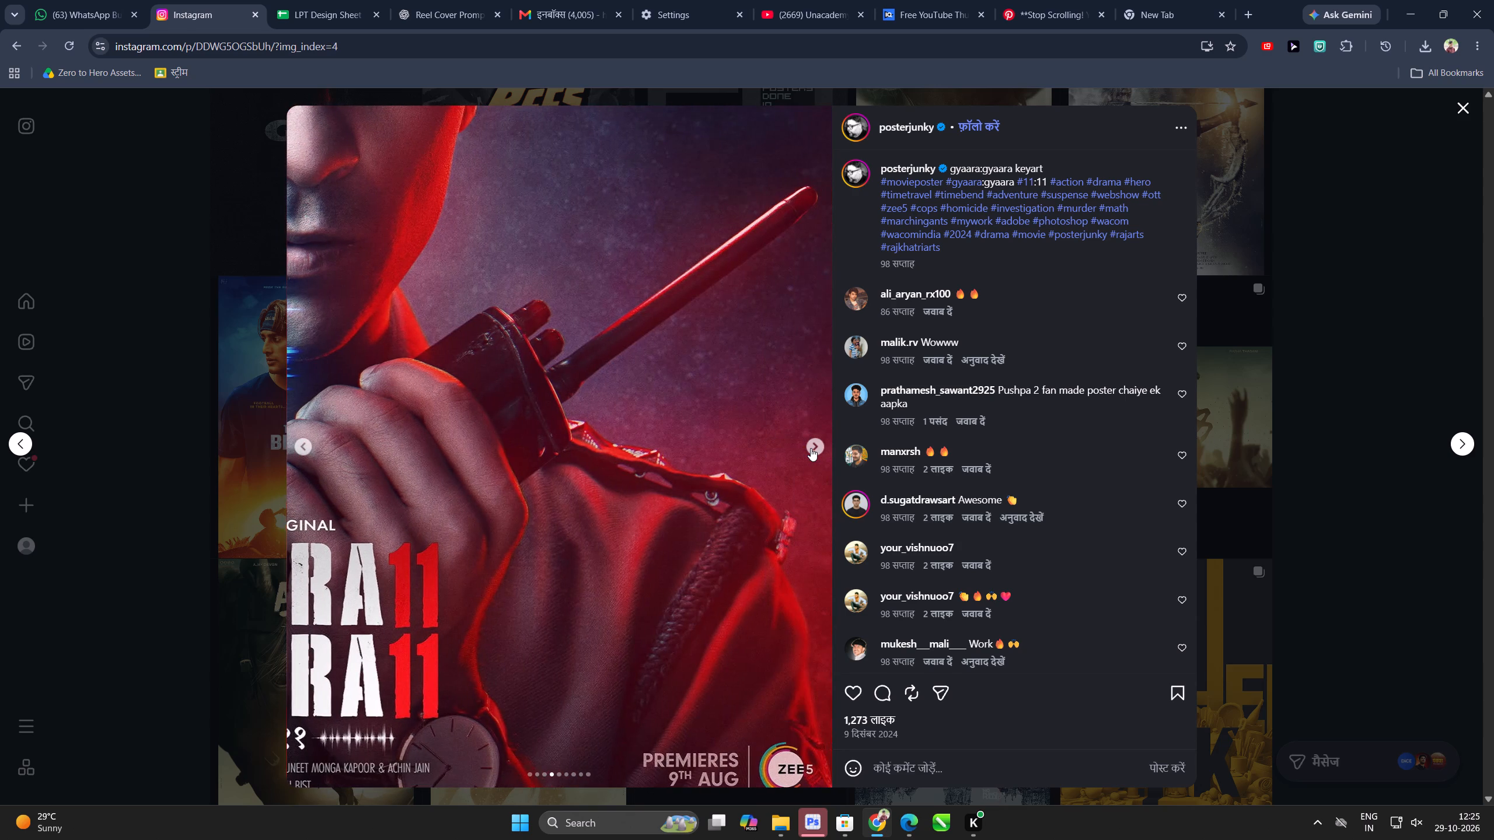
{"action": "left_click", "coordinate": [811, 448]}
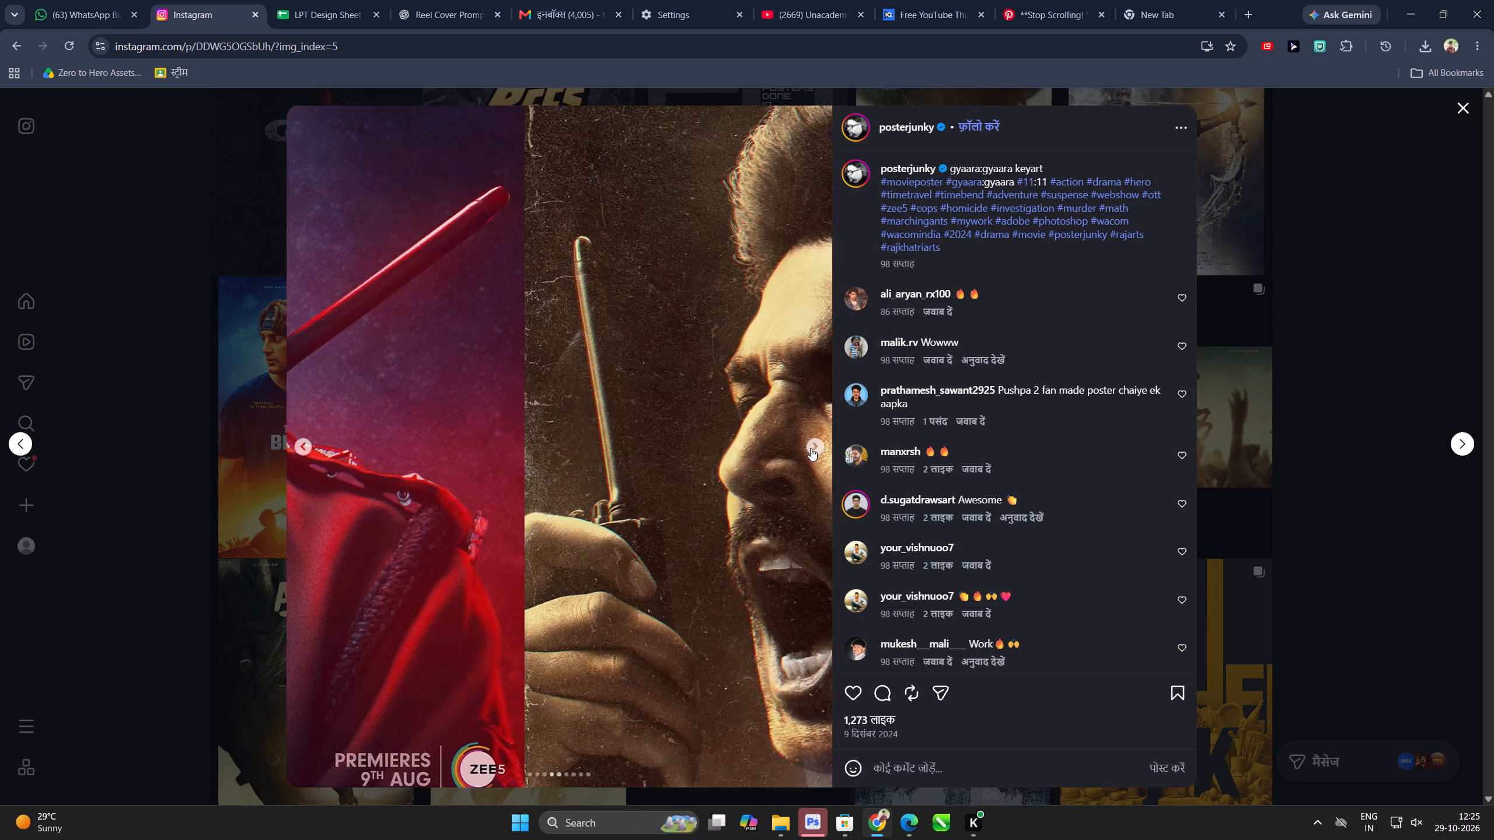
{"action": "left_click", "coordinate": [811, 448]}
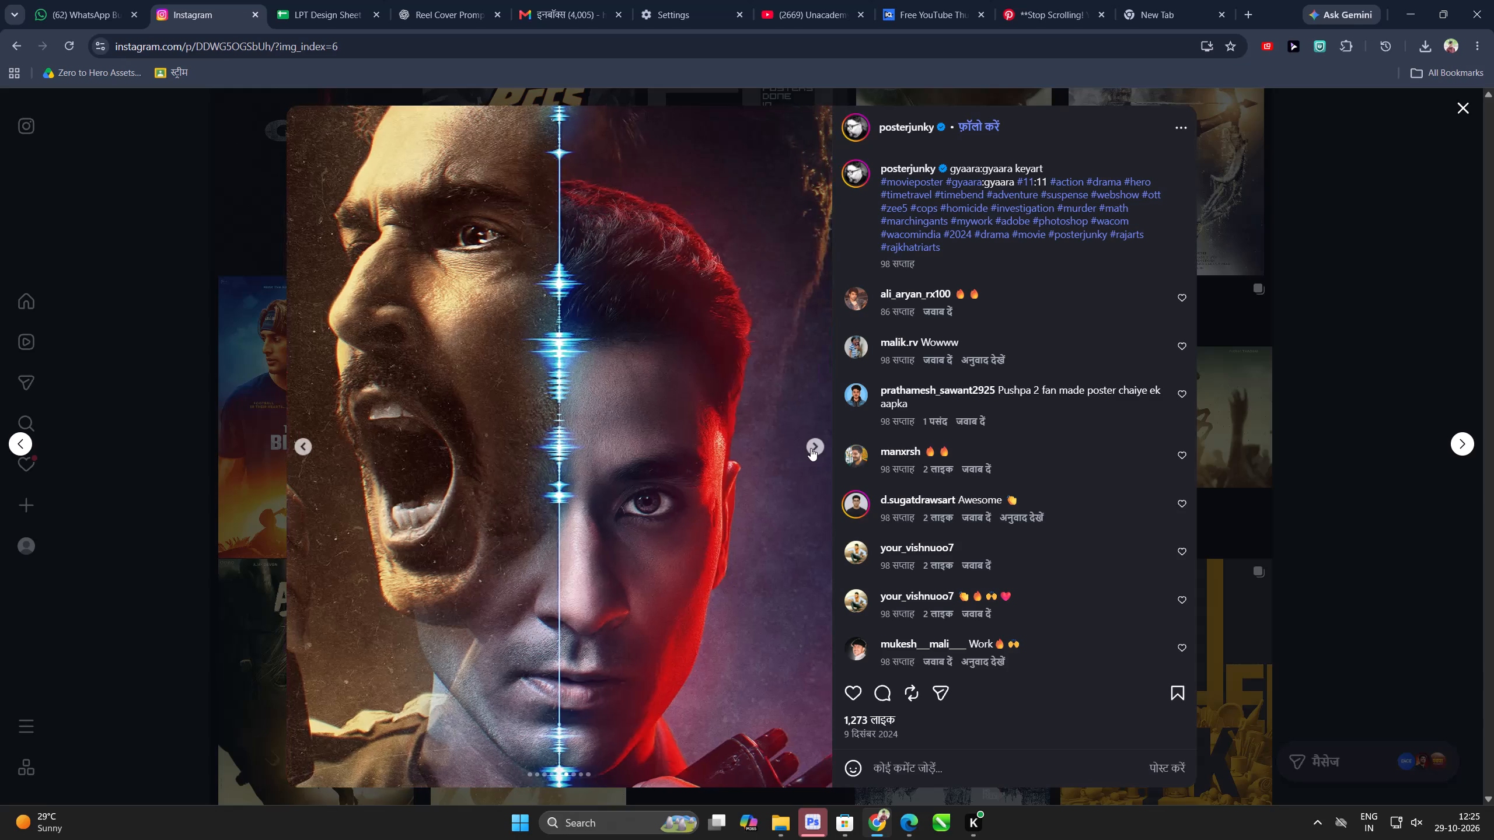
{"action": "left_click", "coordinate": [811, 448]}
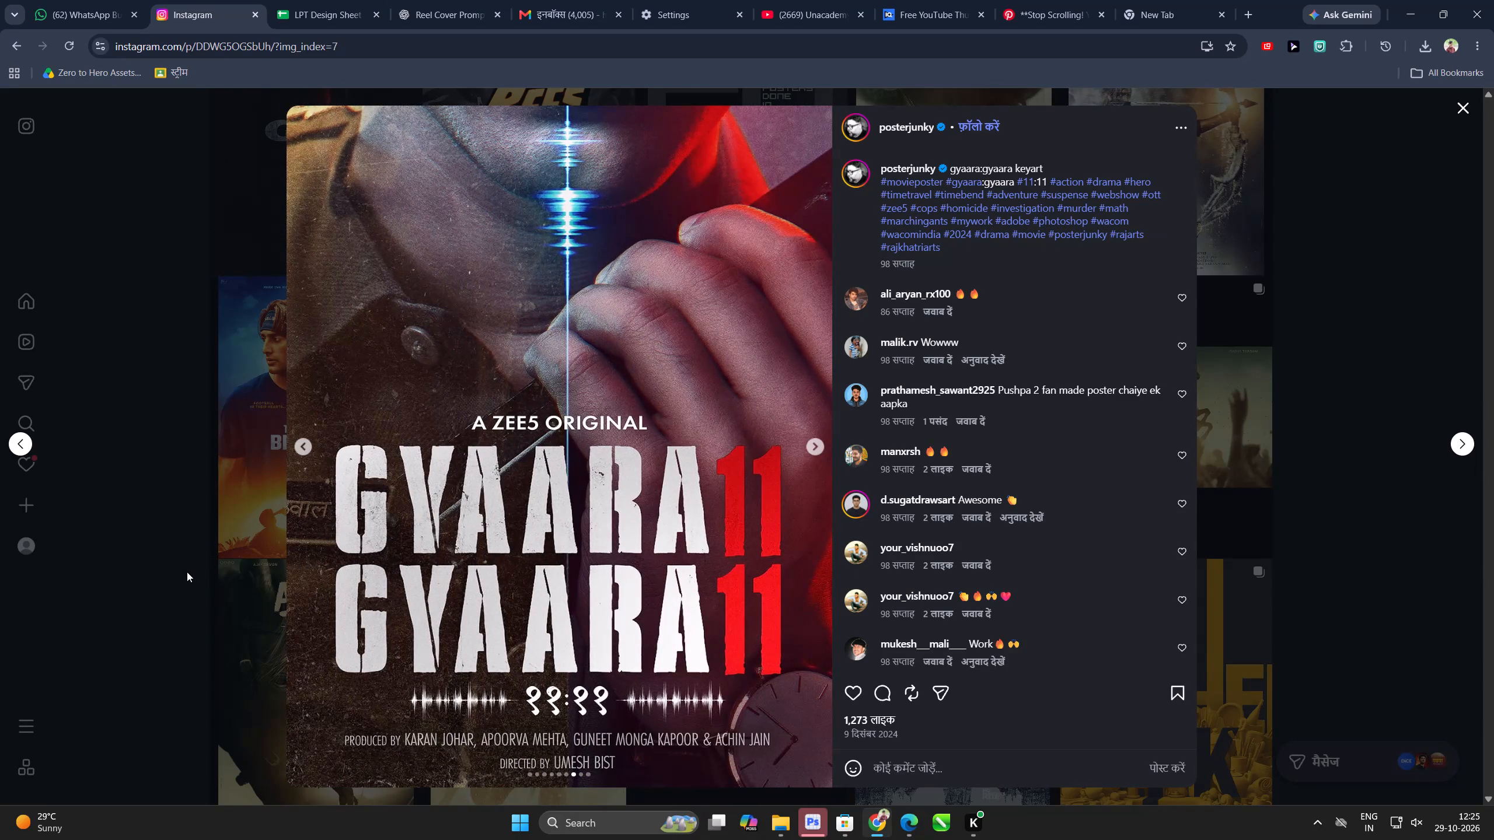
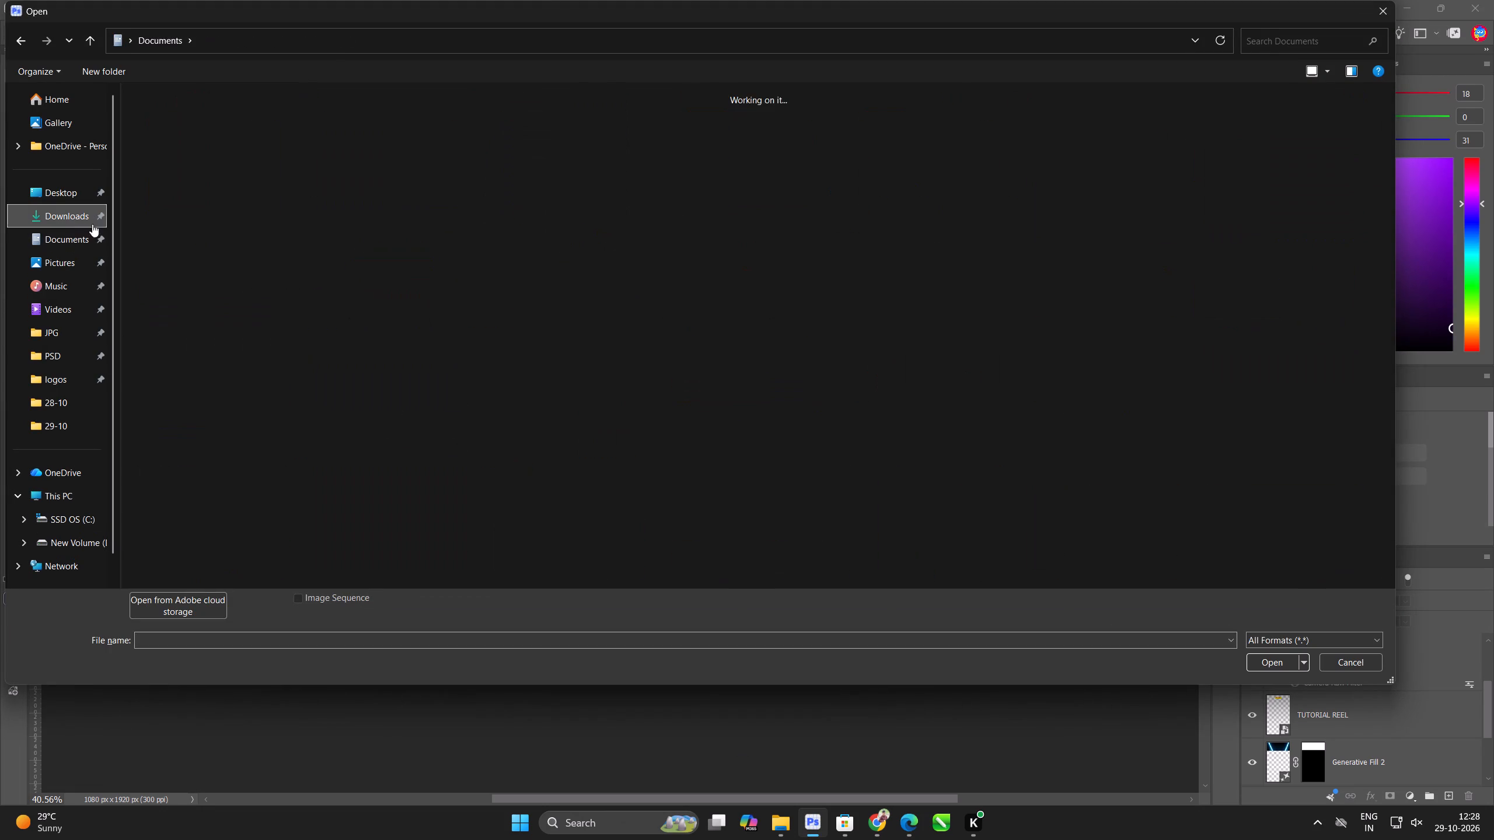
Open the downloaded image Firefly_Gemini Flash - 2026-10-29T122820.945.png from the Downloads folder.
{"action": "double_click", "coordinate": [214, 230]}
Extend the portrait's crop area on all sides to about 3914 x 7246 px and start Generative Expand for the empty borders.
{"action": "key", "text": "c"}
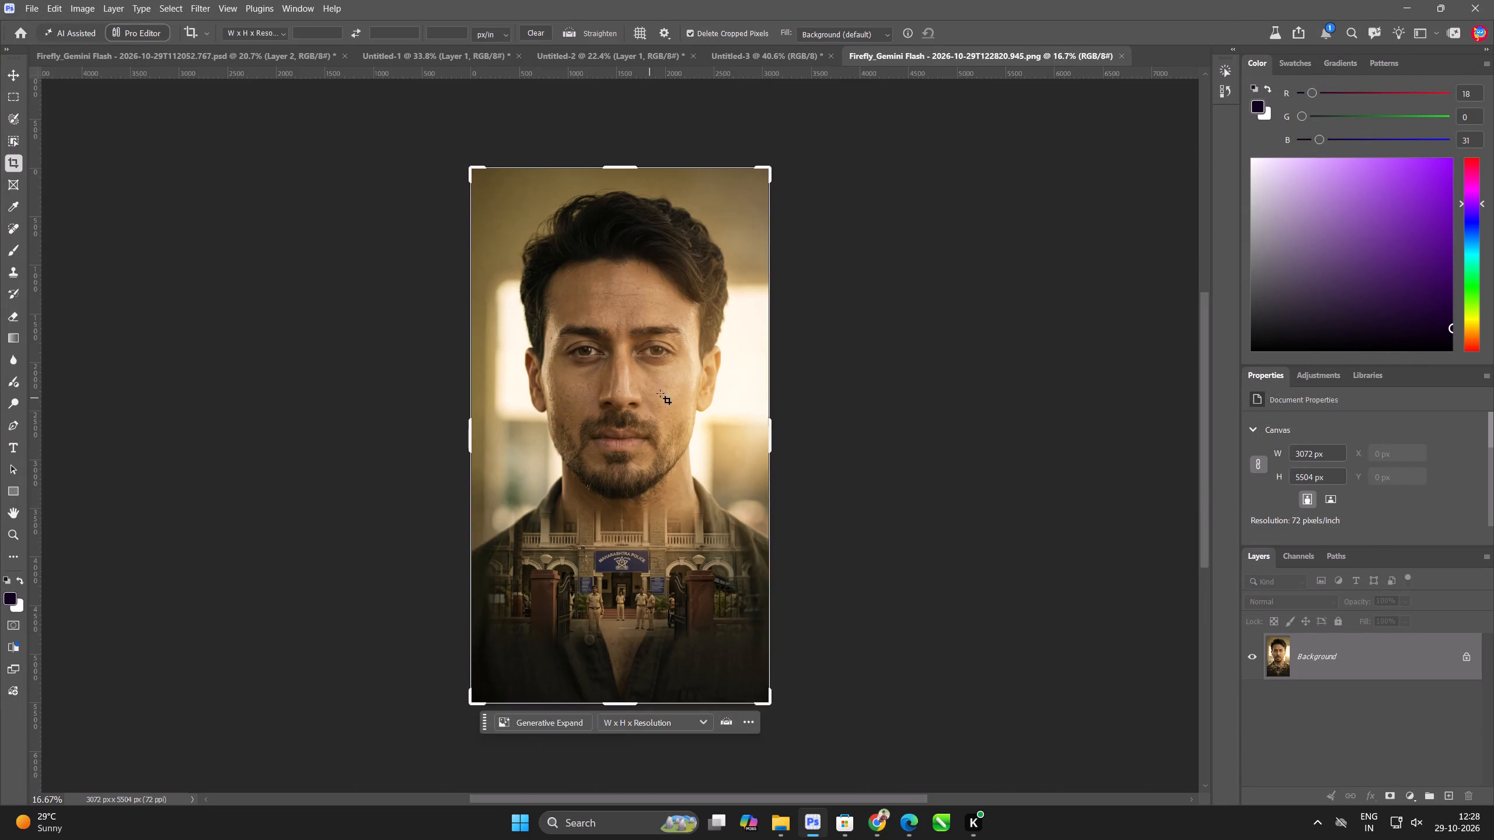
{"action": "scroll", "coordinate": [662, 392], "scroll_direction": "down", "scroll_amount": 5}
{"action": "left_click_drag", "start_coordinate": [729, 249], "coordinate": [756, 209]}
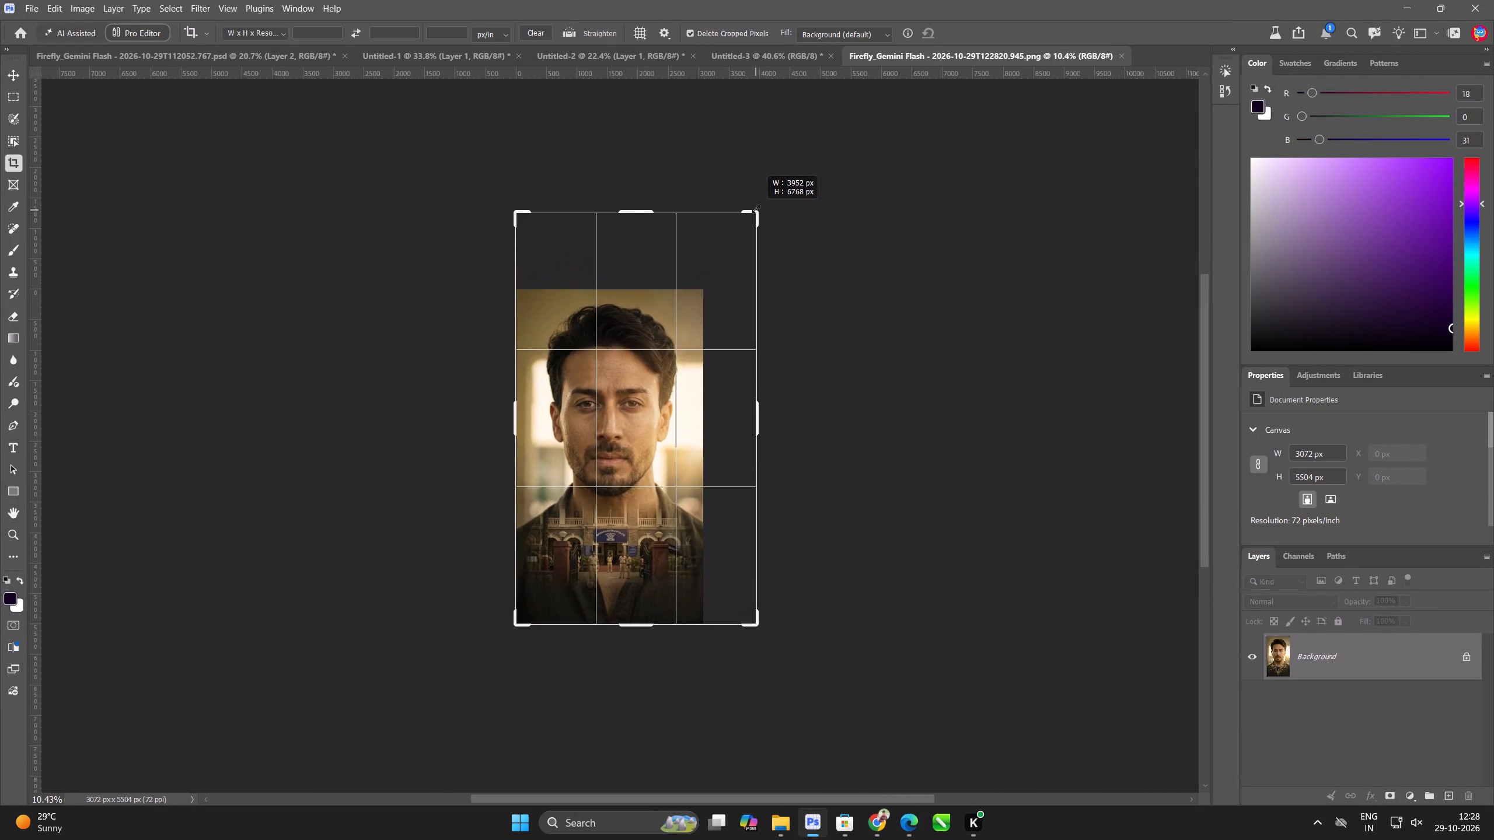
{"action": "left_click_drag", "start_coordinate": [756, 209], "coordinate": [755, 195]}
{"action": "left_click_drag", "start_coordinate": [639, 419], "coordinate": [658, 386]}
{"action": "left_click", "coordinate": [523, 662]}
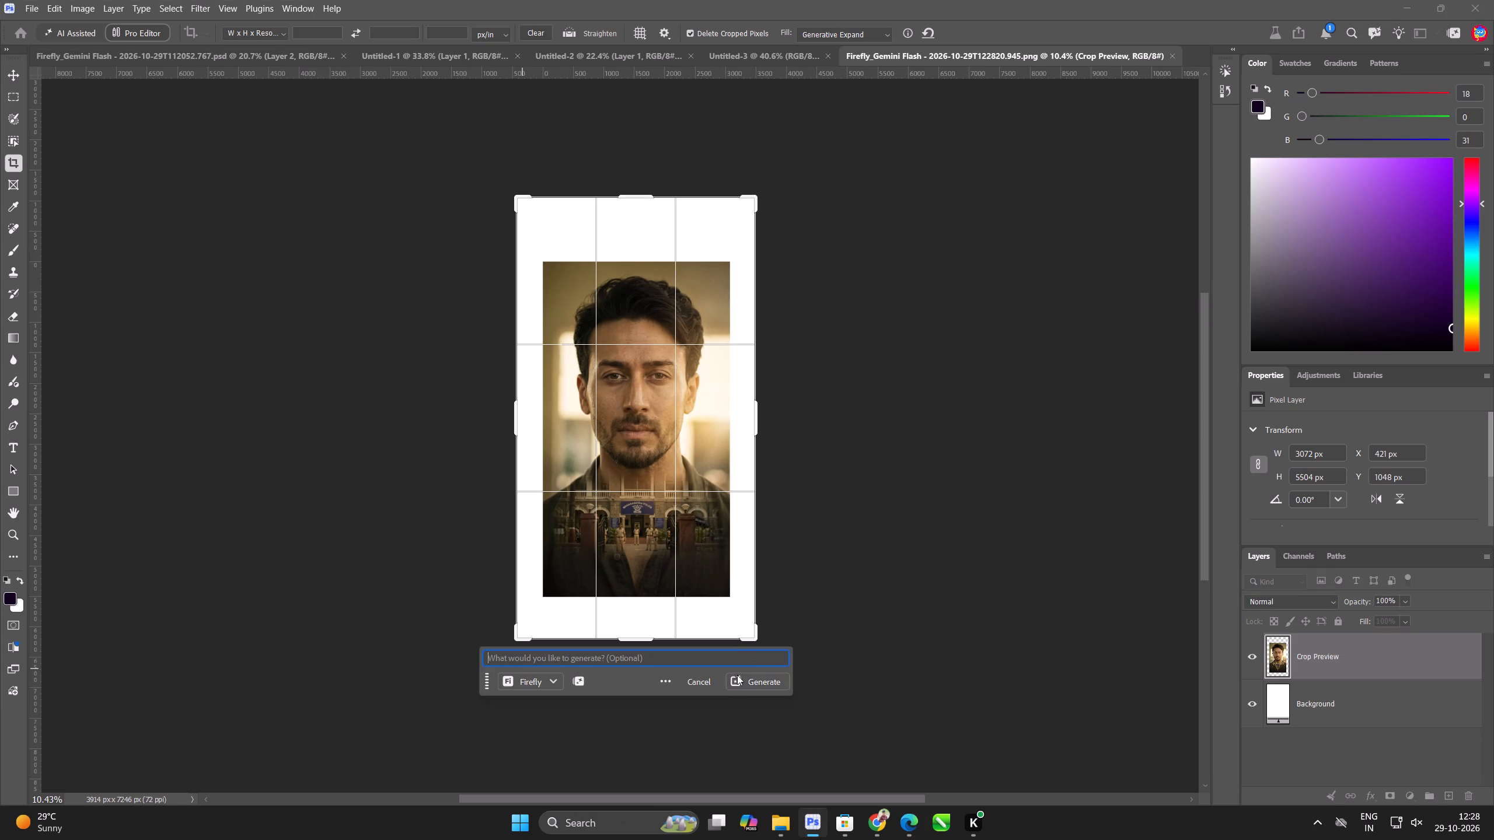
Run Generative Expand with Firefly and an empty prompt to fill the white canvas border around the portrait.
{"action": "left_click", "coordinate": [741, 689]}
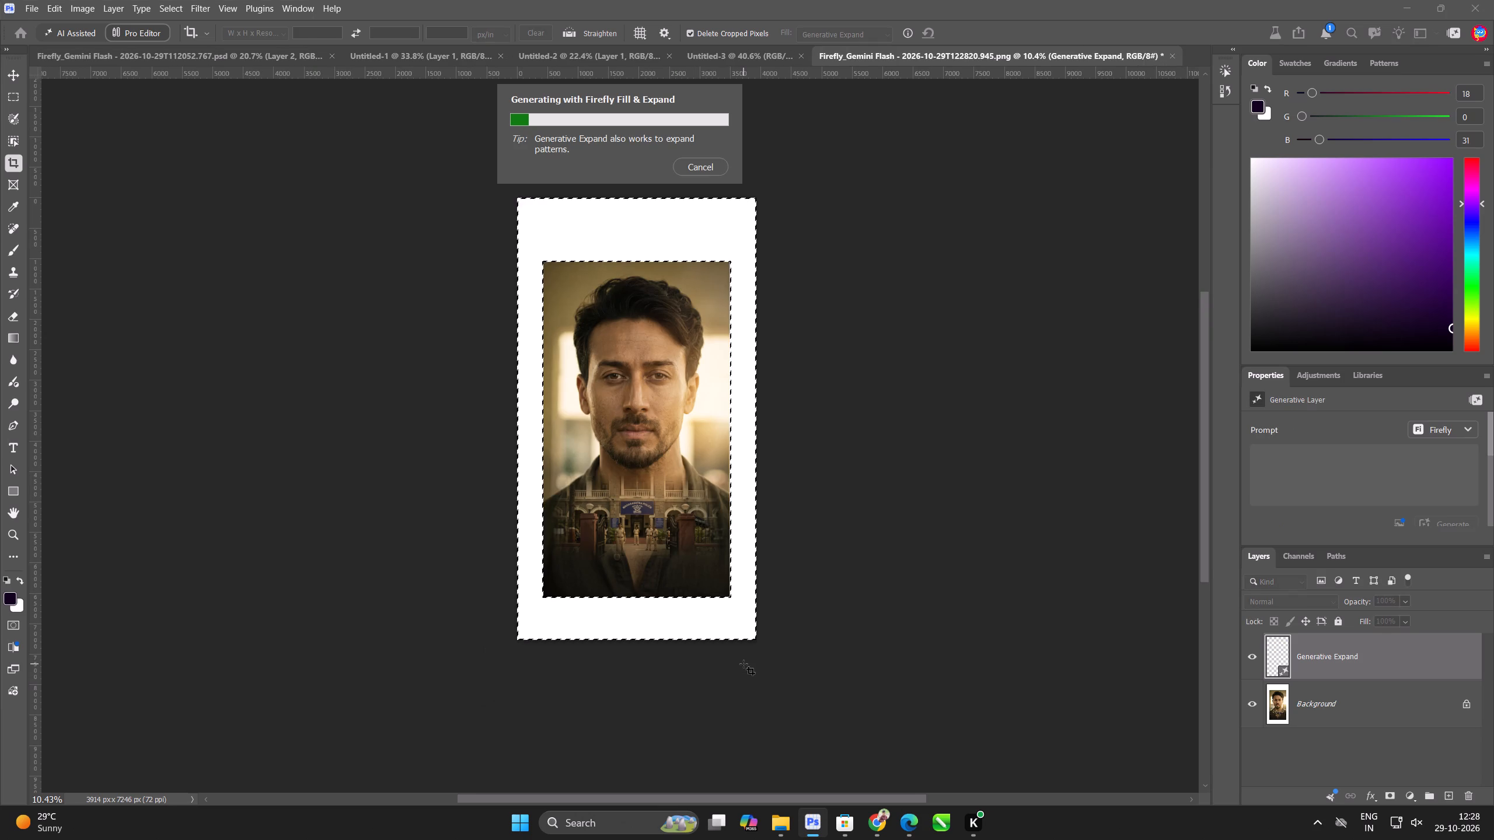
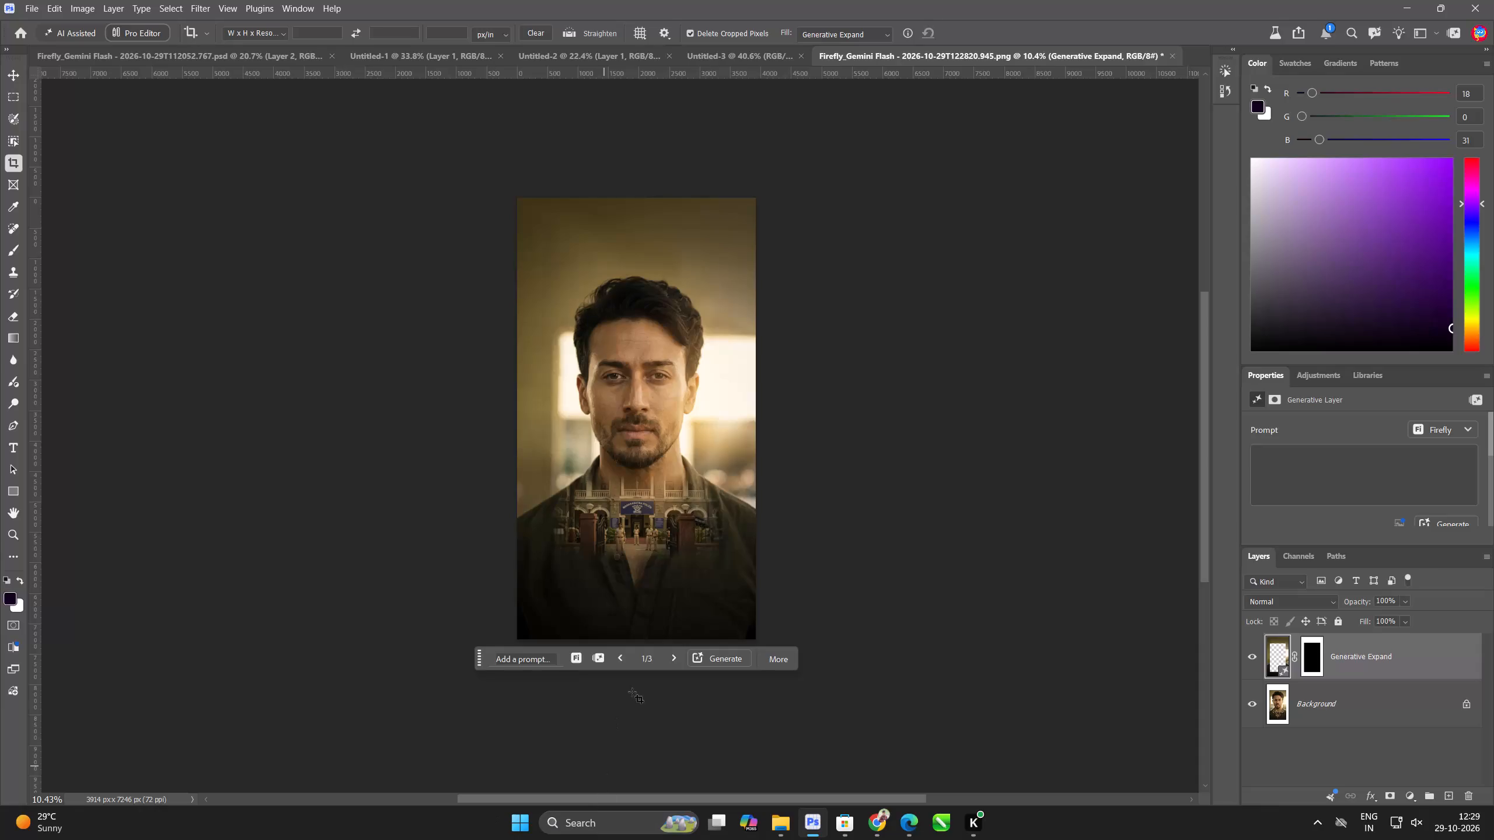
Browse the Generative Expand variations and keep the third one for the extended background.
{"action": "left_click", "coordinate": [668, 647]}
{"action": "left_click", "coordinate": [676, 653]}
{"action": "scroll", "coordinate": [666, 487], "scroll_direction": "up", "scroll_amount": 7}
{"action": "left_click", "coordinate": [645, 770]}
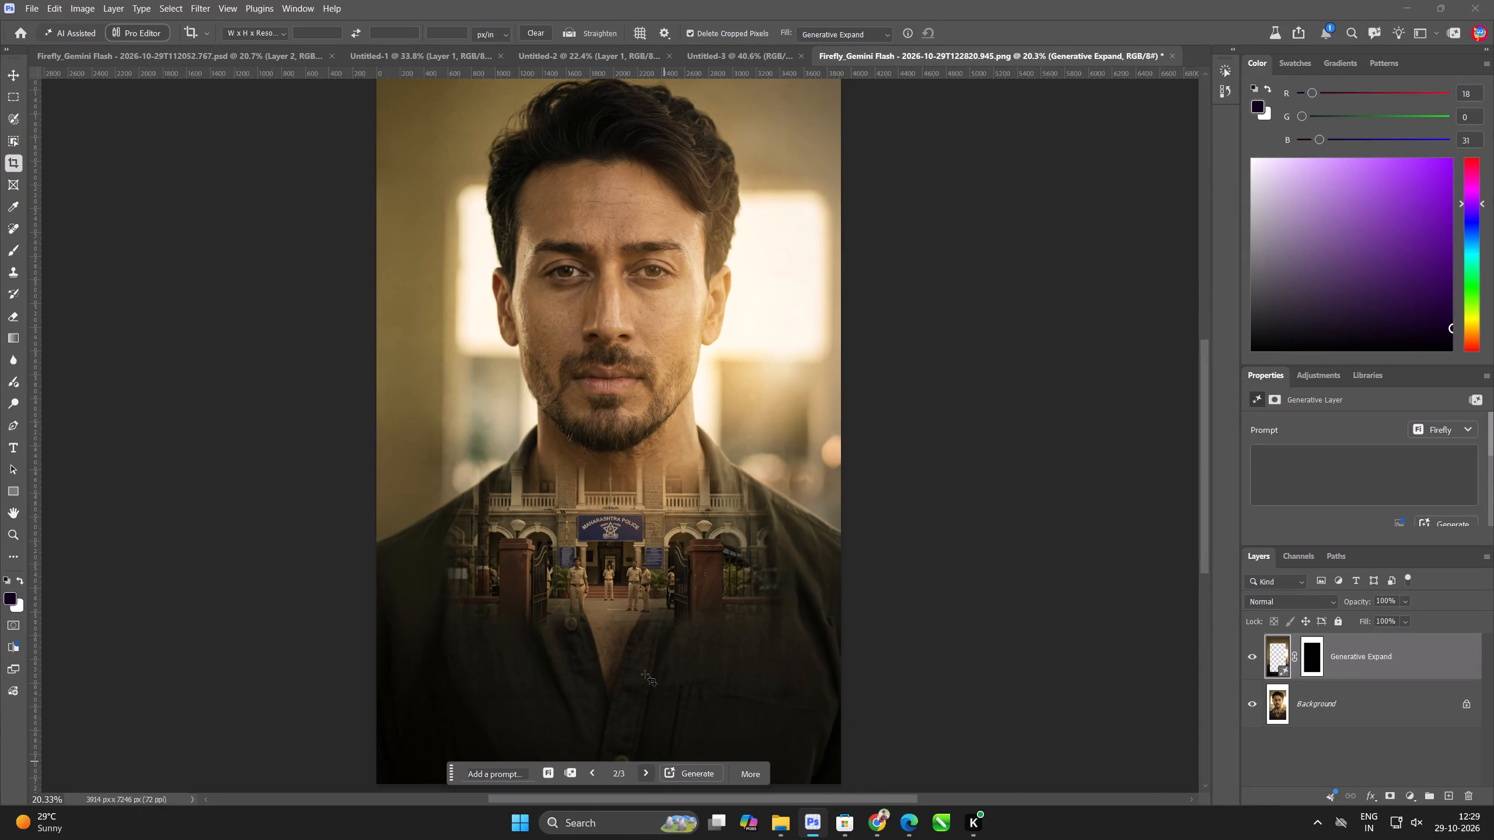
{"action": "scroll", "coordinate": [602, 323], "scroll_direction": "up", "scroll_amount": 19}
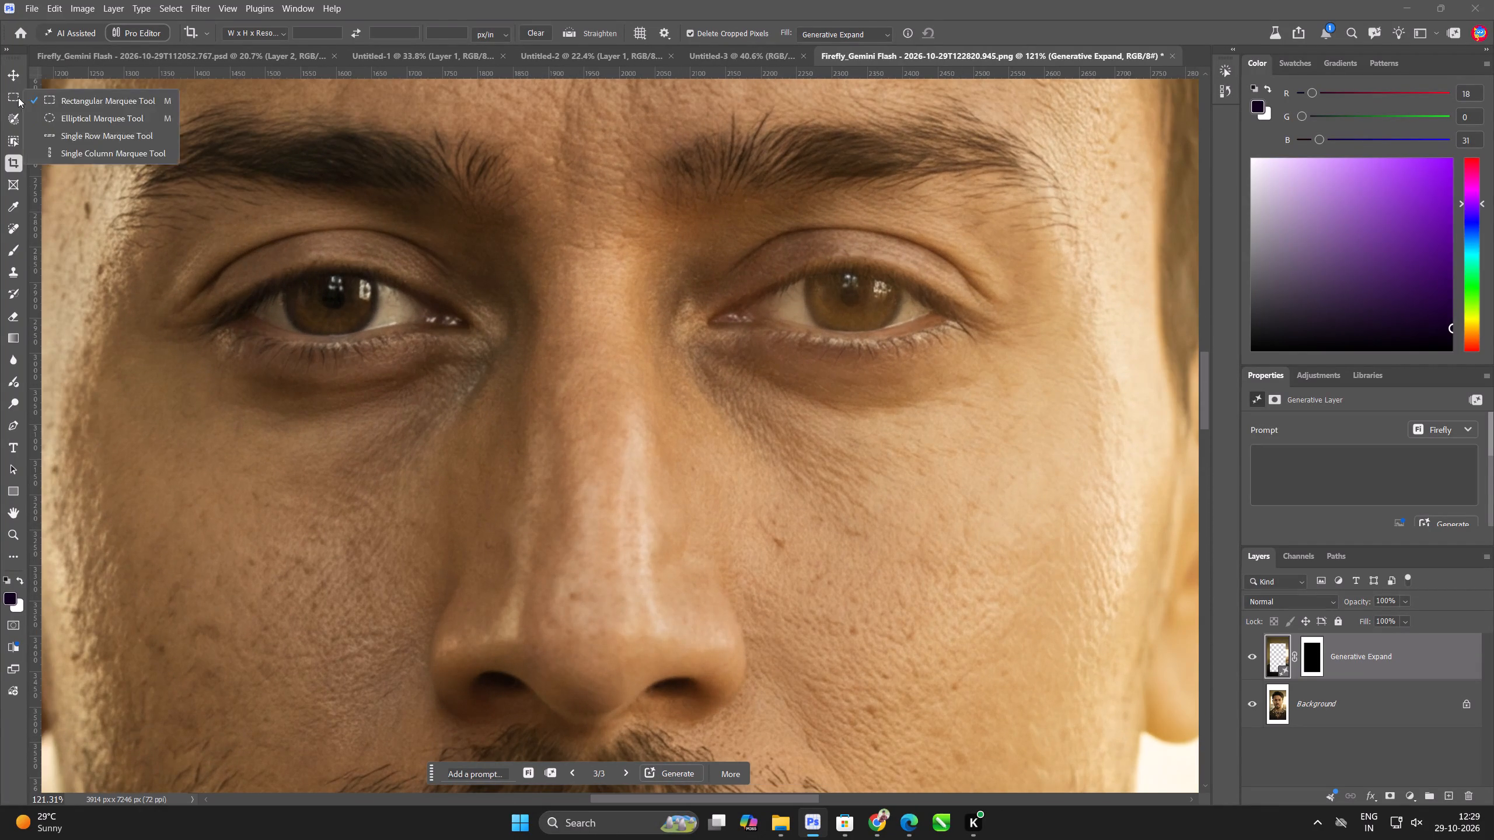
Merge the Generative Expand layer with the Background into one layer.
{"action": "left_click", "coordinate": [14, 75]}
{"action": "scroll", "coordinate": [626, 356], "scroll_direction": "down", "scroll_amount": 13}
{"action": "left_click", "coordinate": [1432, 721], "text": "shift"}
{"action": "key", "text": "ctrl+e"}
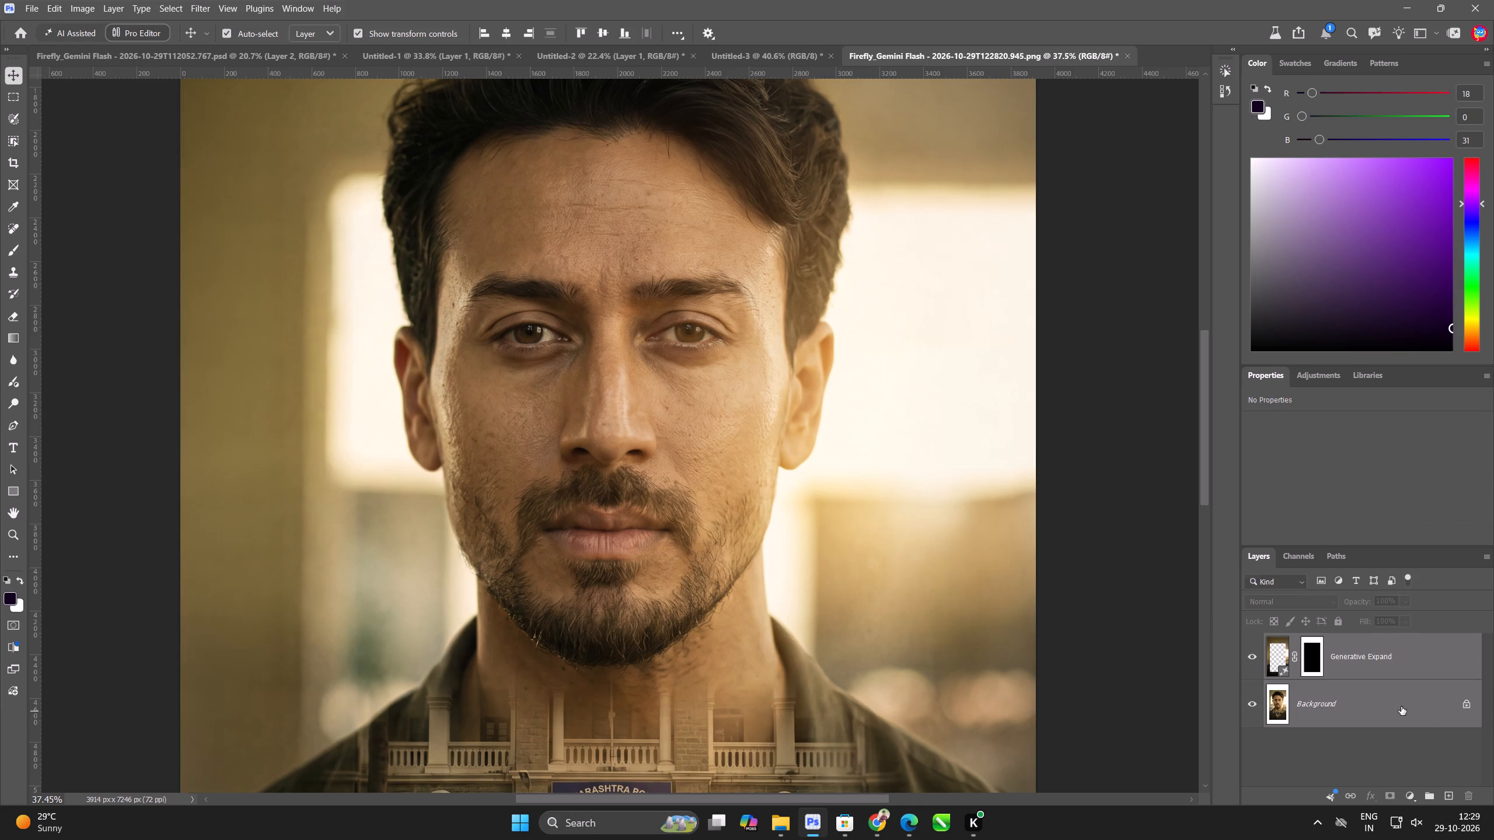
{"action": "scroll", "coordinate": [853, 437], "scroll_direction": "down", "scroll_amount": 7}
Open the Camera Raw filter on the merged portrait and set Grain to 14 in the effects.
{"action": "key", "text": "ctrl+shift+a"}
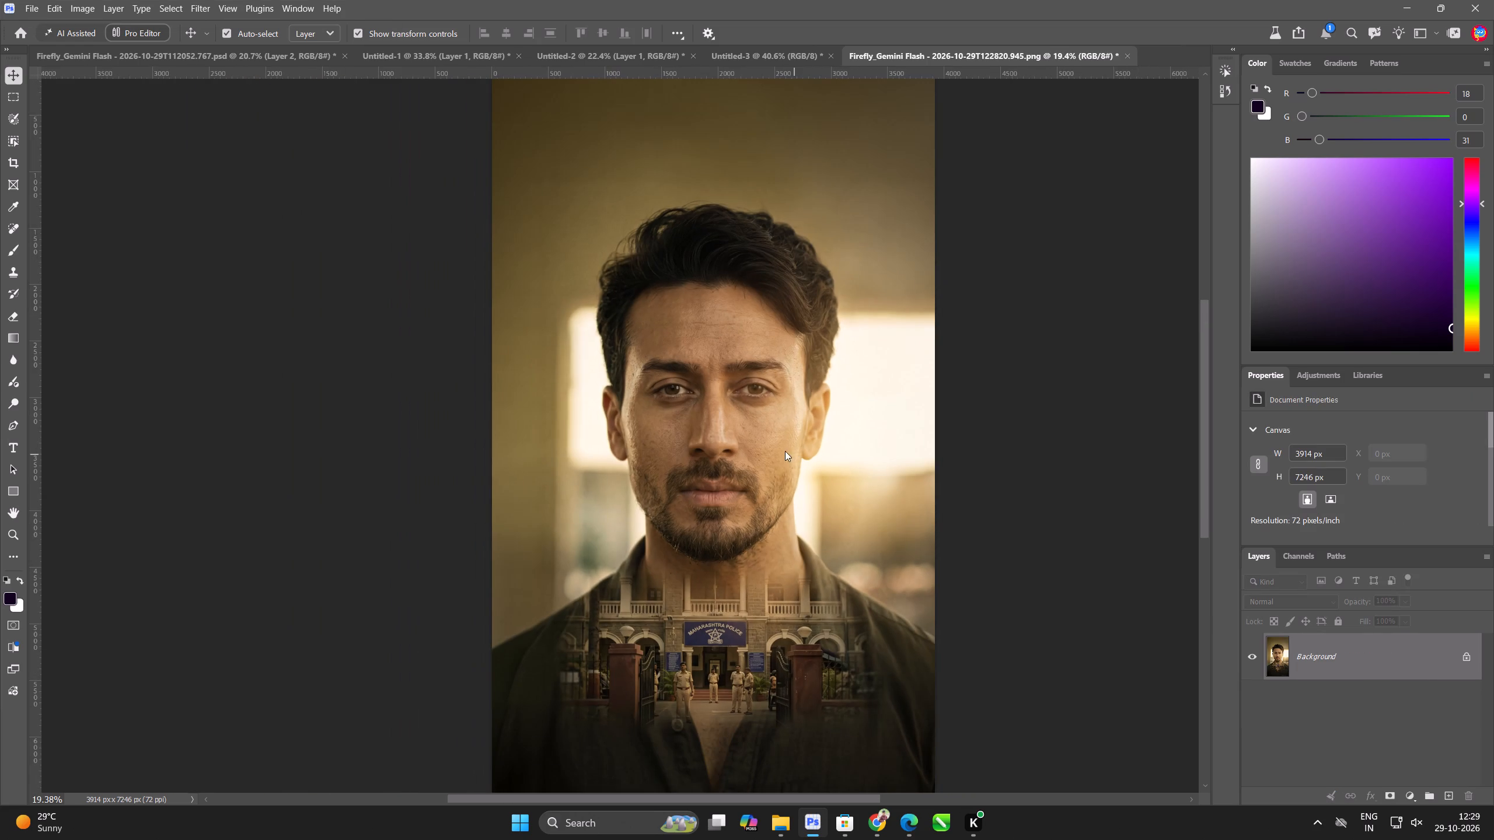
{"action": "left_click_drag", "start_coordinate": [589, 253], "coordinate": [796, 514]}
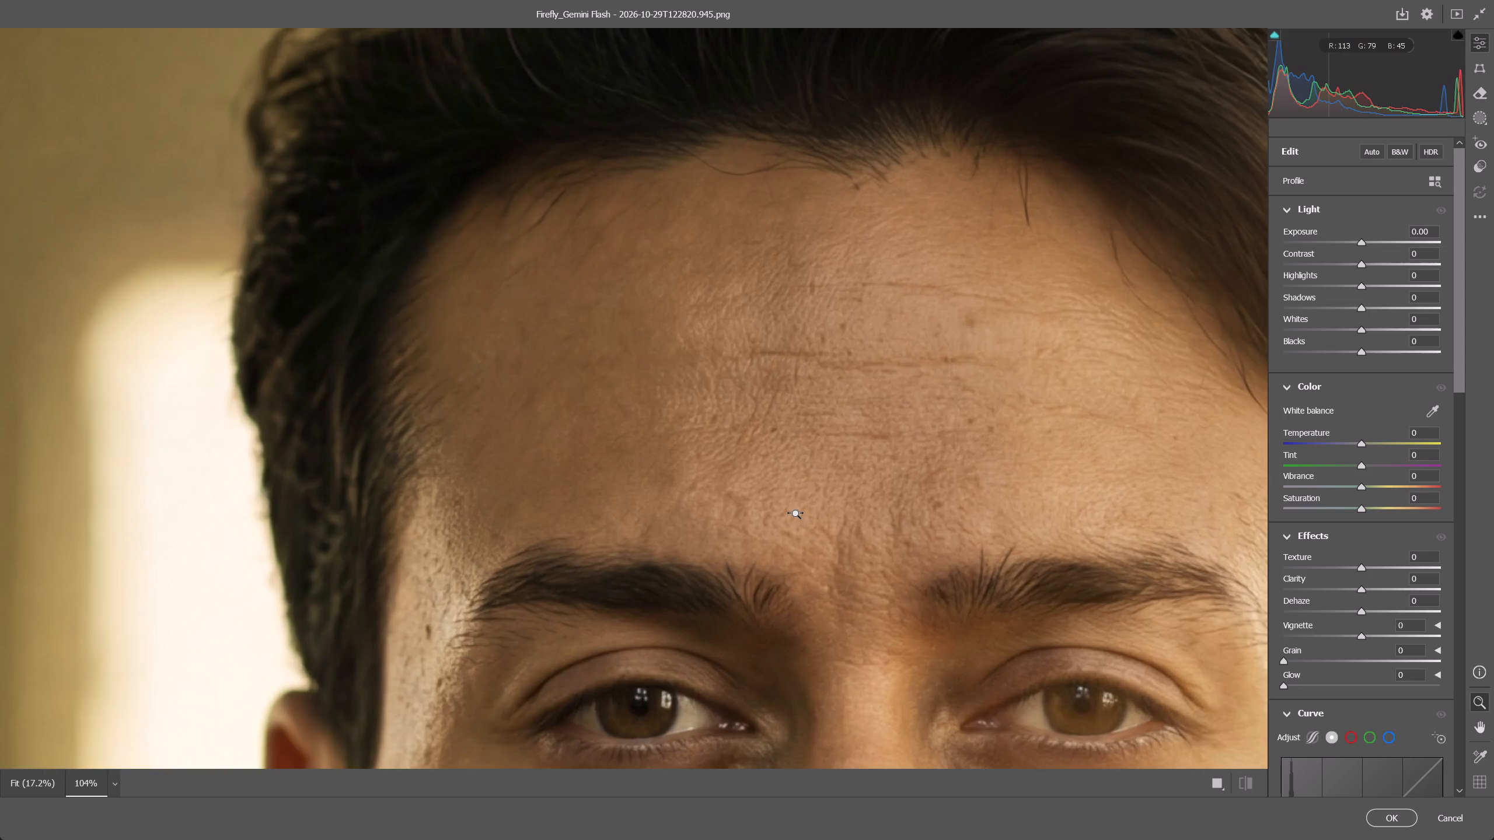
{"action": "left_click_drag", "start_coordinate": [796, 514], "coordinate": [738, 487]}
{"action": "left_click_drag", "start_coordinate": [812, 297], "coordinate": [990, 479]}
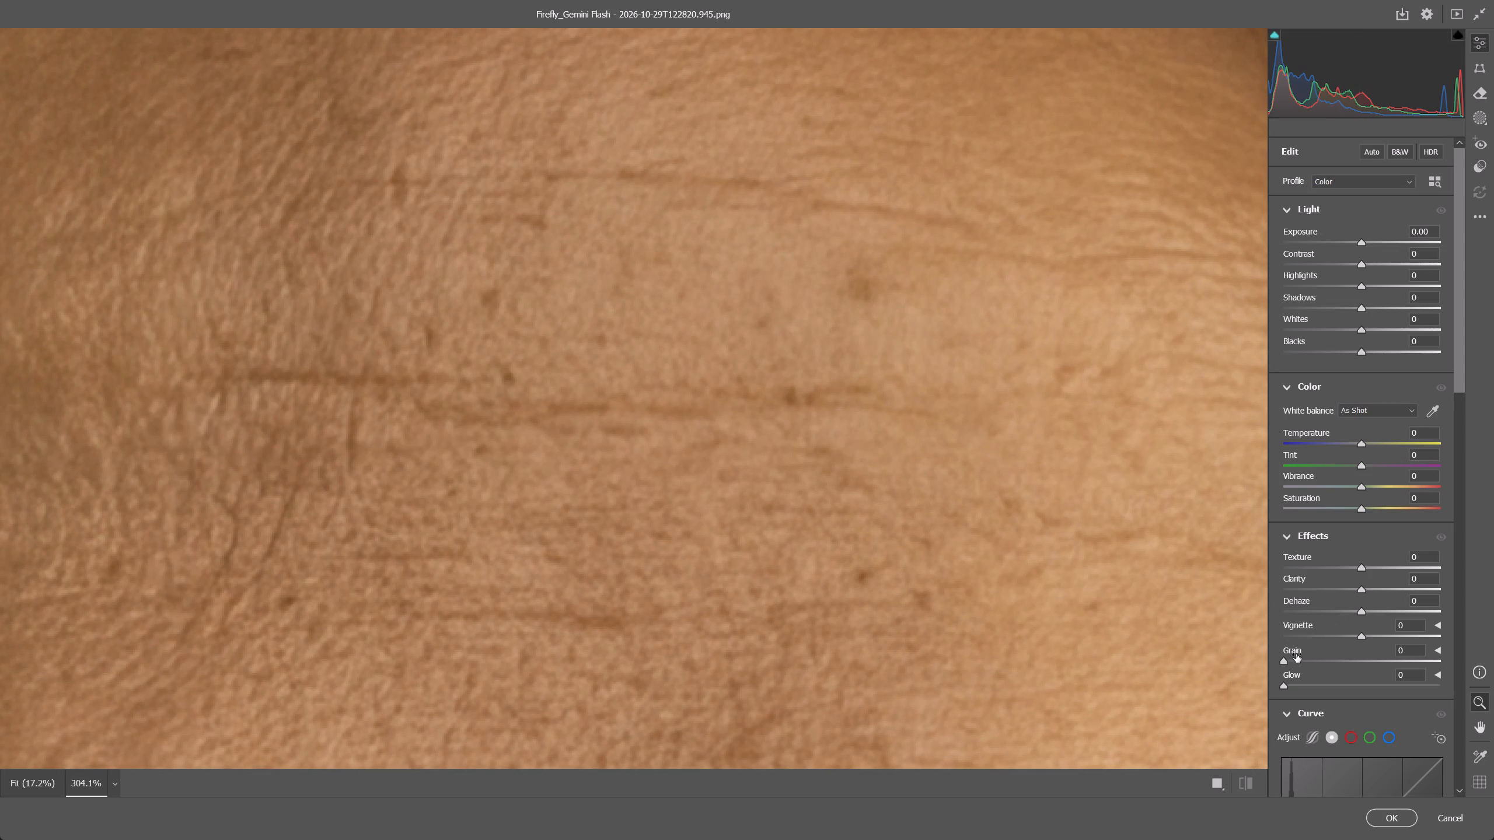
{"action": "left_click_drag", "start_coordinate": [1294, 660], "coordinate": [1305, 662]}
Raise the Camera Raw Sharpening of the portrait to roughly 60.
{"action": "scroll", "coordinate": [1384, 606], "scroll_direction": "down", "scroll_amount": 16}
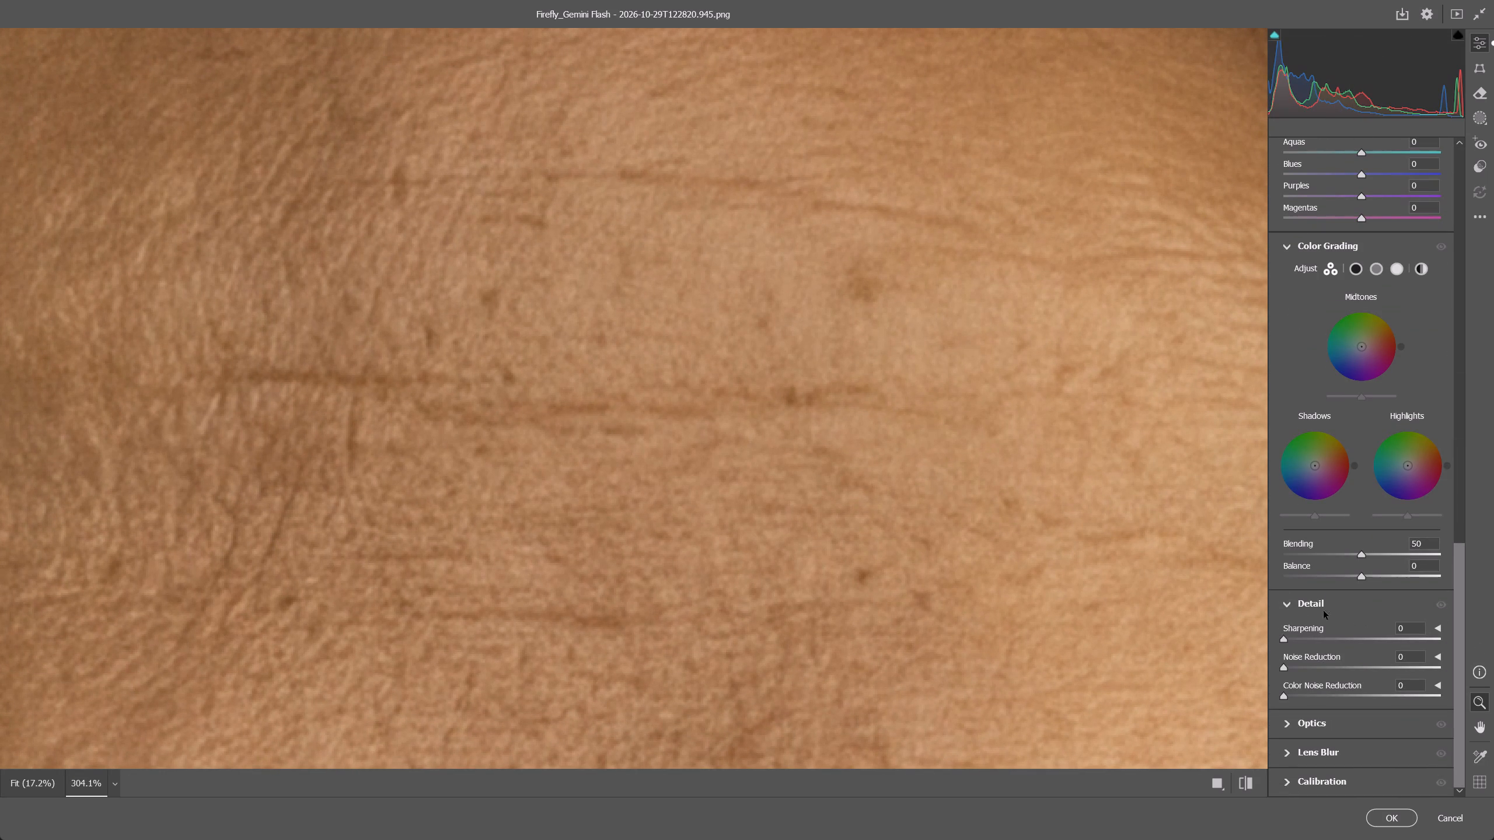
{"action": "left_click_drag", "start_coordinate": [1286, 642], "coordinate": [1349, 648]}
{"action": "left_click_drag", "start_coordinate": [1349, 648], "coordinate": [1353, 649]}
Set Texture to +57 and Clarity to +15, check the face, and apply the Camera Raw adjustments.
{"action": "scroll", "coordinate": [1397, 537], "scroll_direction": "up", "scroll_amount": 6}
{"action": "scroll", "coordinate": [1378, 470], "scroll_direction": "up", "scroll_amount": 4}
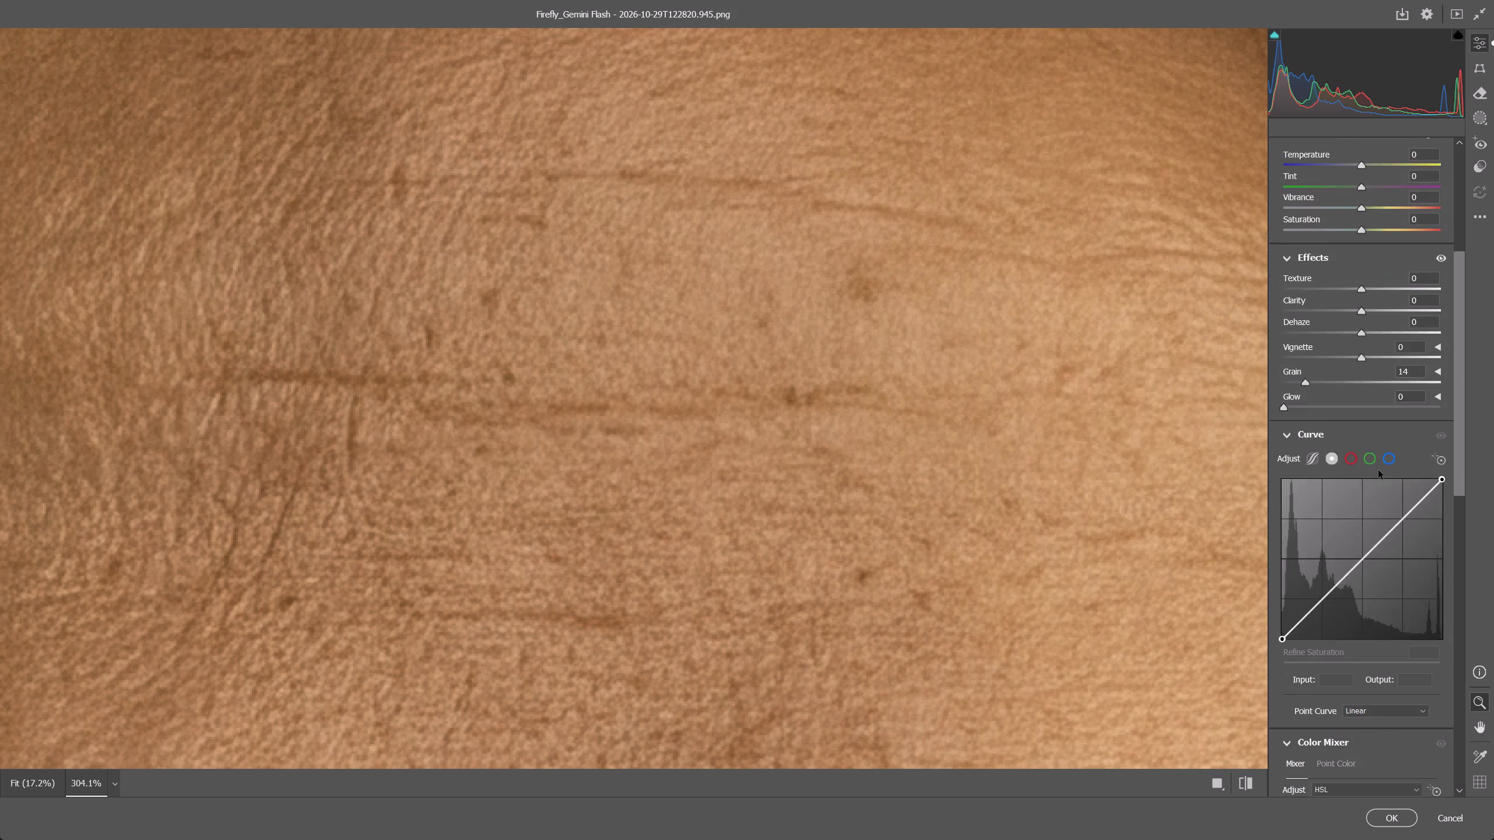
{"action": "scroll", "coordinate": [1378, 470], "scroll_direction": "up", "scroll_amount": 3}
{"action": "left_click_drag", "start_coordinate": [1364, 570], "coordinate": [1401, 580]}
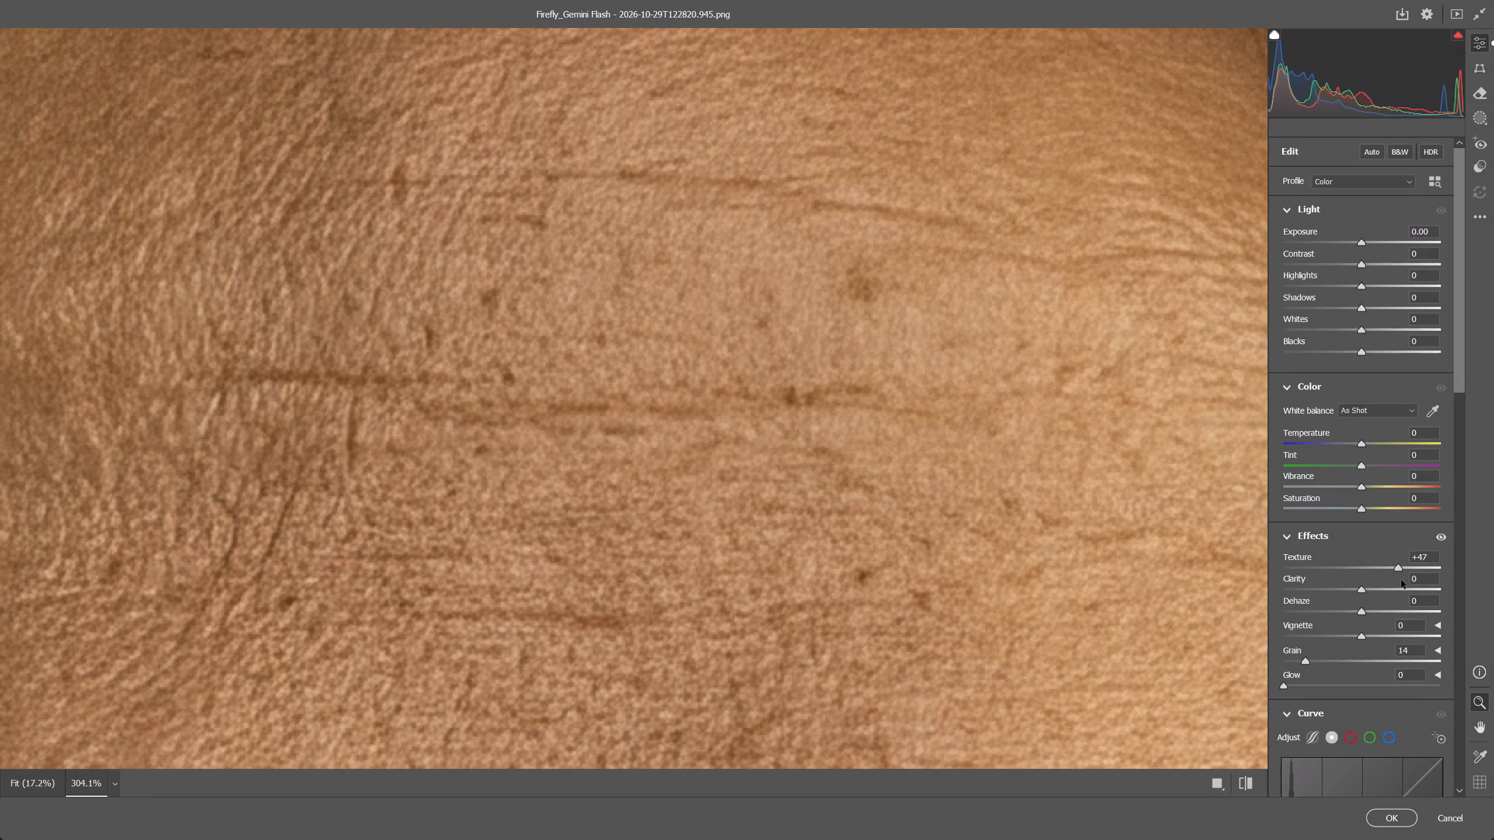
{"action": "left_click_drag", "start_coordinate": [1401, 580], "coordinate": [1408, 582]}
{"action": "left_click_drag", "start_coordinate": [1363, 591], "coordinate": [1374, 593]}
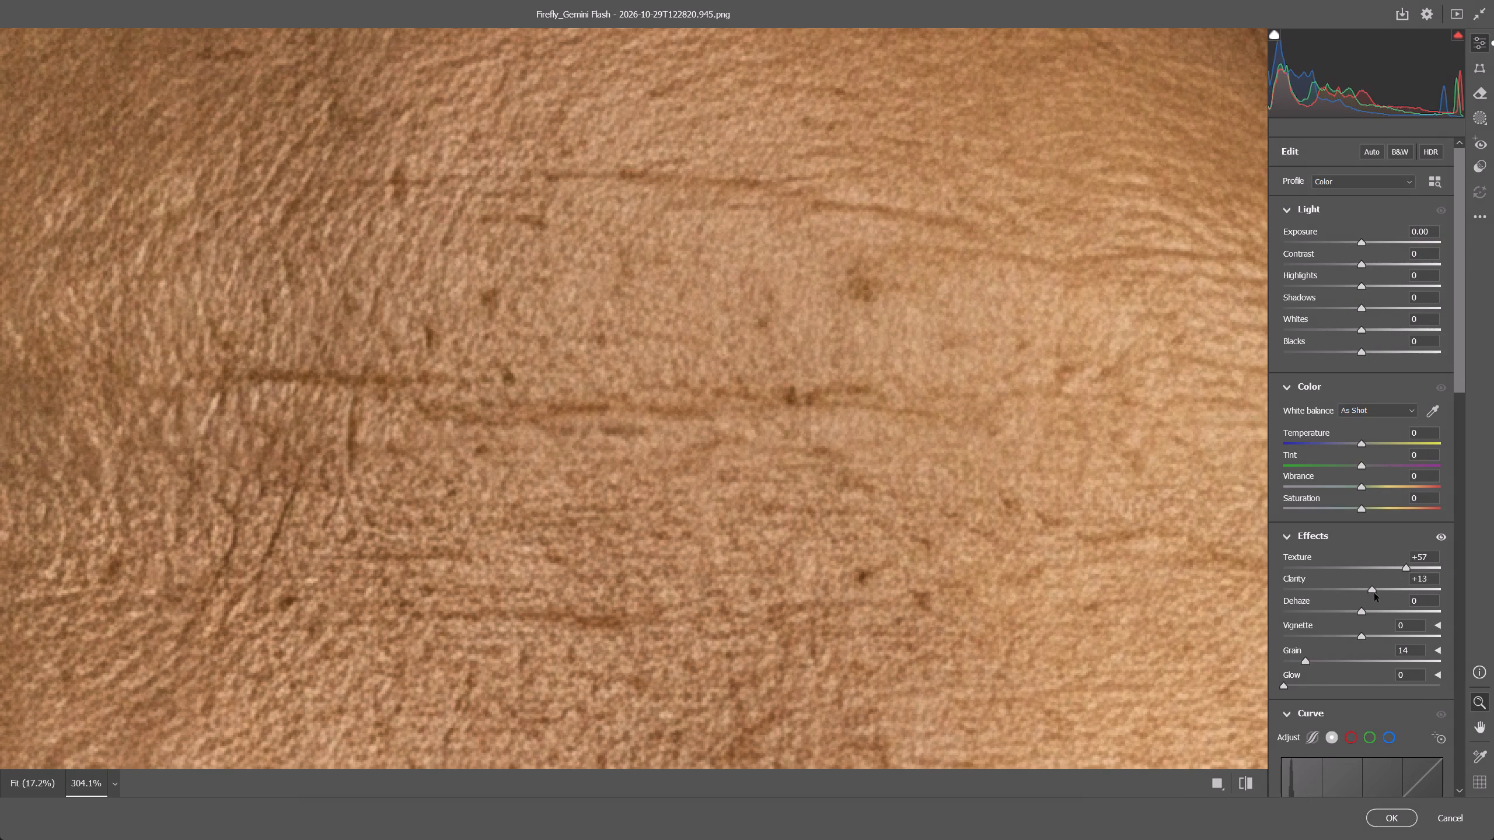
{"action": "left_click_drag", "start_coordinate": [1374, 593], "coordinate": [1375, 594]}
{"action": "left_click", "coordinate": [683, 559]}
{"action": "left_click_drag", "start_coordinate": [681, 558], "coordinate": [477, 370]}
{"action": "left_click_drag", "start_coordinate": [796, 553], "coordinate": [735, 519]}
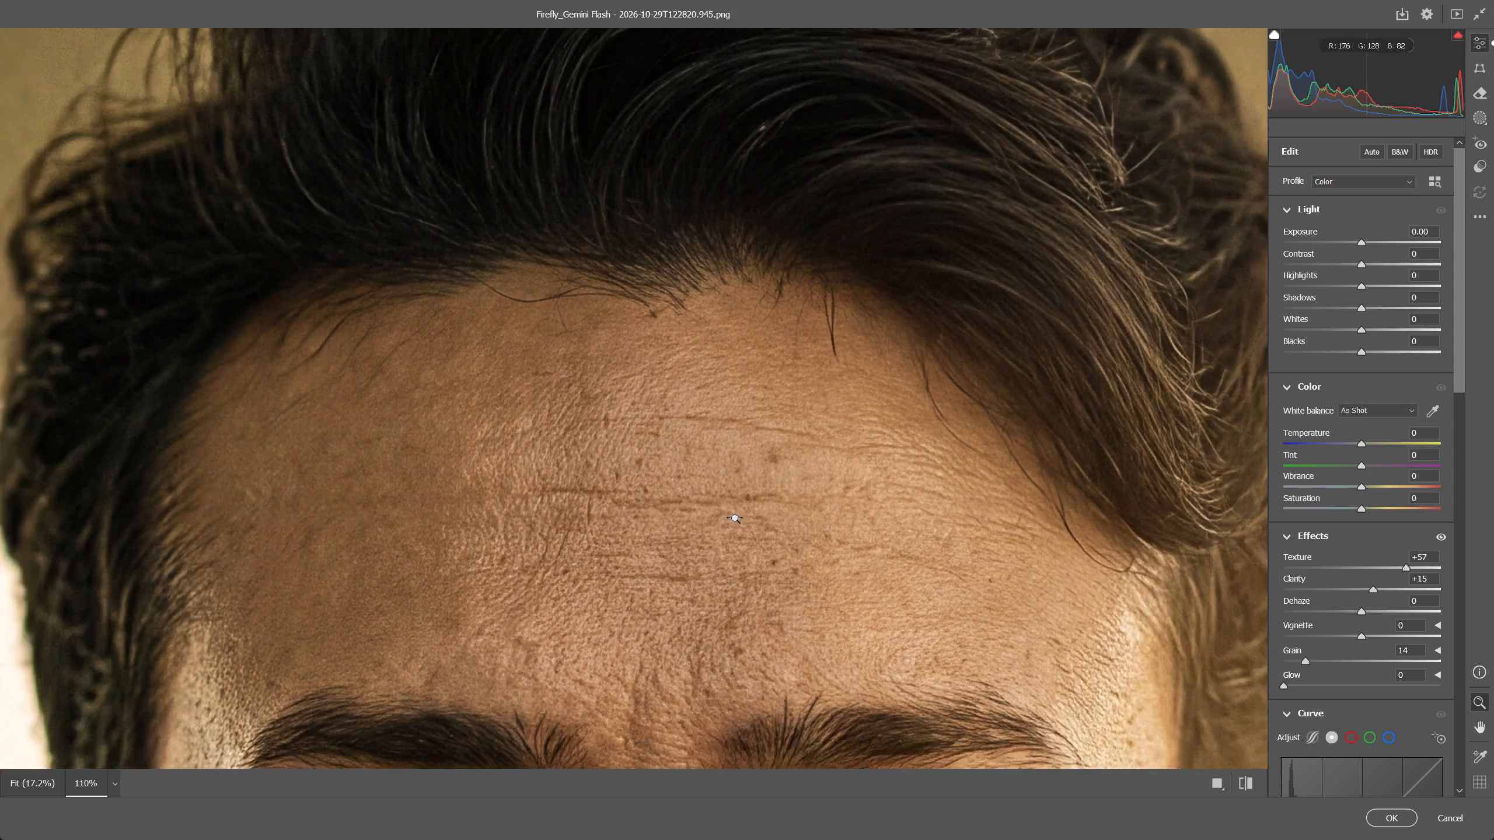
{"action": "left_click_drag", "start_coordinate": [735, 519], "coordinate": [573, 453]}
{"action": "left_click_drag", "start_coordinate": [821, 686], "coordinate": [742, 679]}
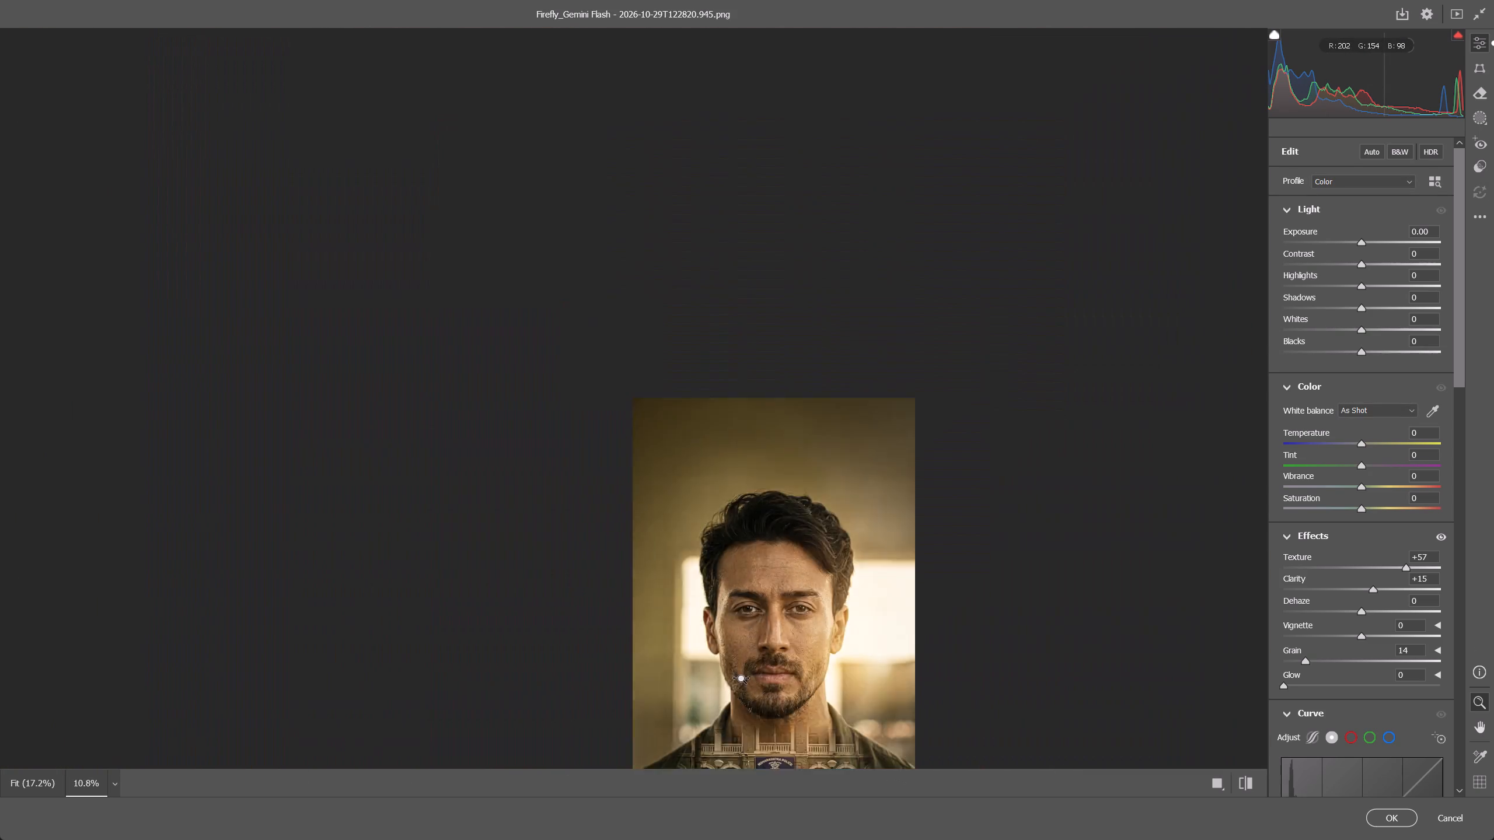
{"action": "left_click_drag", "start_coordinate": [742, 679], "coordinate": [628, 570]}
{"action": "left_click_drag", "start_coordinate": [722, 556], "coordinate": [900, 726]}
{"action": "left_click_drag", "start_coordinate": [548, 392], "coordinate": [620, 467]}
{"action": "key", "text": "Return"}
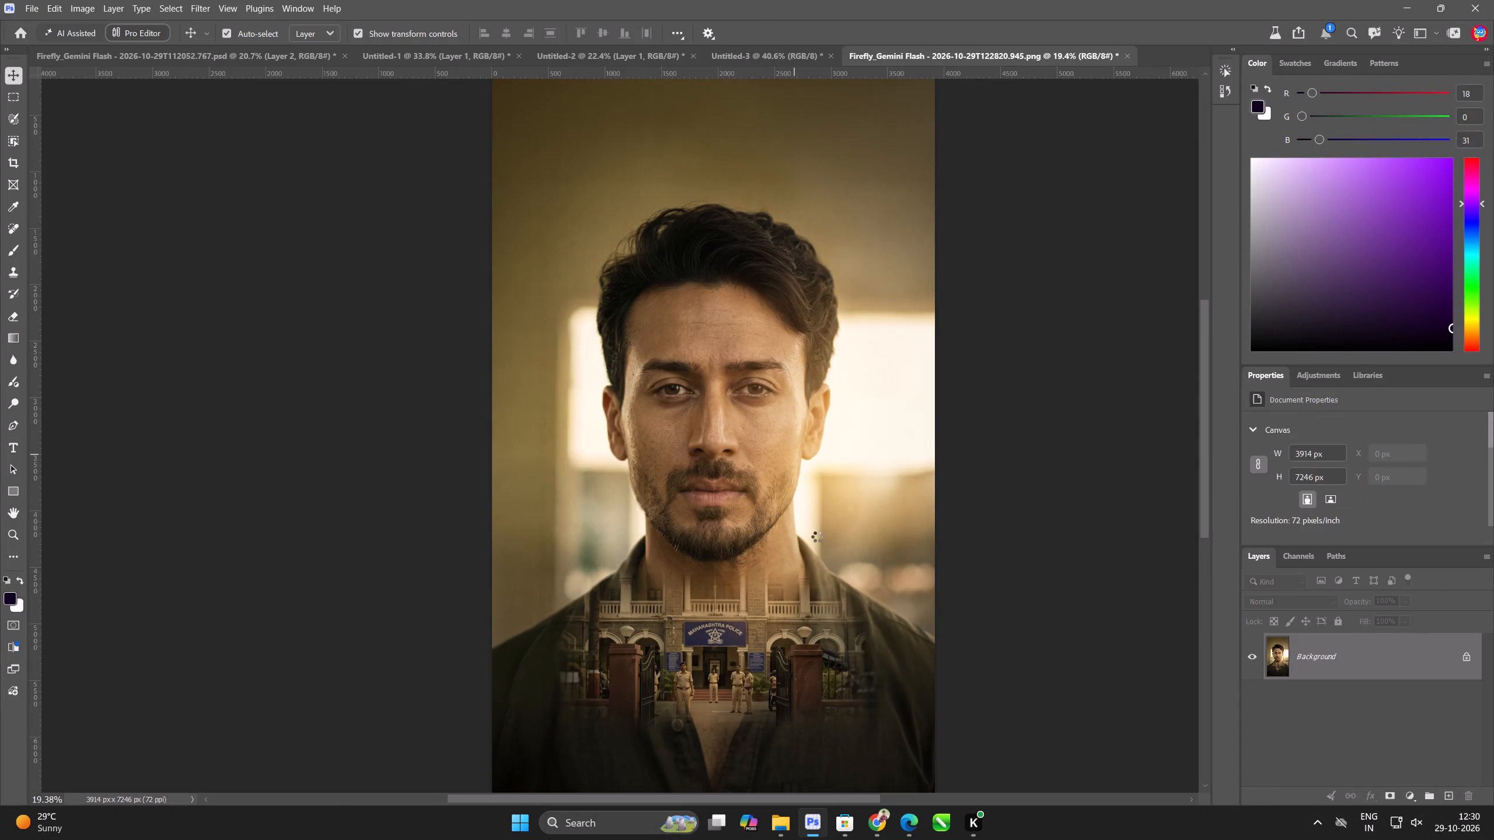
Duplicate the Background layer and set the copy's blend mode to Linear Light.
{"action": "scroll", "coordinate": [754, 420], "scroll_direction": "up", "scroll_amount": 10}
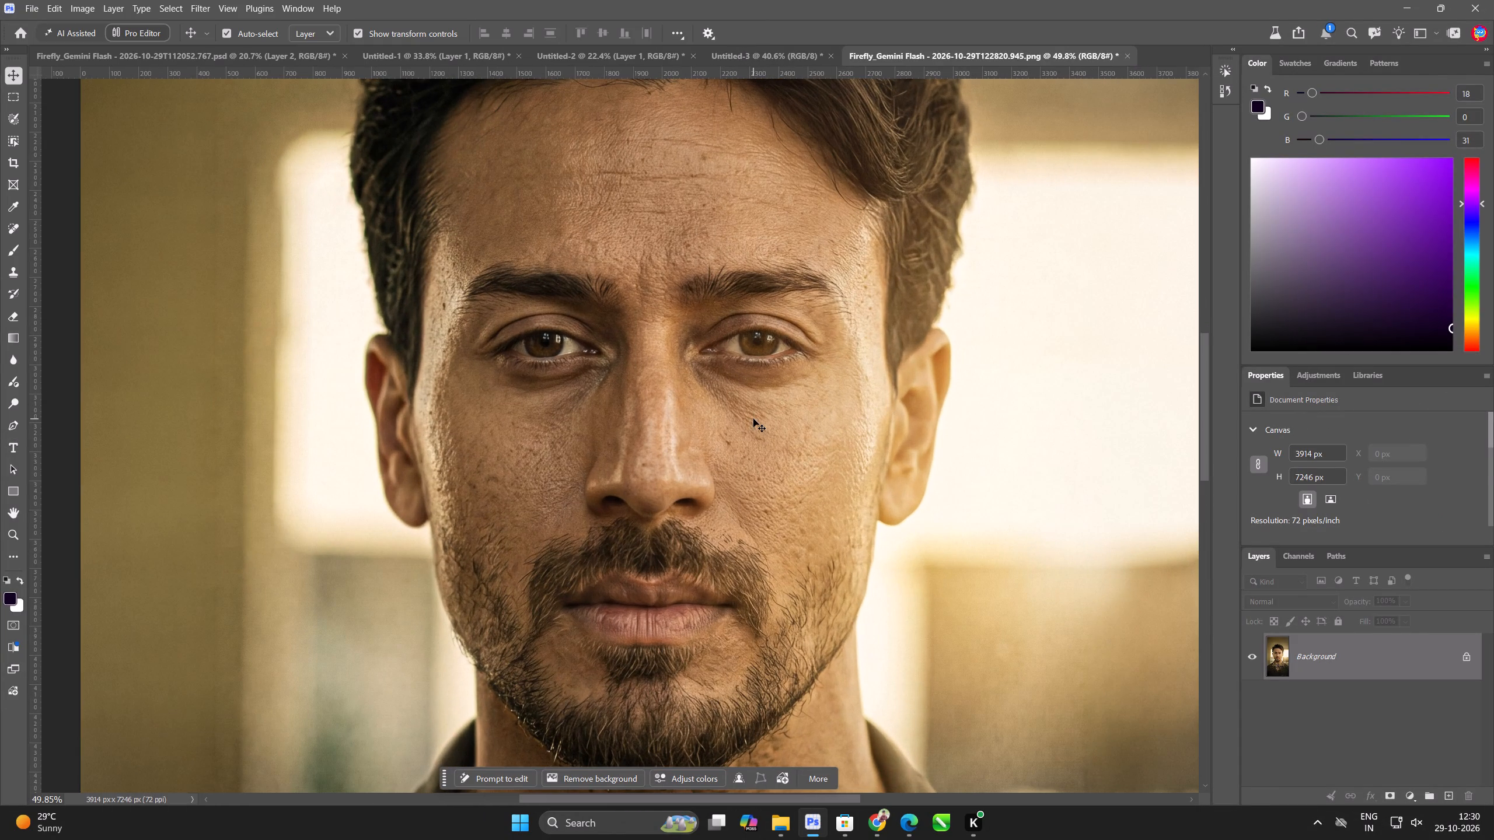
{"action": "key", "text": "ctrl+j"}
{"action": "left_click", "coordinate": [1304, 593]}
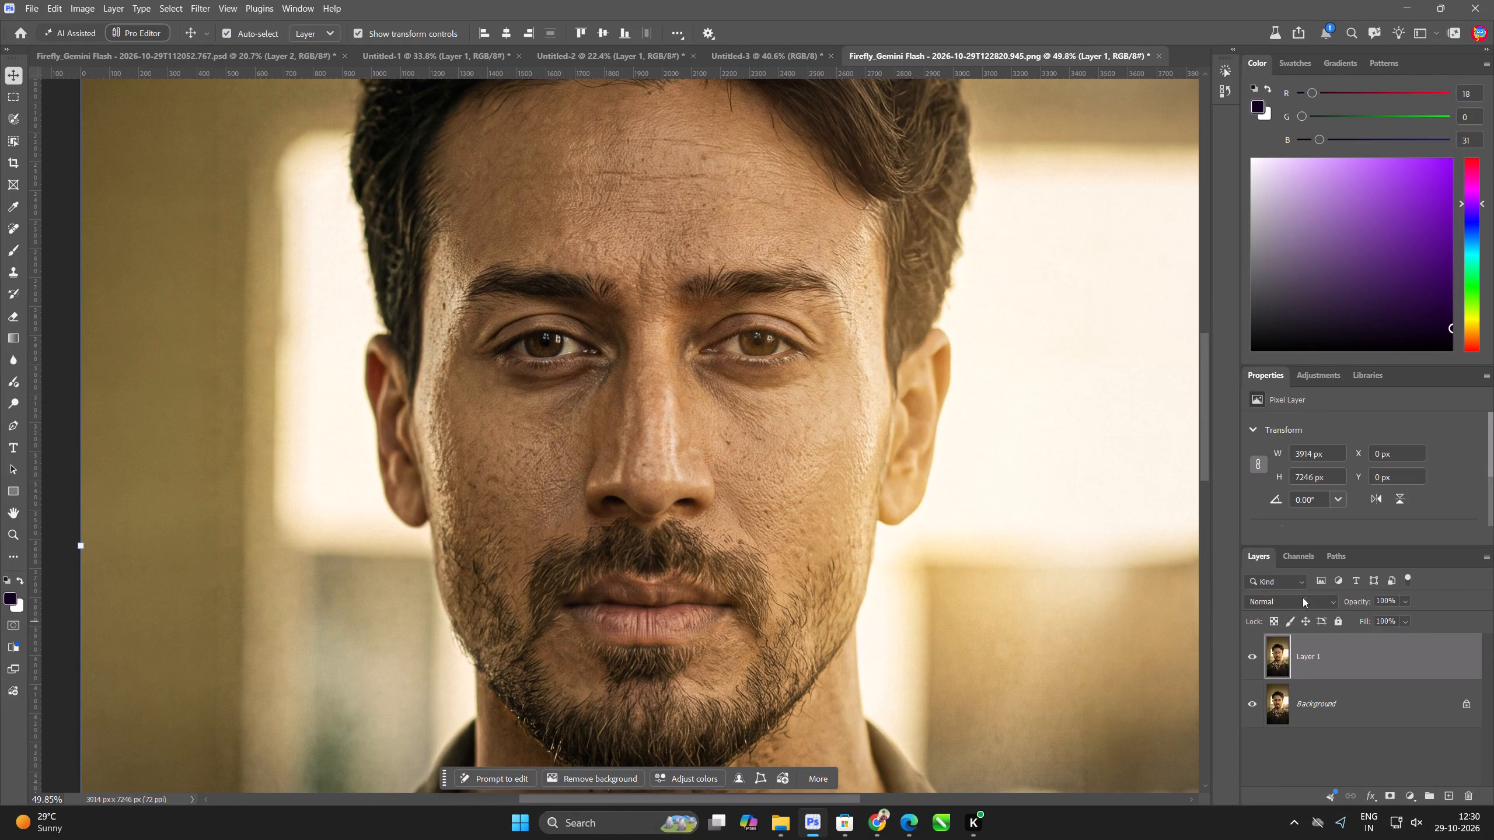
{"action": "left_click", "coordinate": [1284, 597]}
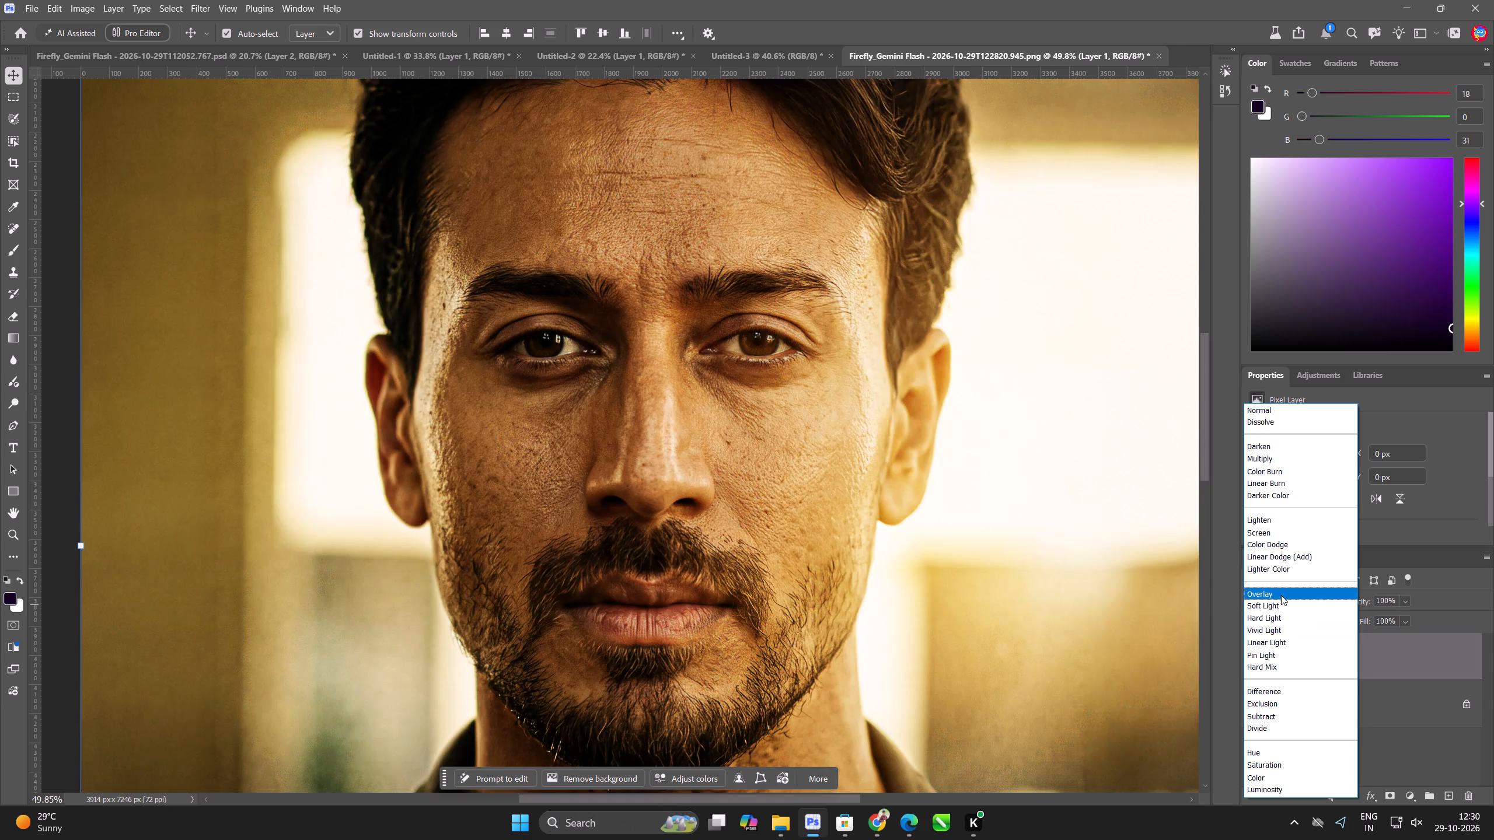
{"action": "left_click", "coordinate": [1286, 643]}
Apply a High Pass filter with a 0.9 pixel radius to Layer 1 and compare it with the original.
{"action": "scroll", "coordinate": [652, 410], "scroll_direction": "up", "scroll_amount": 5}
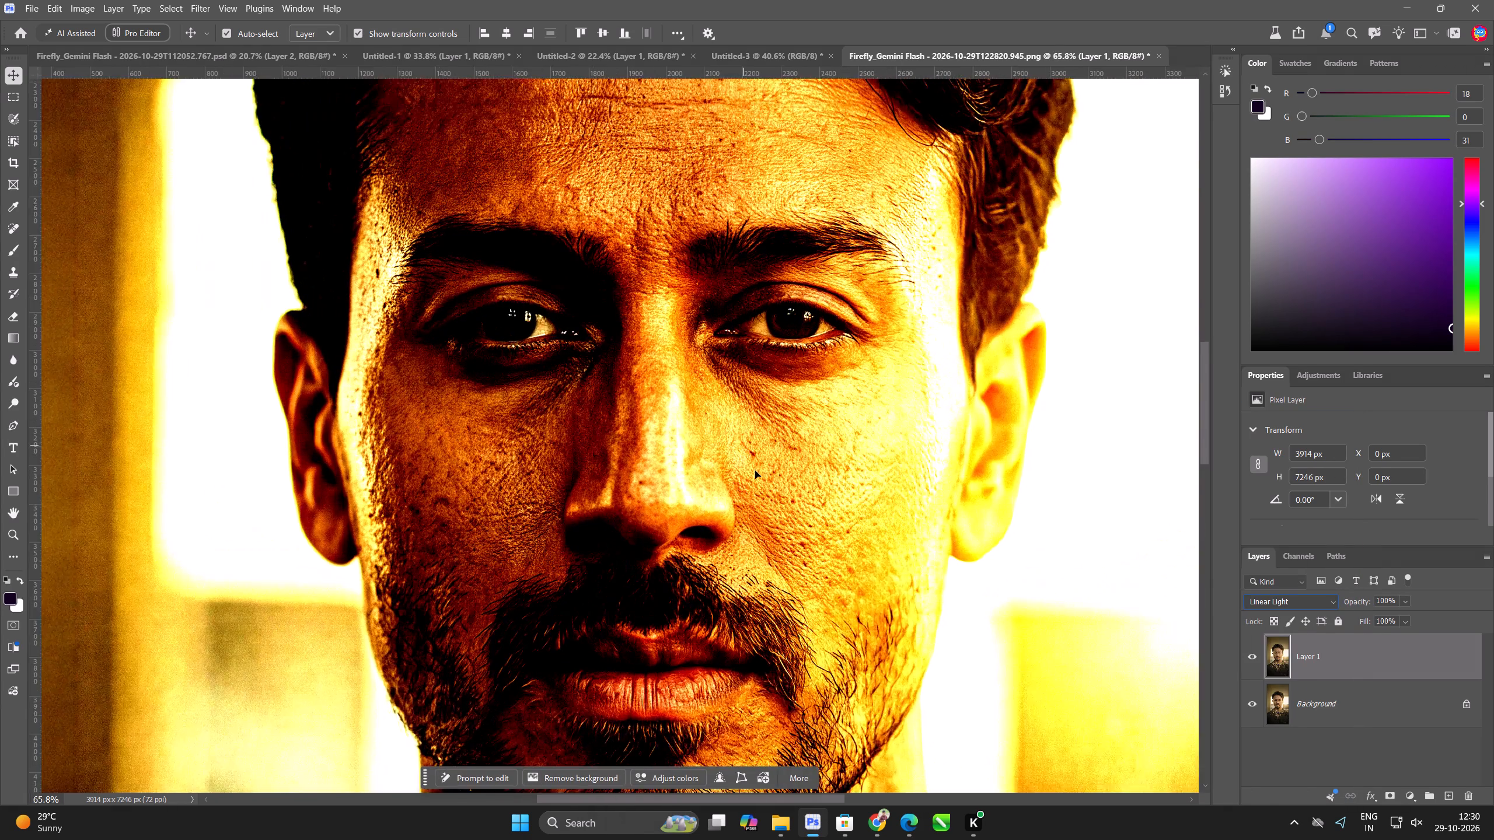
{"action": "left_click", "coordinate": [168, 0]}
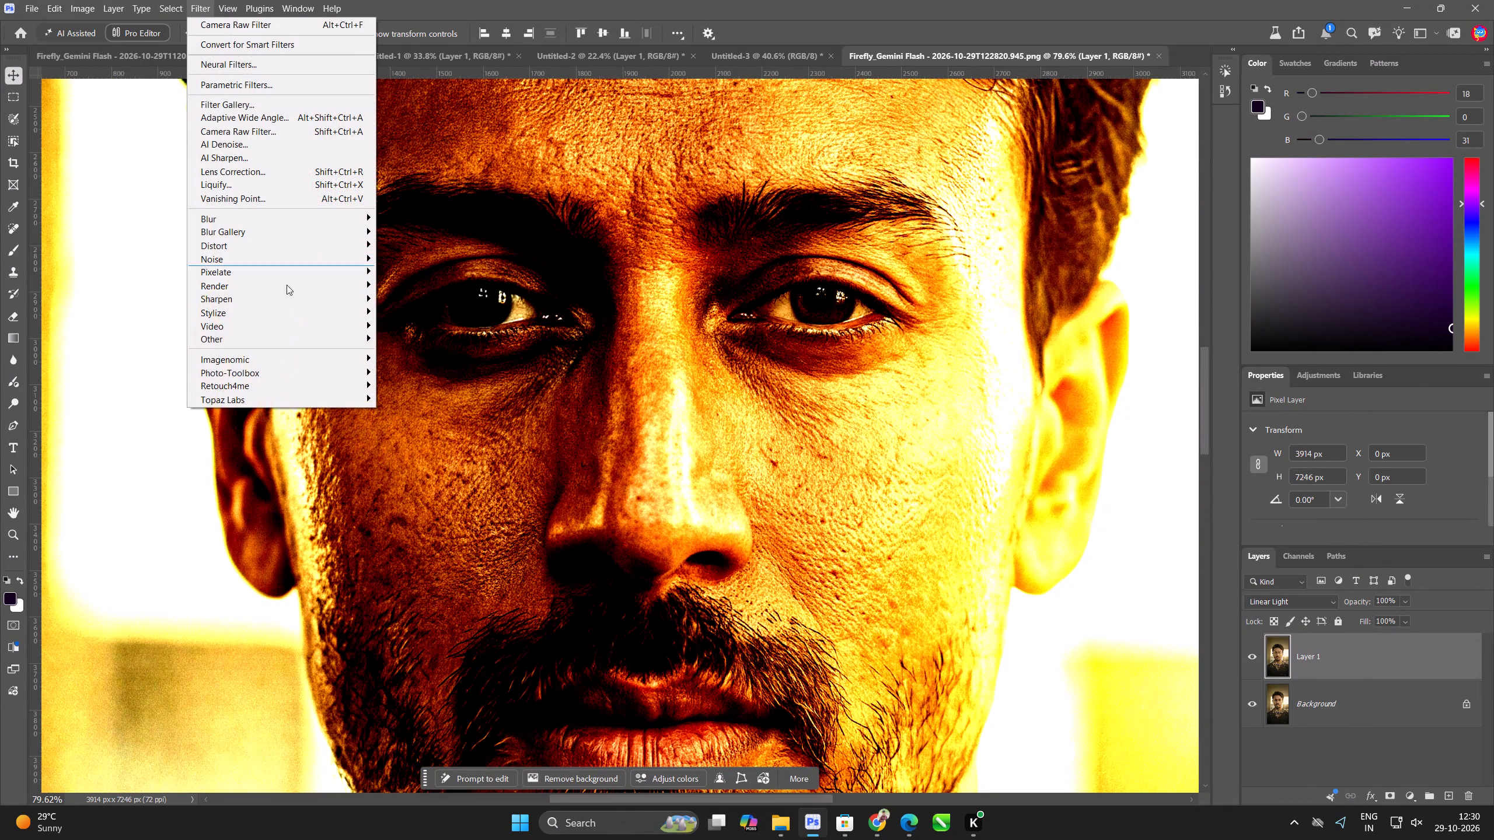
{"action": "left_click", "coordinate": [295, 345]}
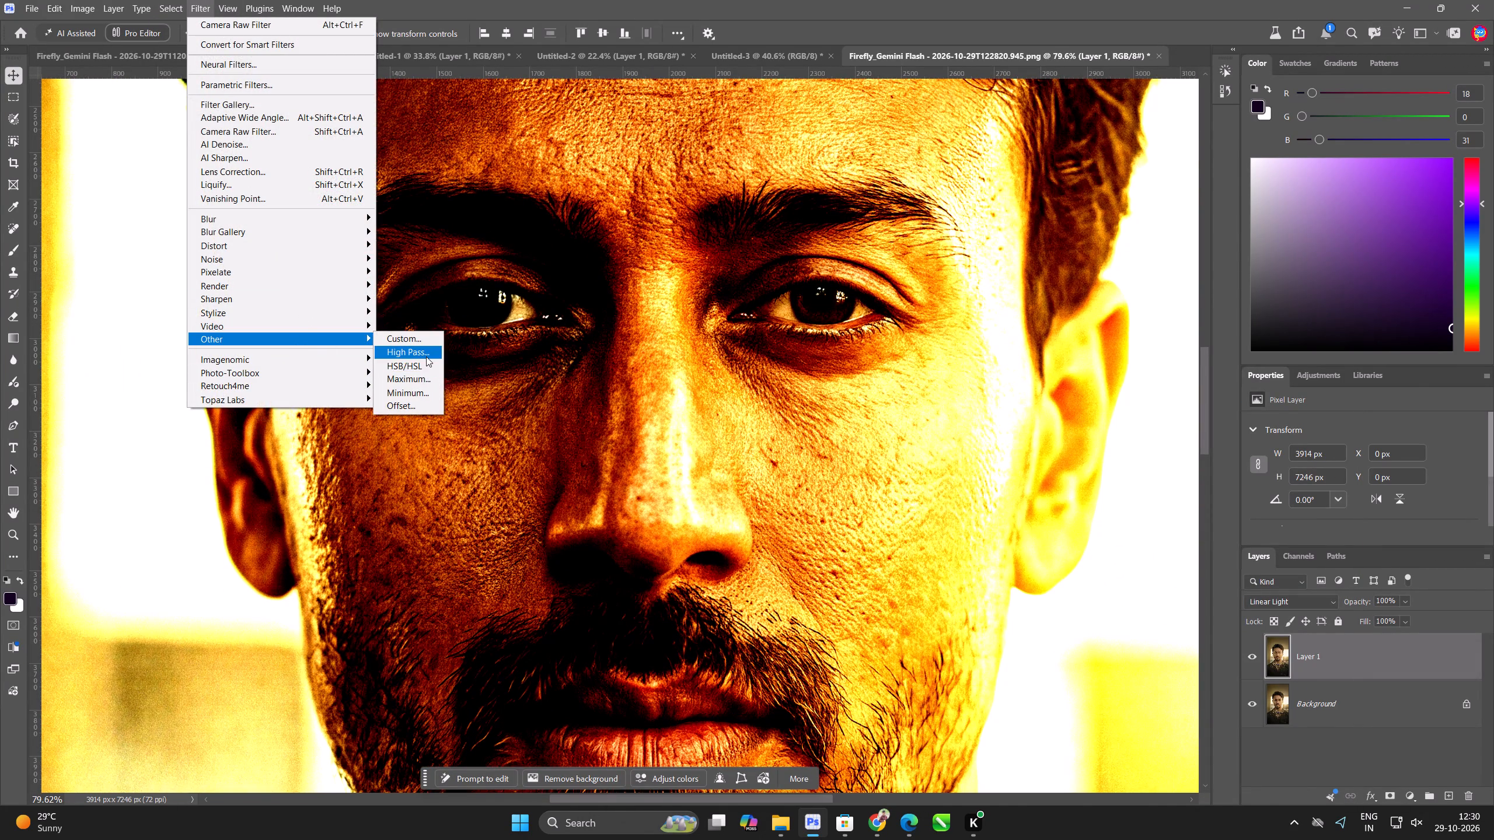
{"action": "left_click", "coordinate": [426, 356]}
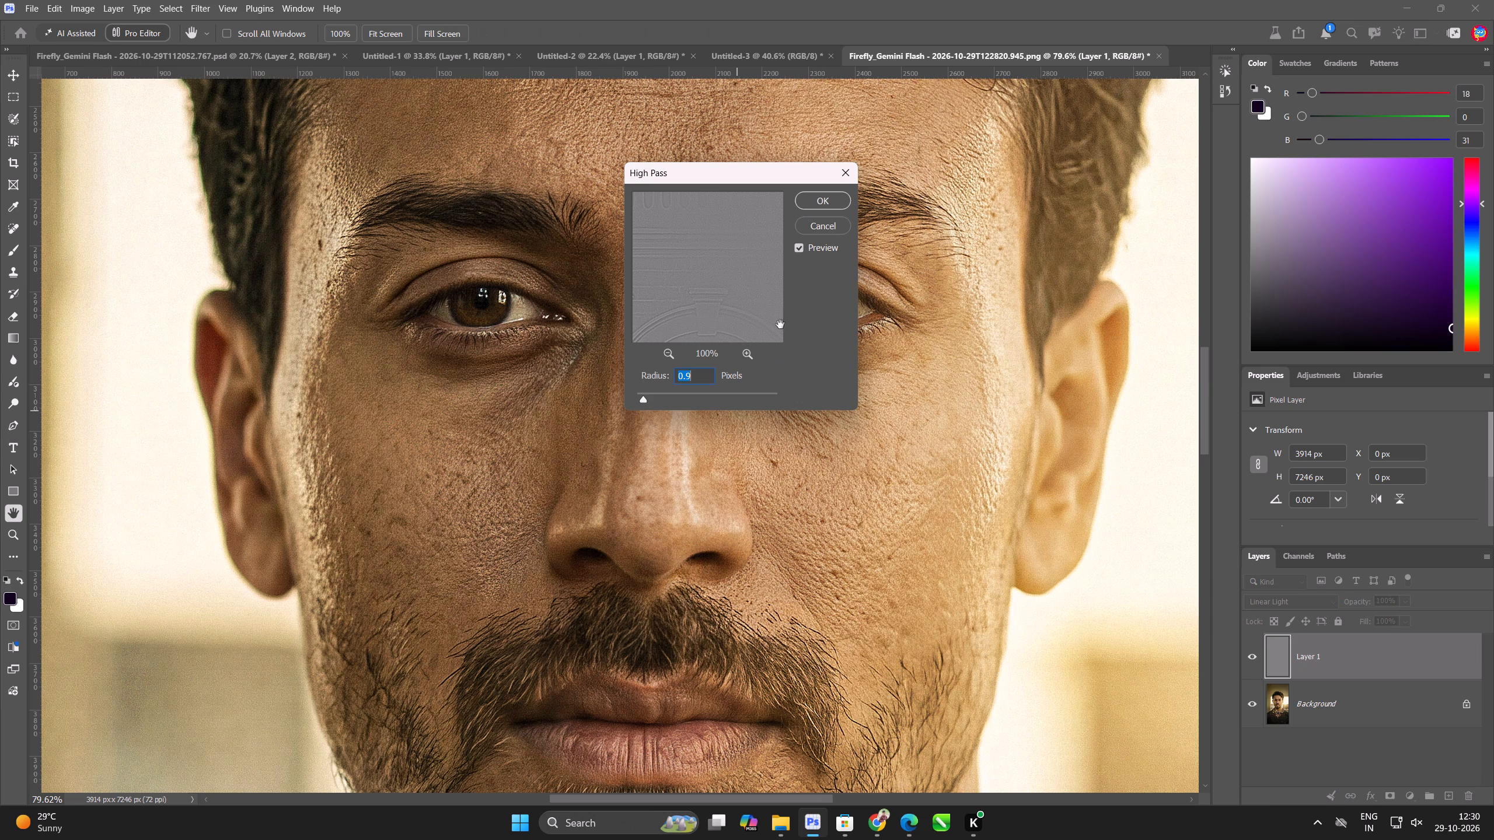
{"action": "left_click", "coordinate": [812, 200]}
{"action": "scroll", "coordinate": [780, 368], "scroll_direction": "up", "scroll_amount": 7}
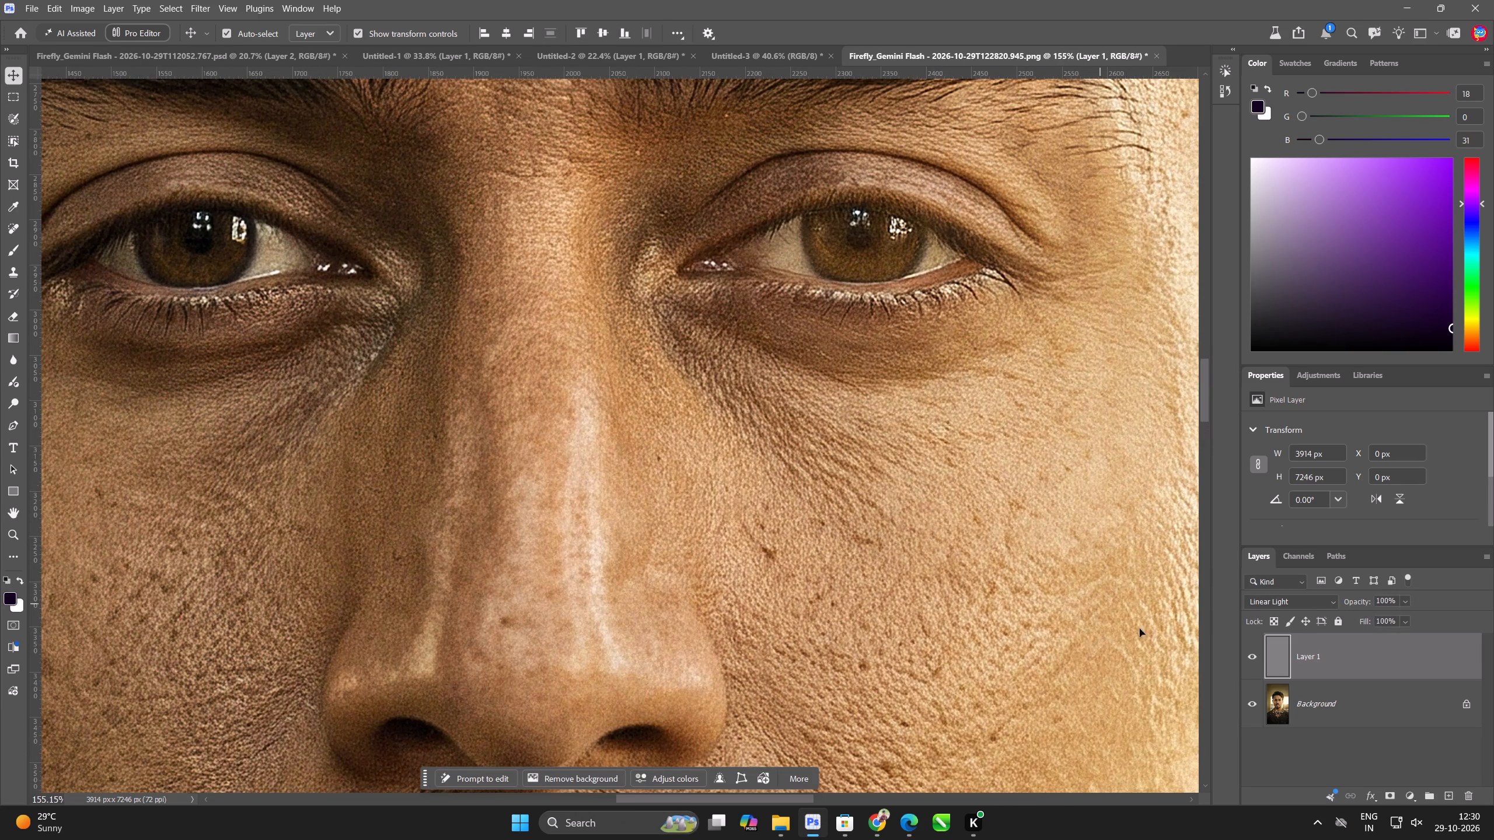
{"action": "left_click", "coordinate": [1257, 653]}
{"action": "left_click", "coordinate": [1257, 653]}
Hide Layer 1 with a black layer mask and paint white over both cheeks with a soft brush of size 617.
{"action": "left_click", "coordinate": [1391, 789], "text": "alt"}
{"action": "key", "text": "b"}
{"action": "left_click_drag", "start_coordinate": [610, 472], "coordinate": [707, 487]}
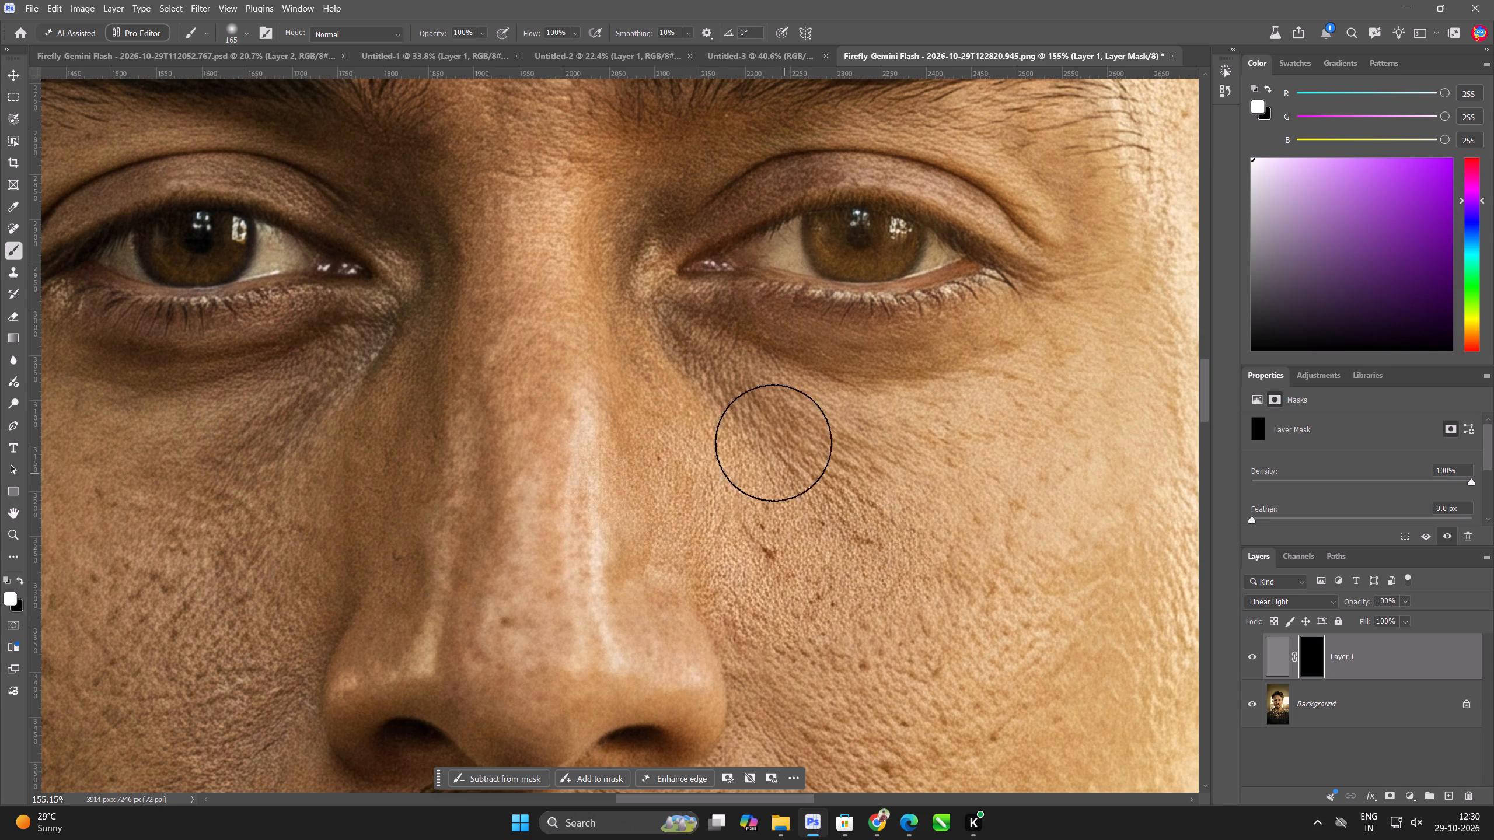
{"action": "scroll", "coordinate": [751, 401], "scroll_direction": "down", "scroll_amount": 12}
{"action": "key", "text": "ctrl+z"}
{"action": "right_click_drag", "start_coordinate": [804, 429], "coordinate": [890, 457], "text": "alt"}
{"action": "left_click_drag", "start_coordinate": [798, 419], "coordinate": [809, 456]}
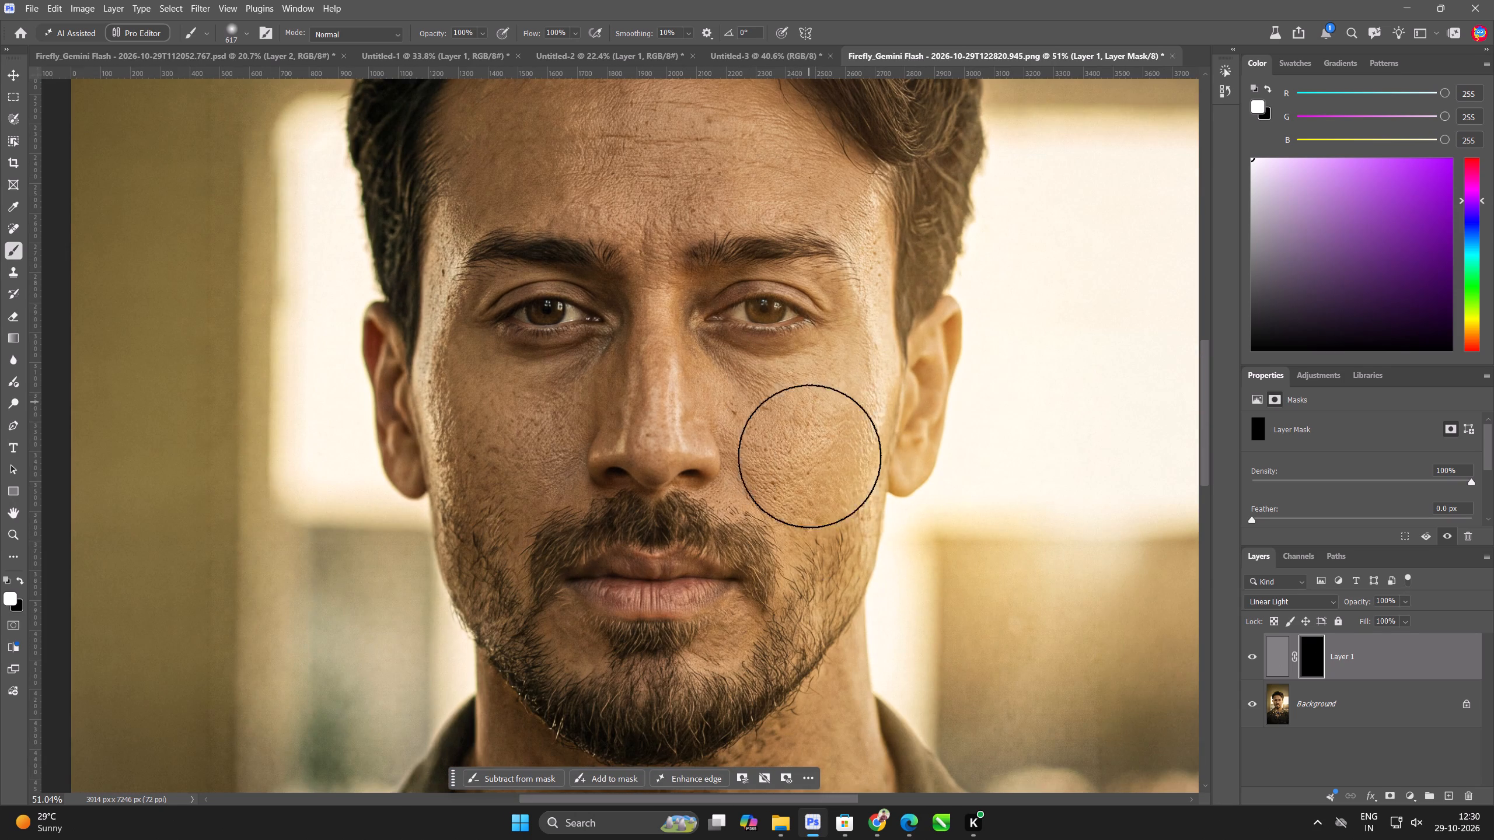
{"action": "left_click_drag", "start_coordinate": [809, 456], "coordinate": [840, 610]}
{"action": "left_click_drag", "start_coordinate": [497, 422], "coordinate": [491, 477]}
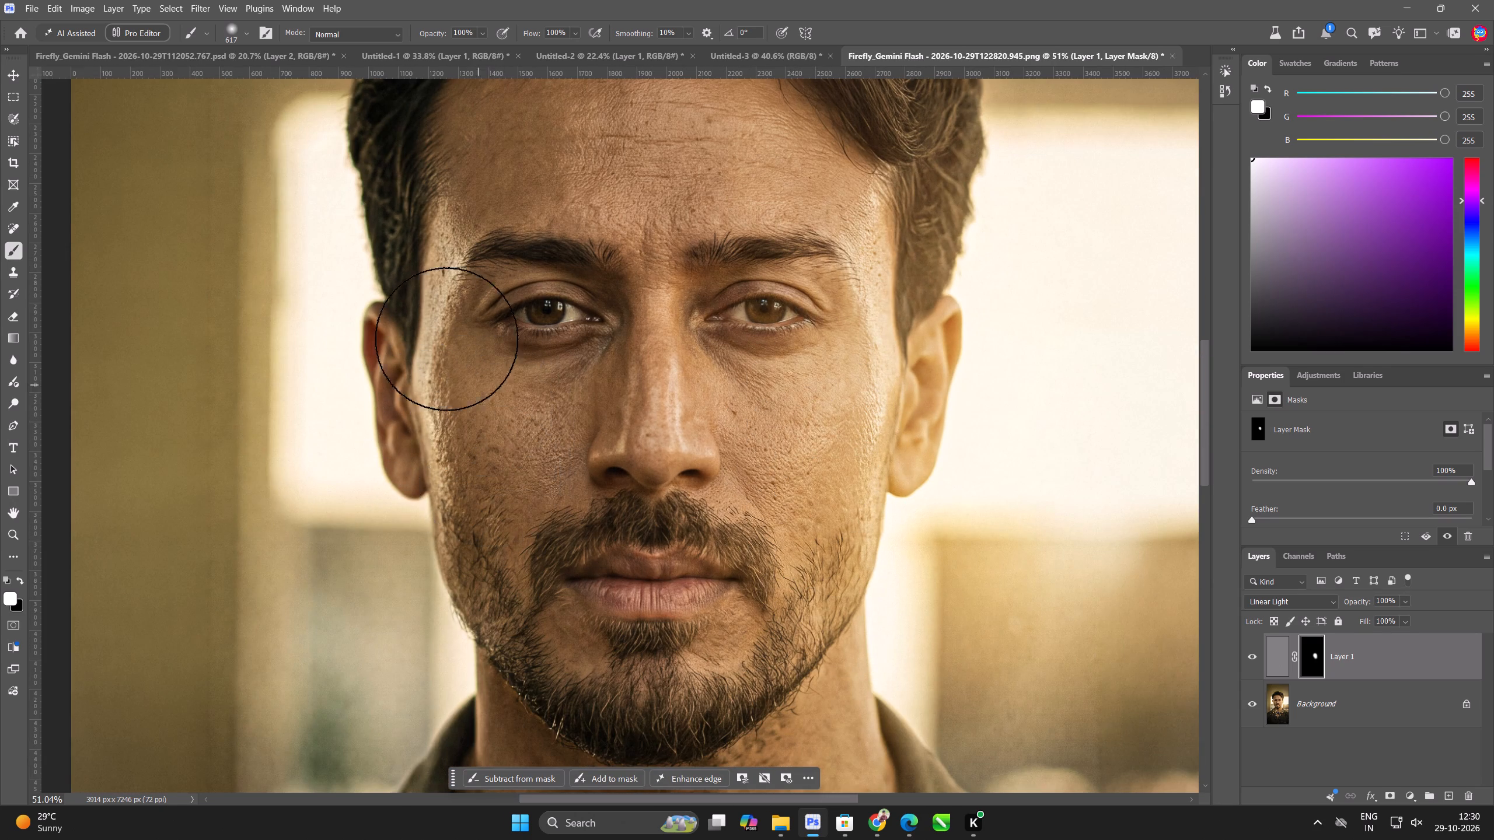
Paint white on Layer 1's mask over both eyes with a brush of size 246.
{"action": "scroll", "coordinate": [413, 298], "scroll_direction": "up", "scroll_amount": 15}
{"action": "right_click_drag", "start_coordinate": [776, 310], "coordinate": [494, 359], "text": "alt"}
{"action": "left_click_drag", "start_coordinate": [651, 356], "coordinate": [949, 376]}
{"action": "scroll", "coordinate": [572, 364], "scroll_direction": "down", "scroll_amount": 13}
{"action": "scroll", "coordinate": [980, 351], "scroll_direction": "up", "scroll_amount": 11}
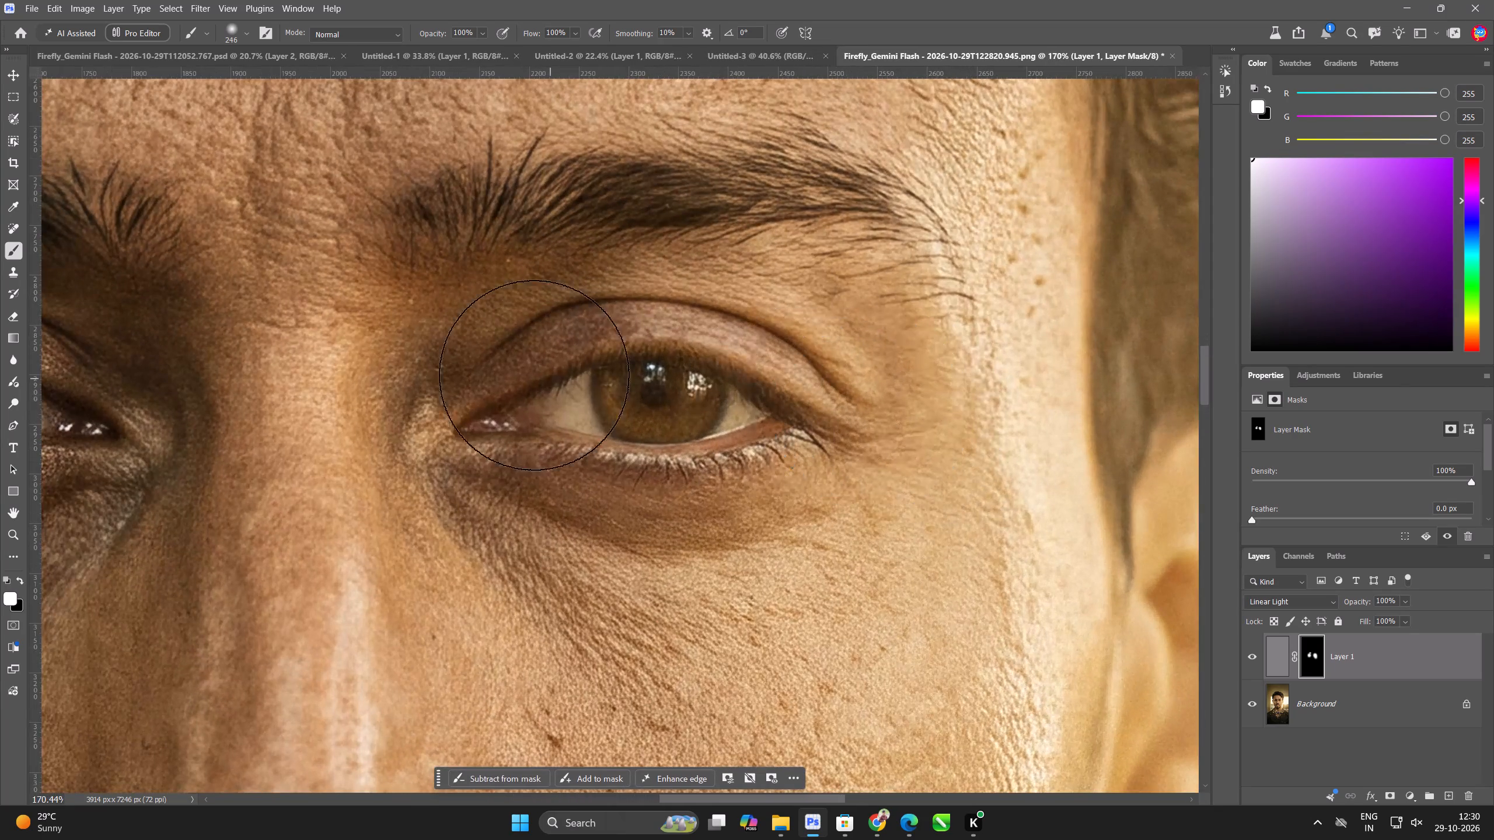
{"action": "left_click_drag", "start_coordinate": [465, 394], "coordinate": [954, 430]}
{"action": "scroll", "coordinate": [885, 508], "scroll_direction": "down", "scroll_amount": 17}
{"action": "scroll", "coordinate": [837, 491], "scroll_direction": "up", "scroll_amount": 4}
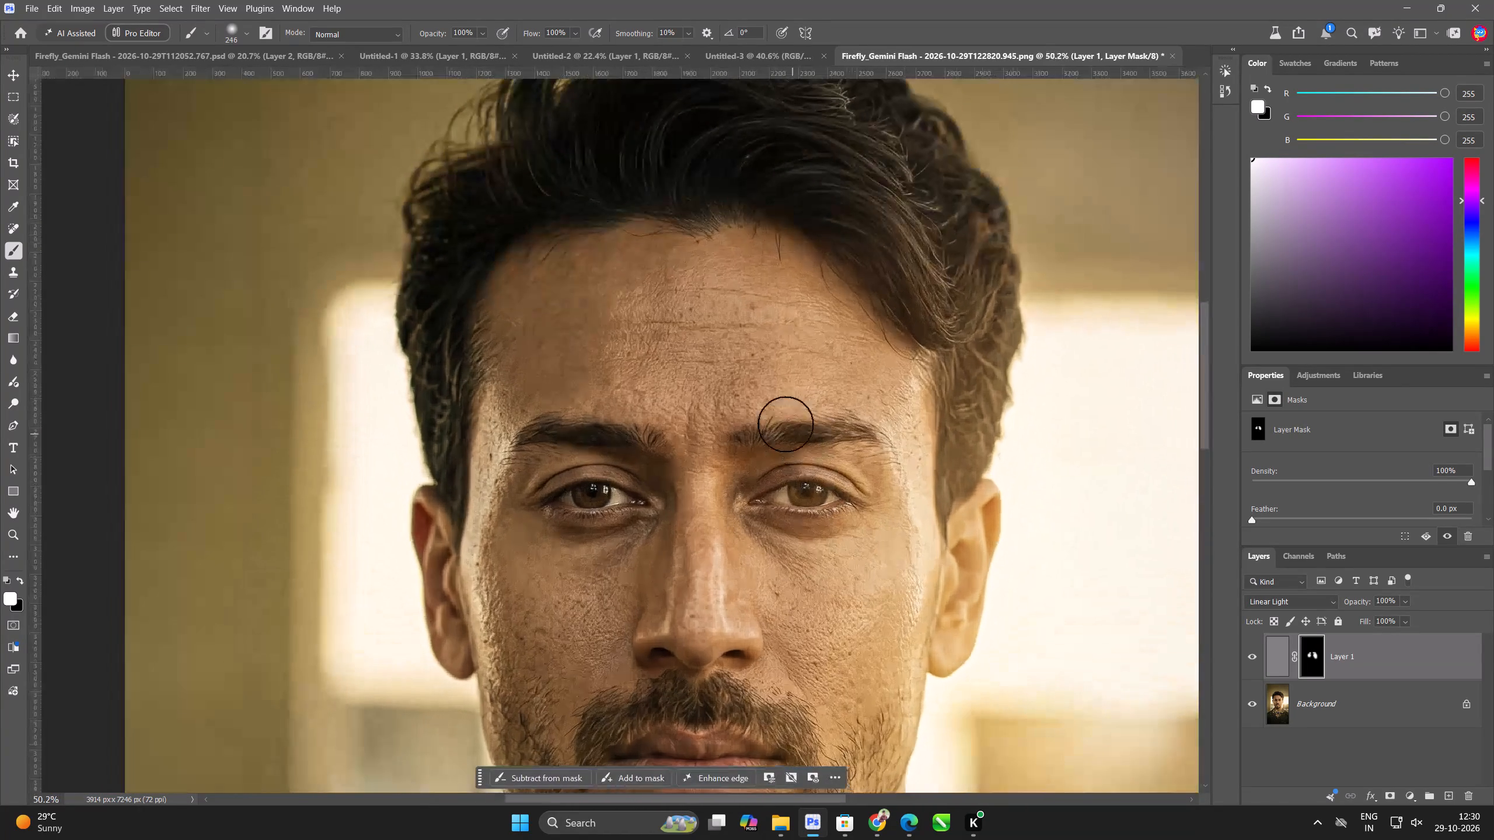
Paint white on Layer 1's mask over the forehead and down the side of the face with a brush of size 523.
{"action": "right_click_drag", "start_coordinate": [731, 376], "coordinate": [783, 393], "text": "alt"}
{"action": "left_click_drag", "start_coordinate": [605, 333], "coordinate": [707, 394]}
{"action": "scroll", "coordinate": [720, 363], "scroll_direction": "down", "scroll_amount": 7}
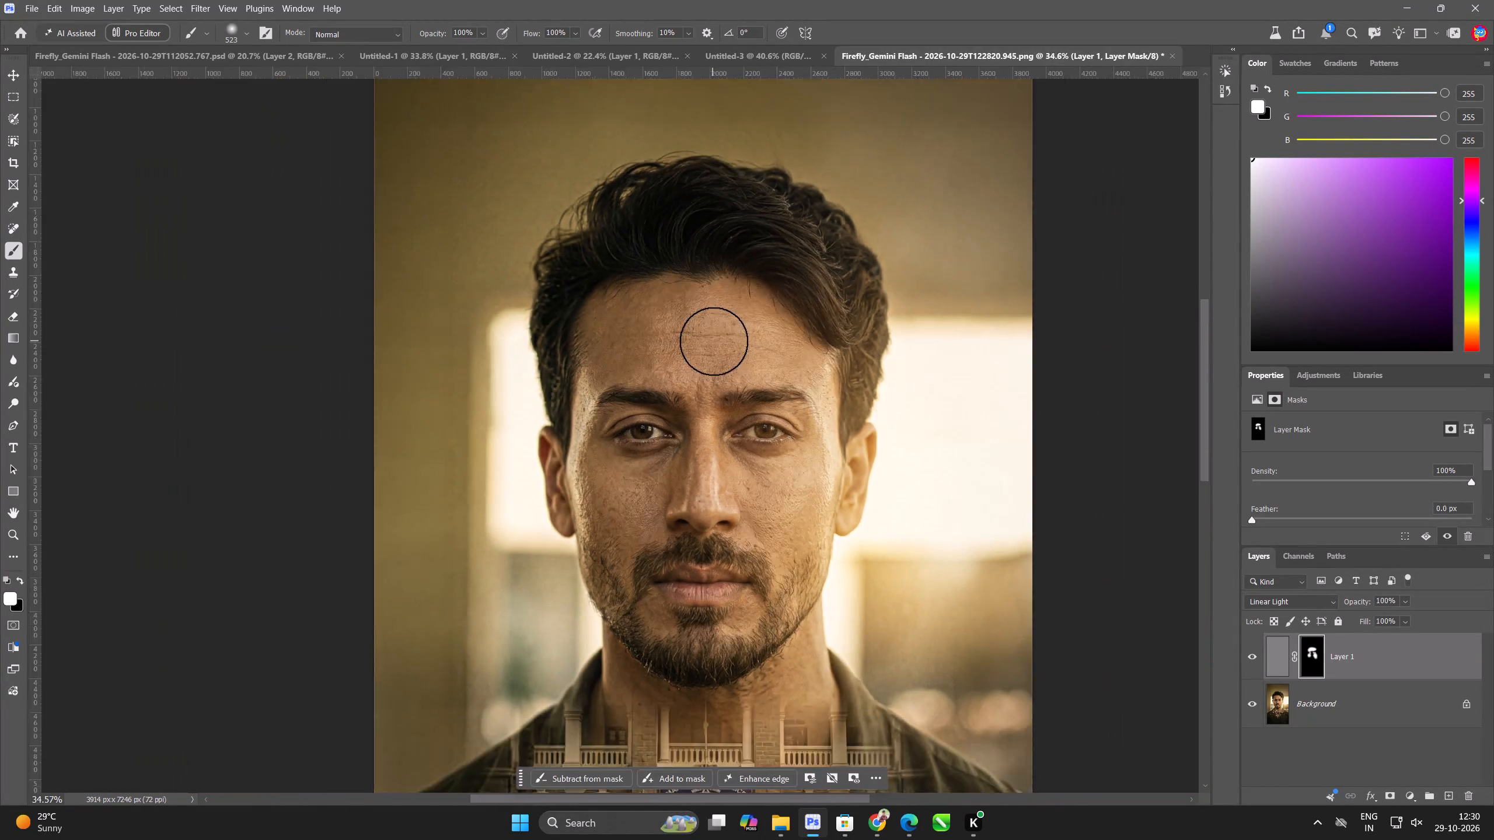
{"action": "scroll", "coordinate": [714, 341], "scroll_direction": "down", "scroll_amount": 5}
{"action": "scroll", "coordinate": [675, 570], "scroll_direction": "up", "scroll_amount": 6}
{"action": "left_click_drag", "start_coordinate": [659, 393], "coordinate": [808, 480]}
{"action": "scroll", "coordinate": [786, 504], "scroll_direction": "down", "scroll_amount": 6}
{"action": "scroll", "coordinate": [812, 384], "scroll_direction": "up", "scroll_amount": 3}
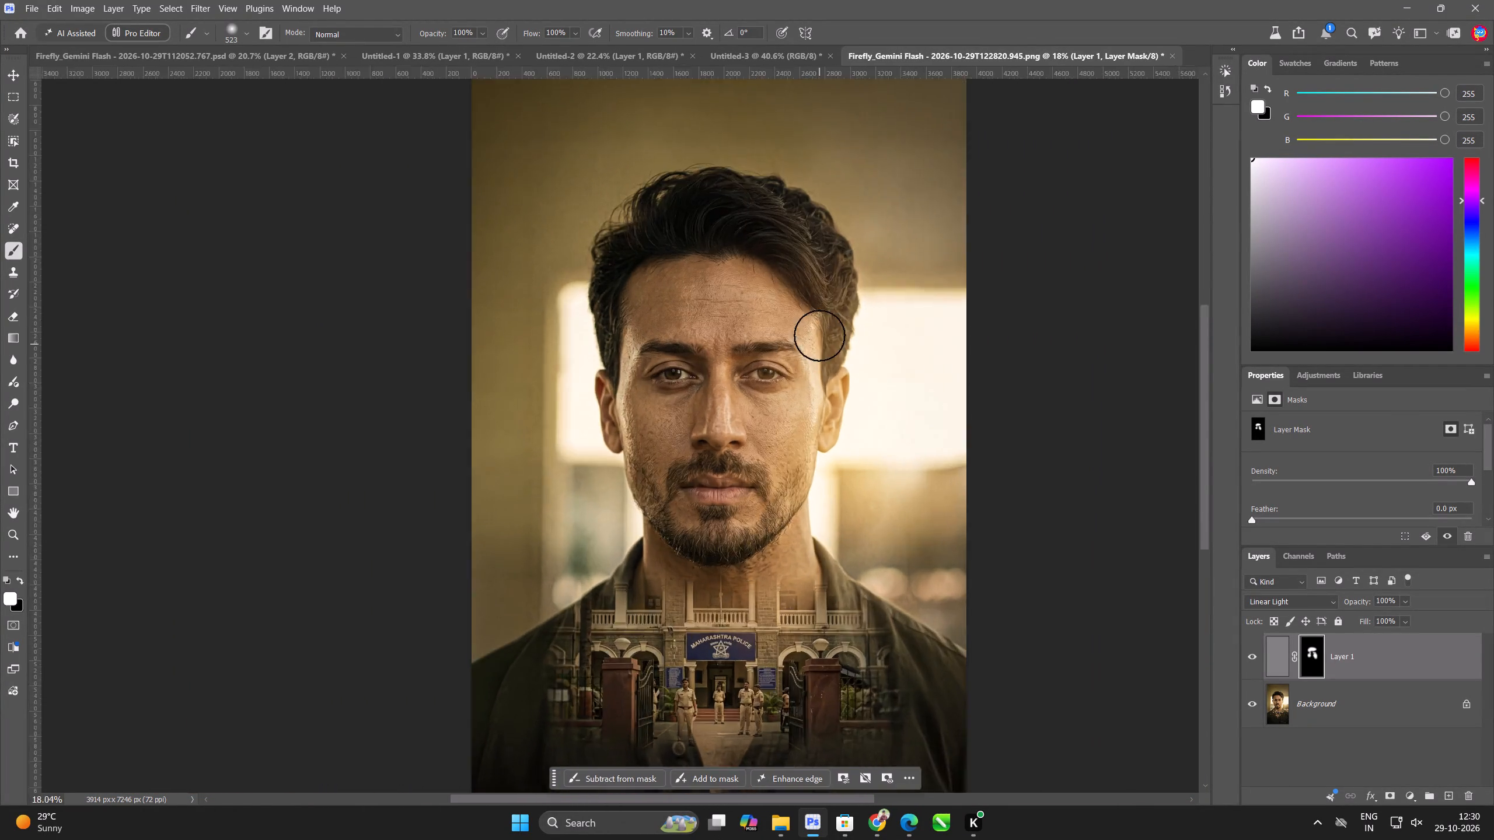
{"action": "scroll", "coordinate": [819, 335], "scroll_direction": "up", "scroll_amount": 13}
{"action": "left_click_drag", "start_coordinate": [918, 203], "coordinate": [866, 544]}
{"action": "scroll", "coordinate": [872, 530], "scroll_direction": "down", "scroll_amount": 13}
{"action": "scroll", "coordinate": [797, 527], "scroll_direction": "up", "scroll_amount": 5}
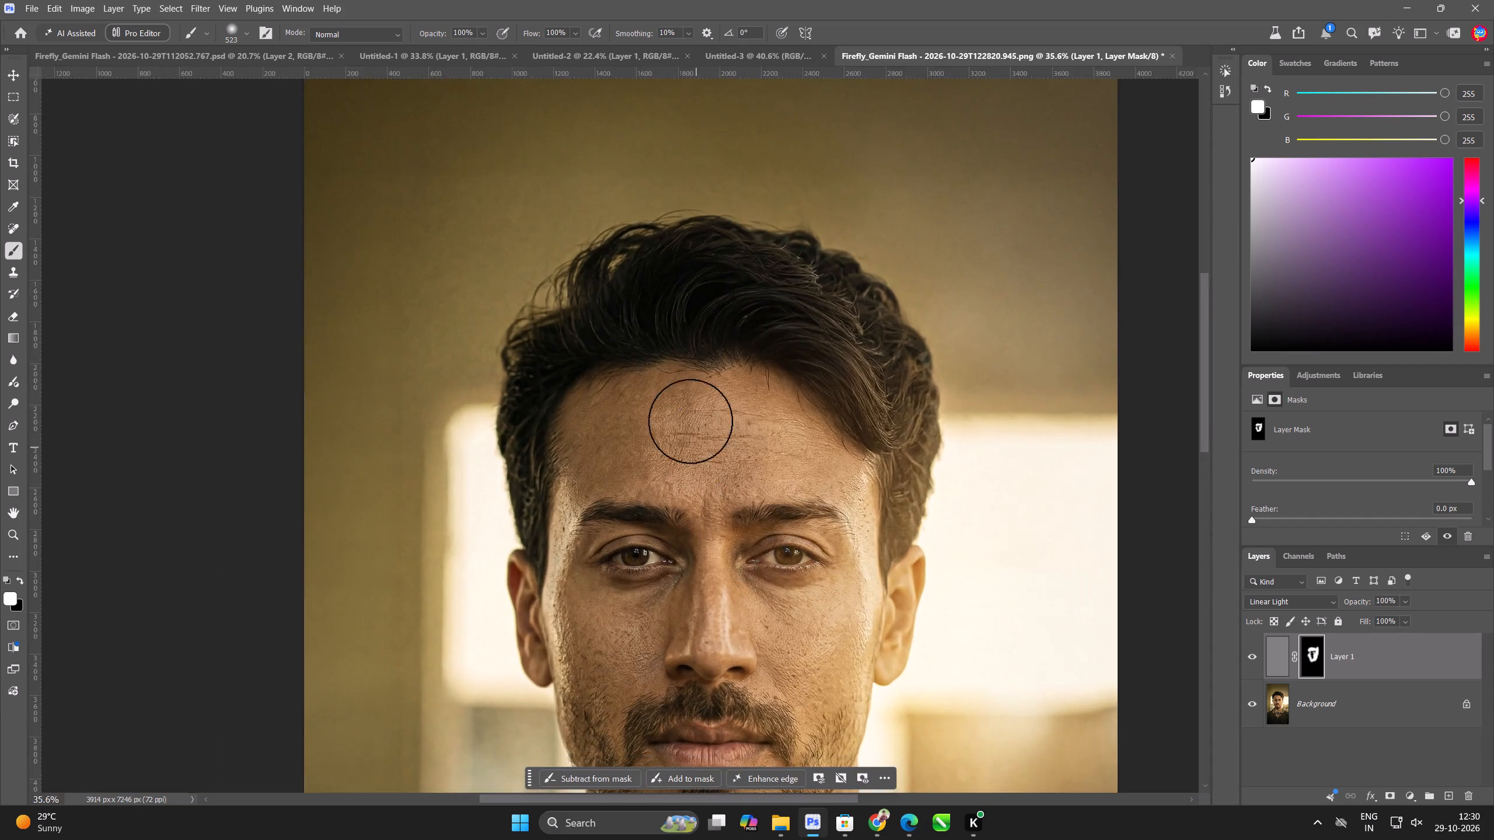
Enlarge the brush to 2127 and paint white on Layer 1's mask across the whole head.
{"action": "scroll", "coordinate": [689, 415], "scroll_direction": "down", "scroll_amount": 13}
{"action": "right_click_drag", "start_coordinate": [680, 429], "coordinate": [742, 449], "text": "alt"}
{"action": "left_click", "coordinate": [677, 464]}
{"action": "left_click_drag", "start_coordinate": [677, 462], "coordinate": [685, 419]}
{"action": "left_click", "coordinate": [696, 382]}
{"action": "left_click_drag", "start_coordinate": [727, 447], "coordinate": [728, 473]}
{"action": "left_click_drag", "start_coordinate": [729, 480], "coordinate": [728, 492]}
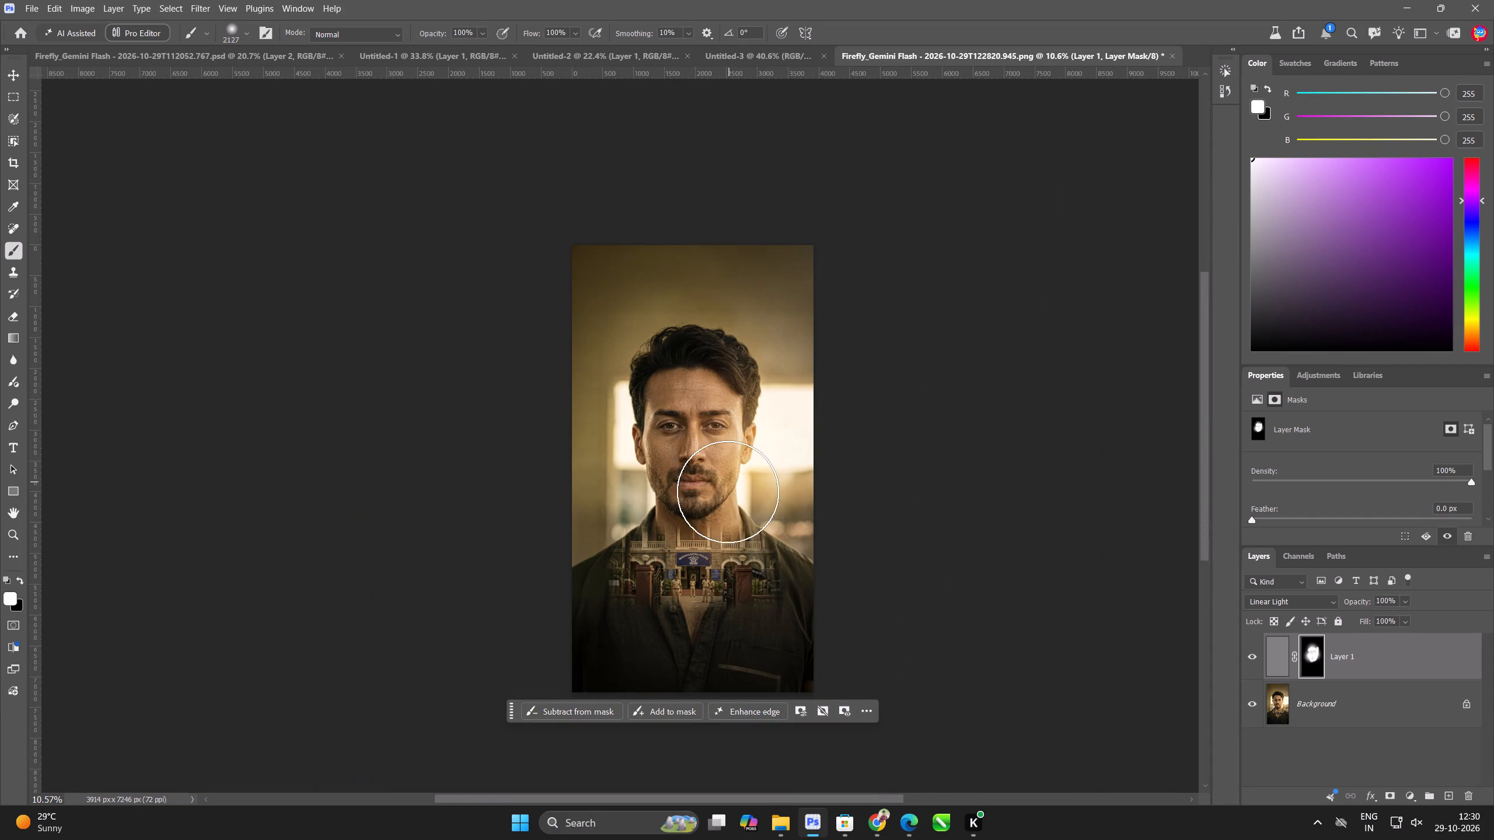
{"action": "left_click_drag", "start_coordinate": [728, 492], "coordinate": [728, 507]}
{"action": "scroll", "coordinate": [685, 461], "scroll_direction": "up", "scroll_amount": 13}
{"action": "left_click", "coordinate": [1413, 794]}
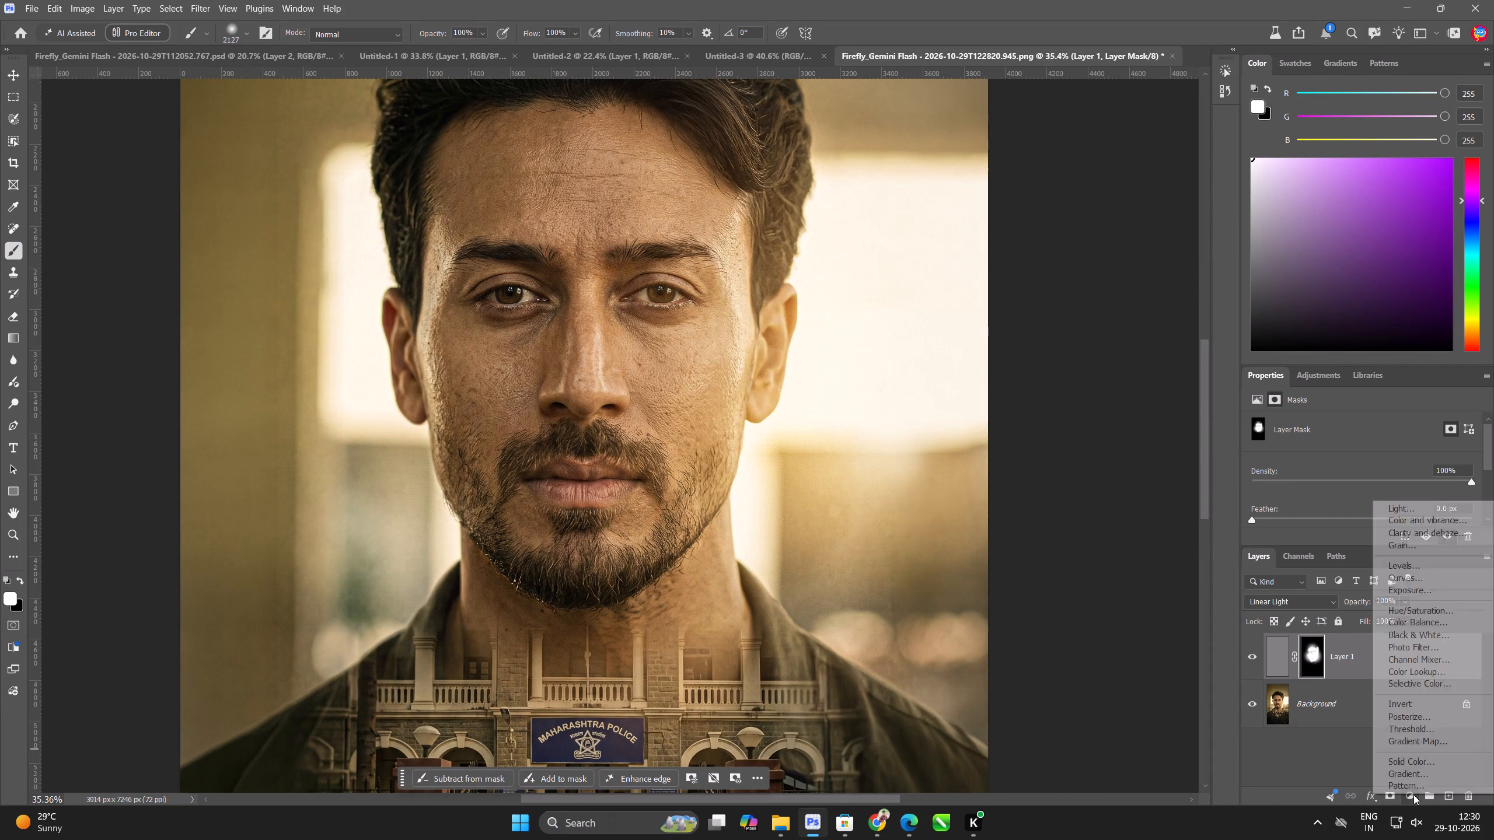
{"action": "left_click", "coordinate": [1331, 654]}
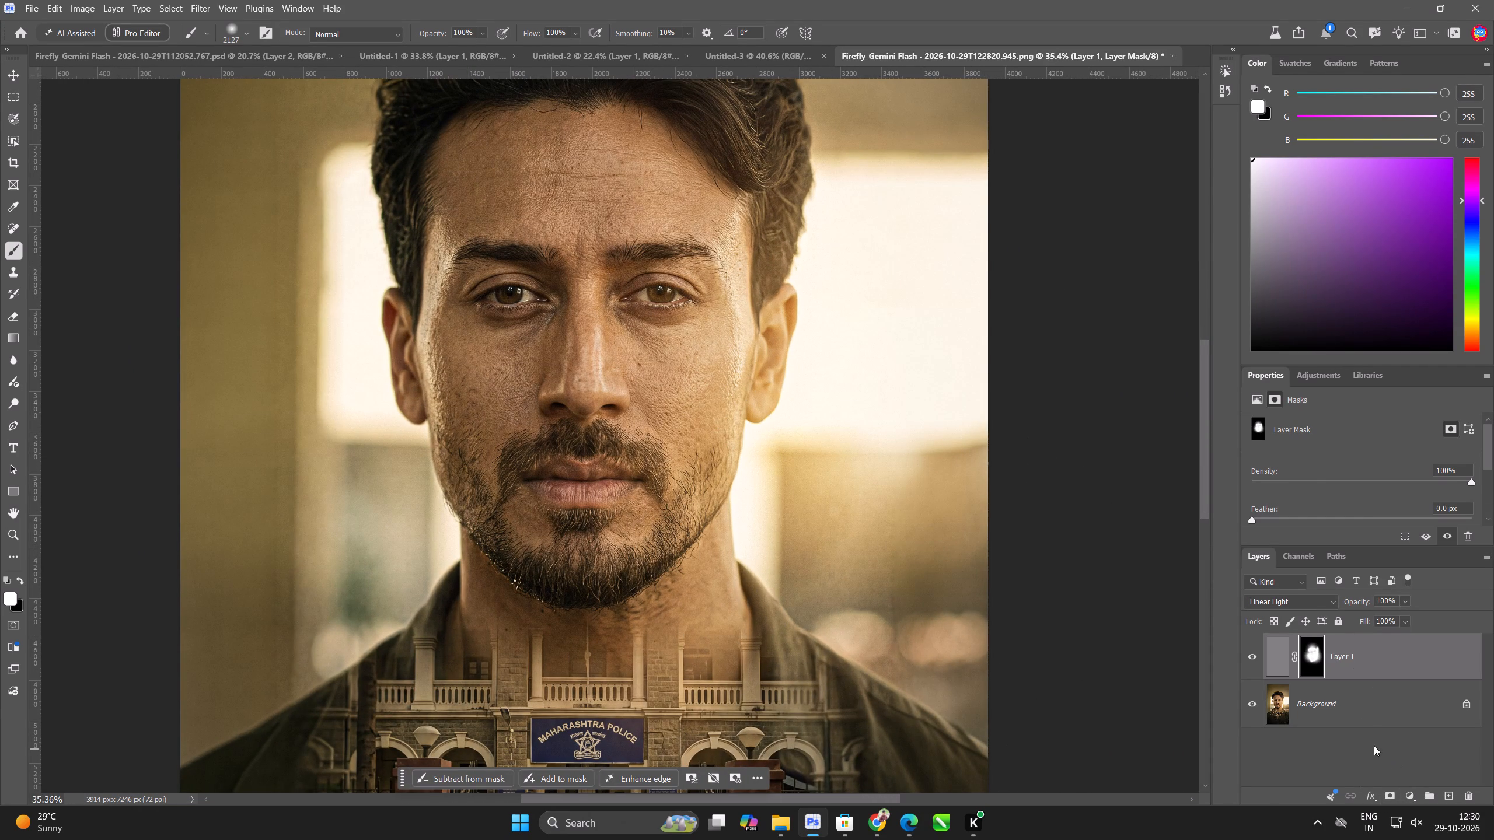
Duplicate the Background layer and apply a Gaussian Blur with a 20-pixel radius to the copy.
{"action": "left_click", "coordinate": [1358, 718]}
{"action": "key", "text": "ctrl+j"}
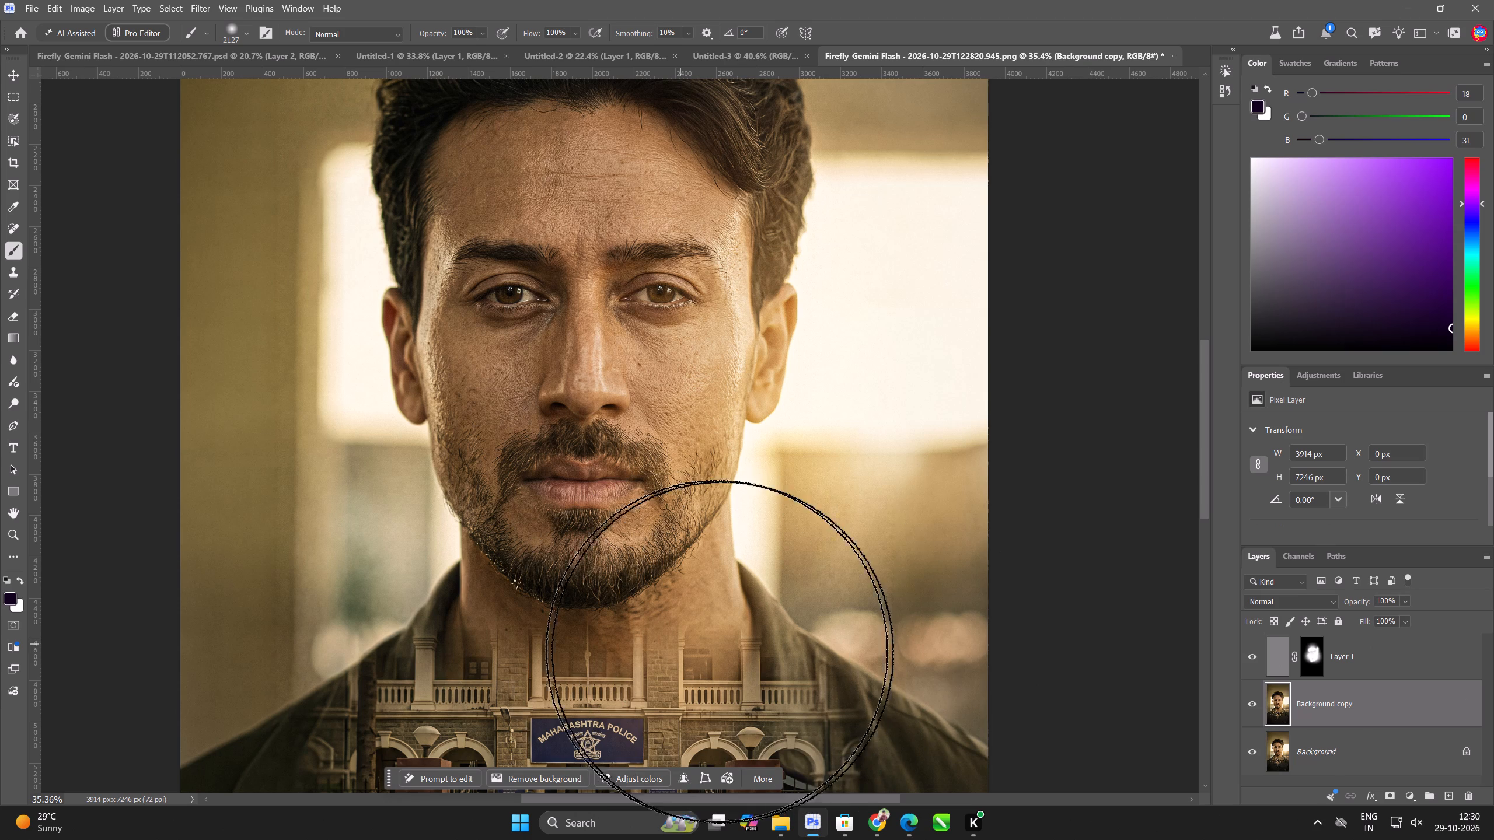
{"action": "left_click", "coordinate": [202, 0]}
{"action": "left_click", "coordinate": [219, 230]}
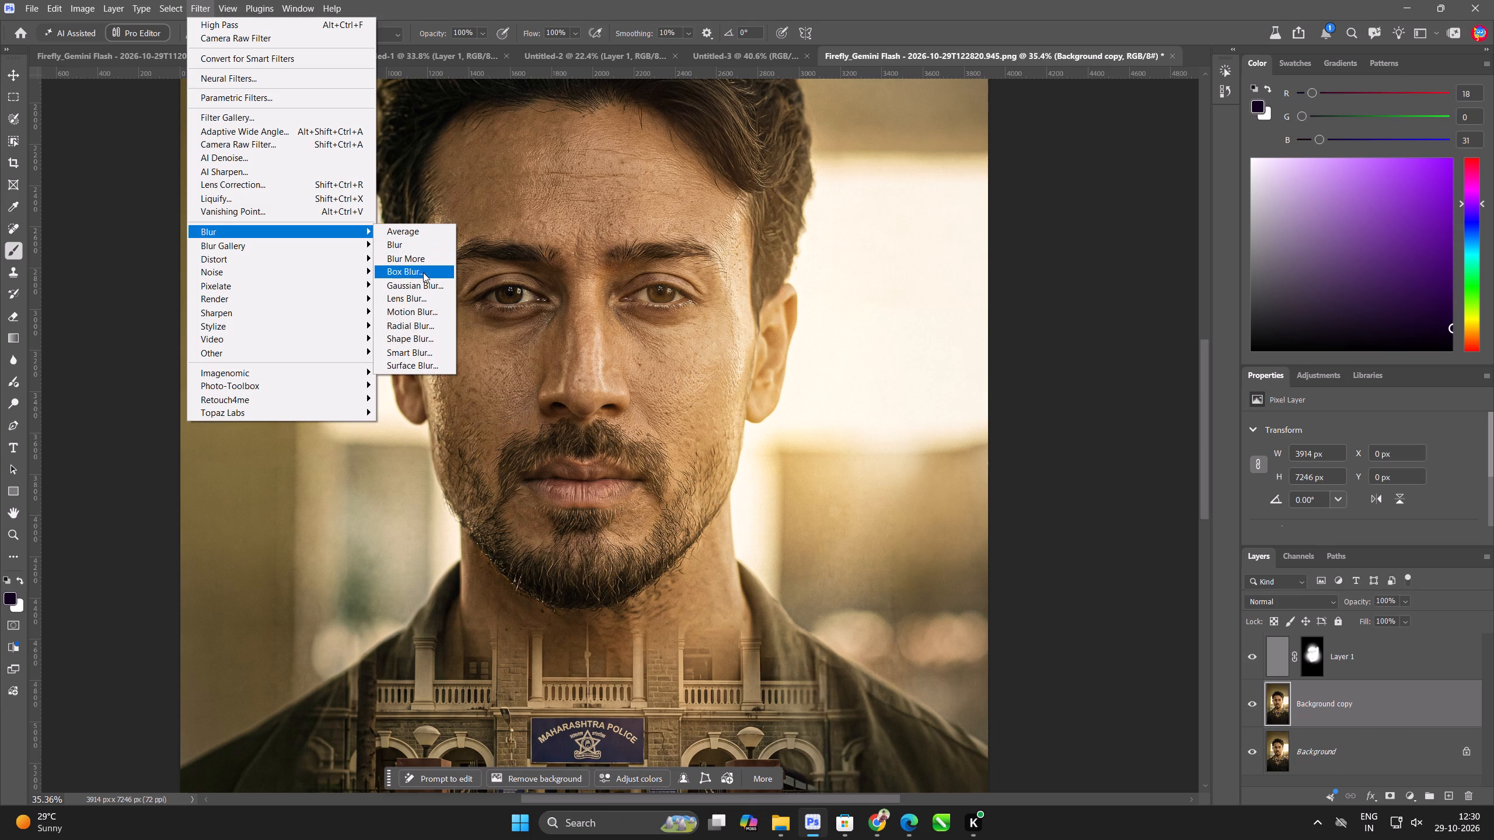
{"action": "left_click_drag", "start_coordinate": [424, 278], "coordinate": [424, 285]}
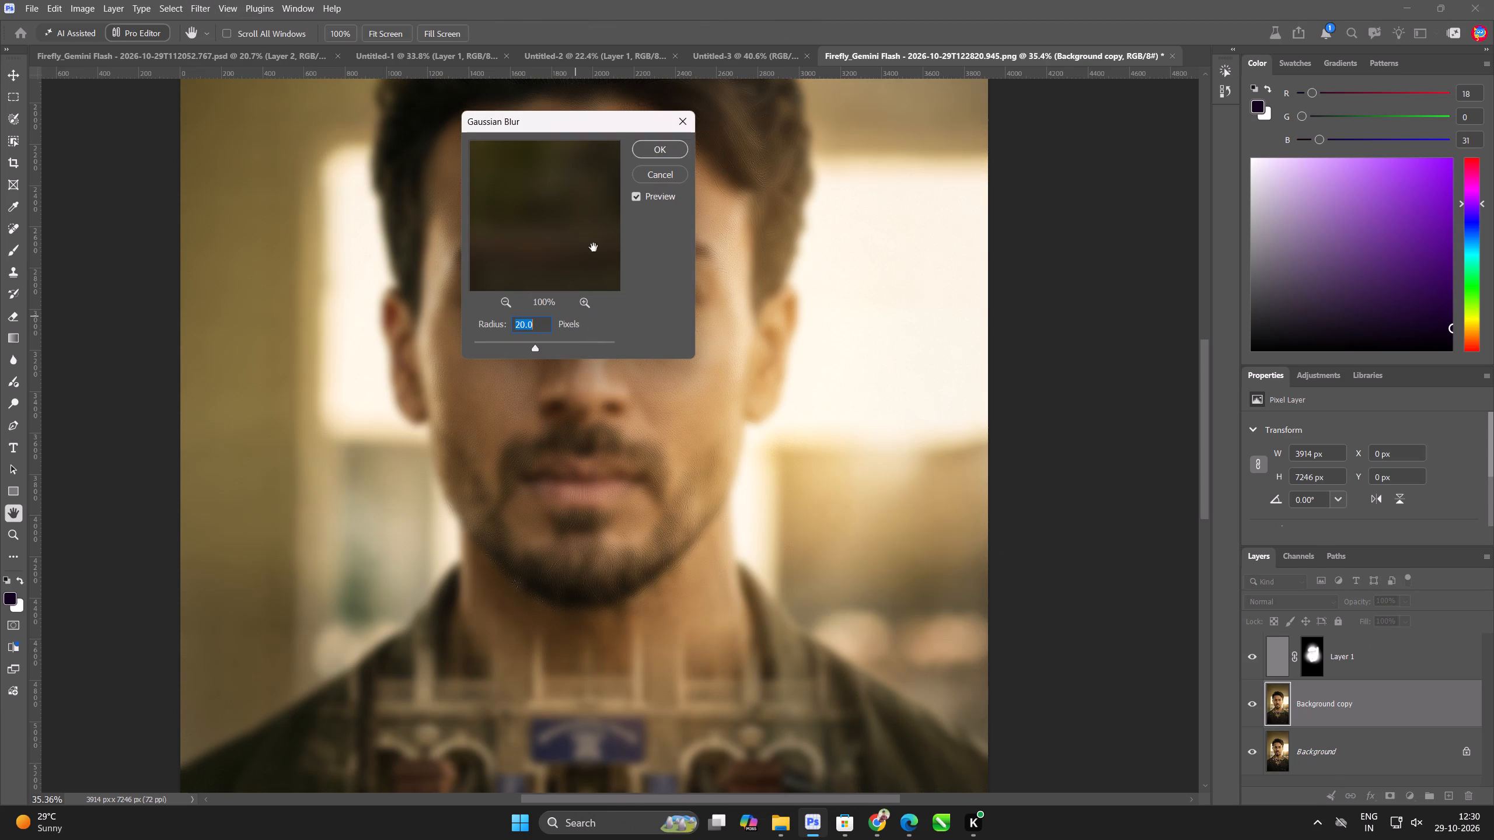
{"action": "left_click", "coordinate": [651, 149]}
Add a black layer mask that hides the blurred Background copy.
{"action": "scroll", "coordinate": [568, 277], "scroll_direction": "up", "scroll_amount": 6}
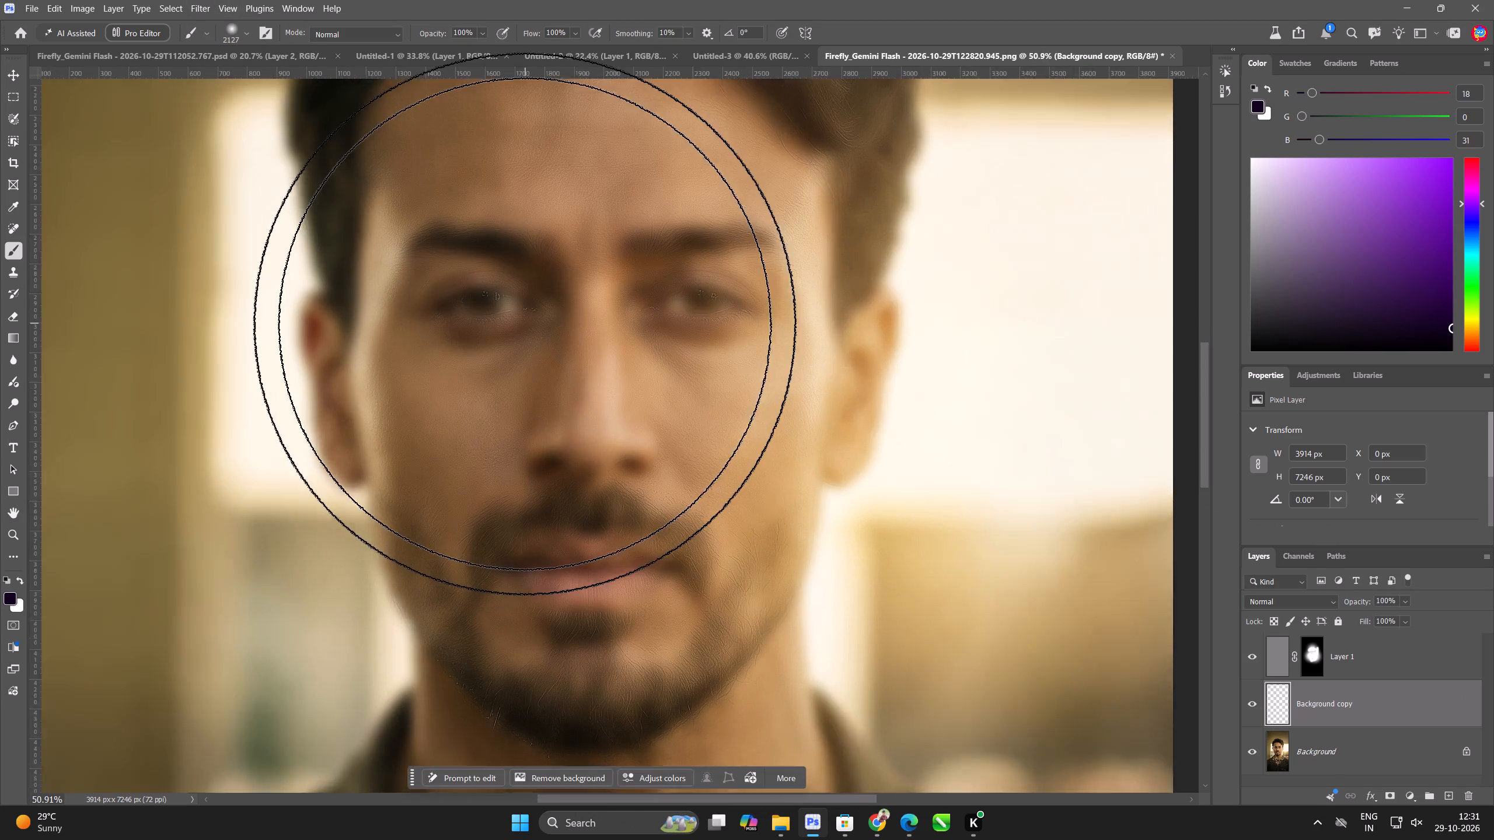
{"action": "scroll", "coordinate": [525, 324], "scroll_direction": "up", "scroll_amount": 3}
{"action": "scroll", "coordinate": [291, 313], "scroll_direction": "up", "scroll_amount": 3}
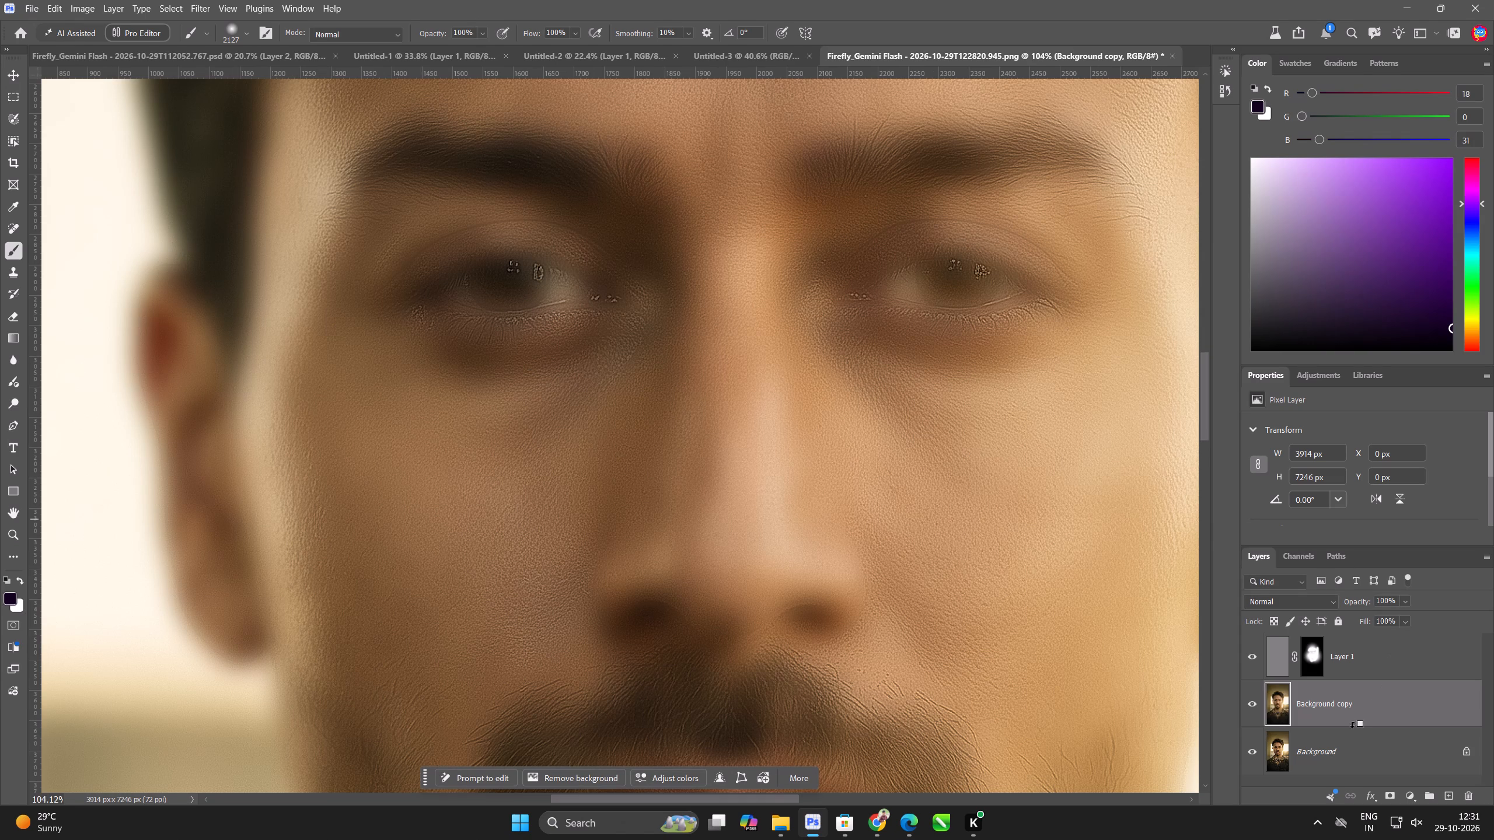
{"action": "left_click", "coordinate": [1390, 792], "text": "alt"}
Dab white on the blurred layer's mask over the cheek on the bright side with a soft brush of size 519.
{"action": "scroll", "coordinate": [550, 346], "scroll_direction": "down", "scroll_amount": 3}
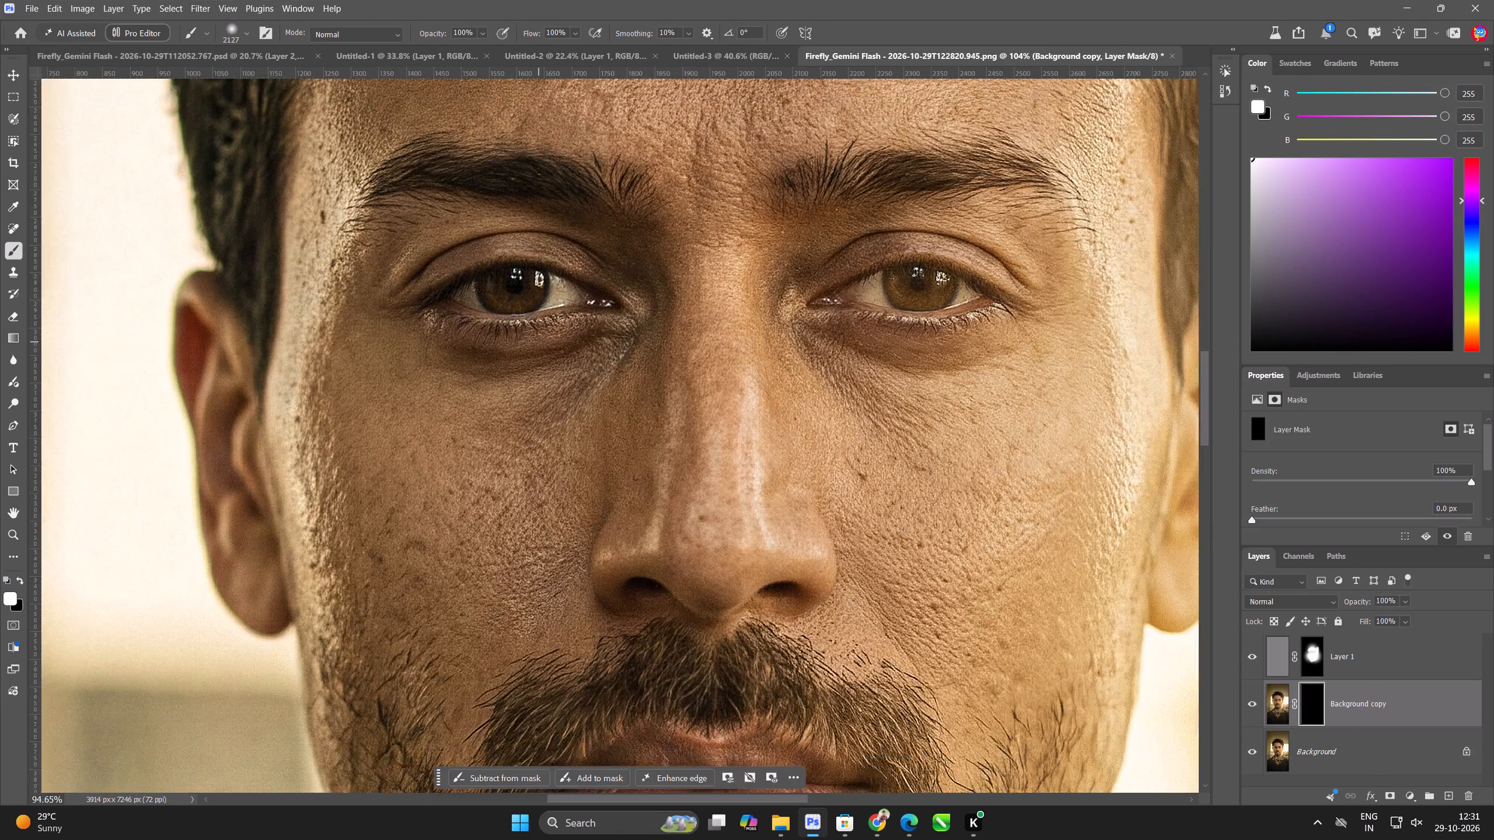
{"action": "scroll", "coordinate": [529, 337], "scroll_direction": "down", "scroll_amount": 7}
{"action": "scroll", "coordinate": [752, 395], "scroll_direction": "up", "scroll_amount": 5}
{"action": "right_click_drag", "start_coordinate": [766, 400], "coordinate": [387, 417], "text": "alt"}
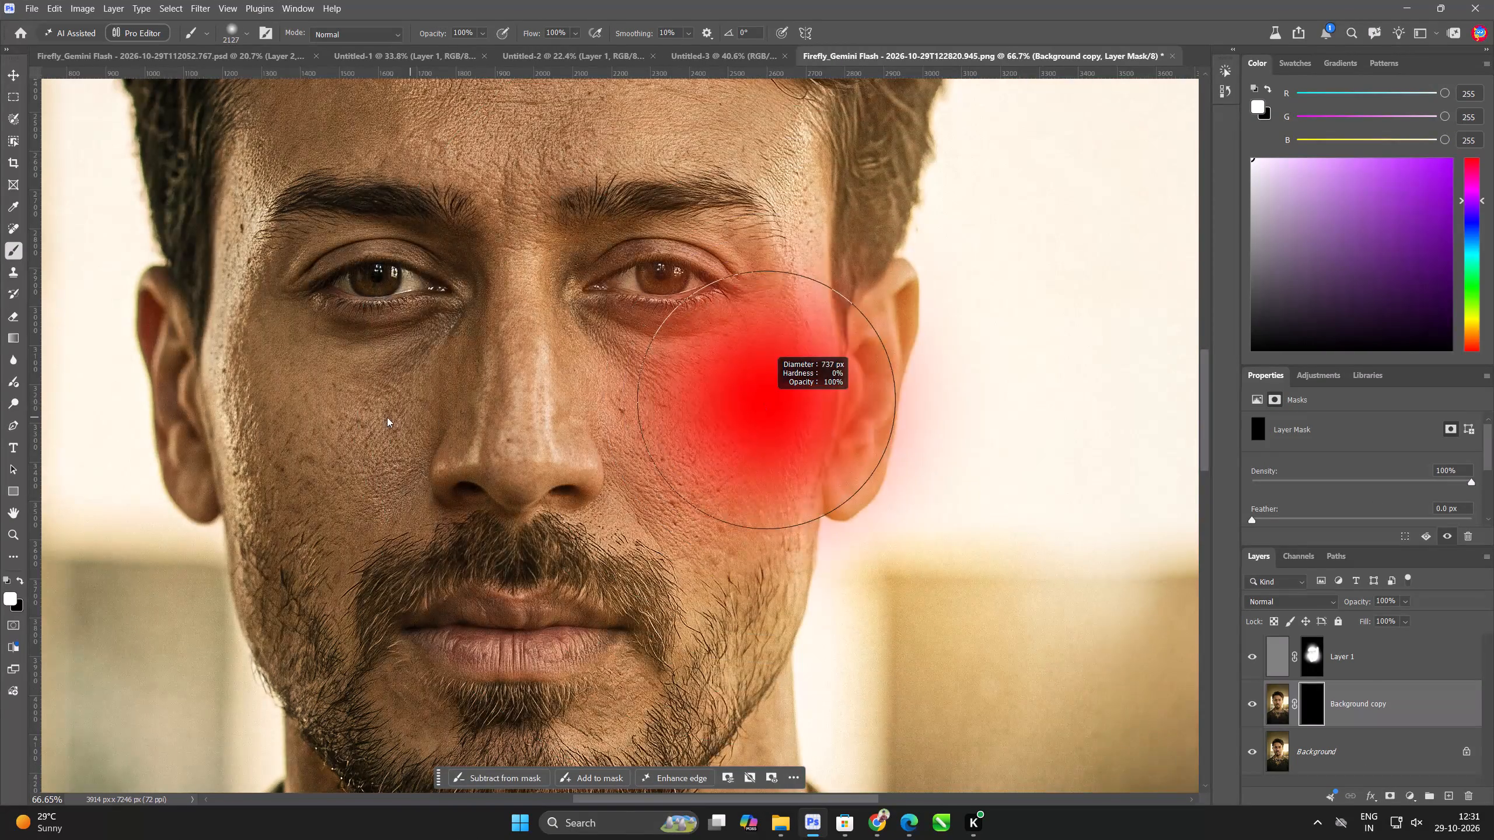
{"action": "right_click_drag", "start_coordinate": [387, 417], "coordinate": [375, 417], "text": "alt"}
{"action": "scroll", "coordinate": [750, 486], "scroll_direction": "up", "scroll_amount": 6}
{"action": "left_click", "coordinate": [658, 418]}
{"action": "left_click", "coordinate": [654, 407]}
{"action": "left_click", "coordinate": [651, 402]}
Paint white on the blurred layer's mask across the same cheek and beside the outer eye with a brush of size 262.
{"action": "right_click_drag", "start_coordinate": [709, 405], "coordinate": [606, 405], "text": "alt"}
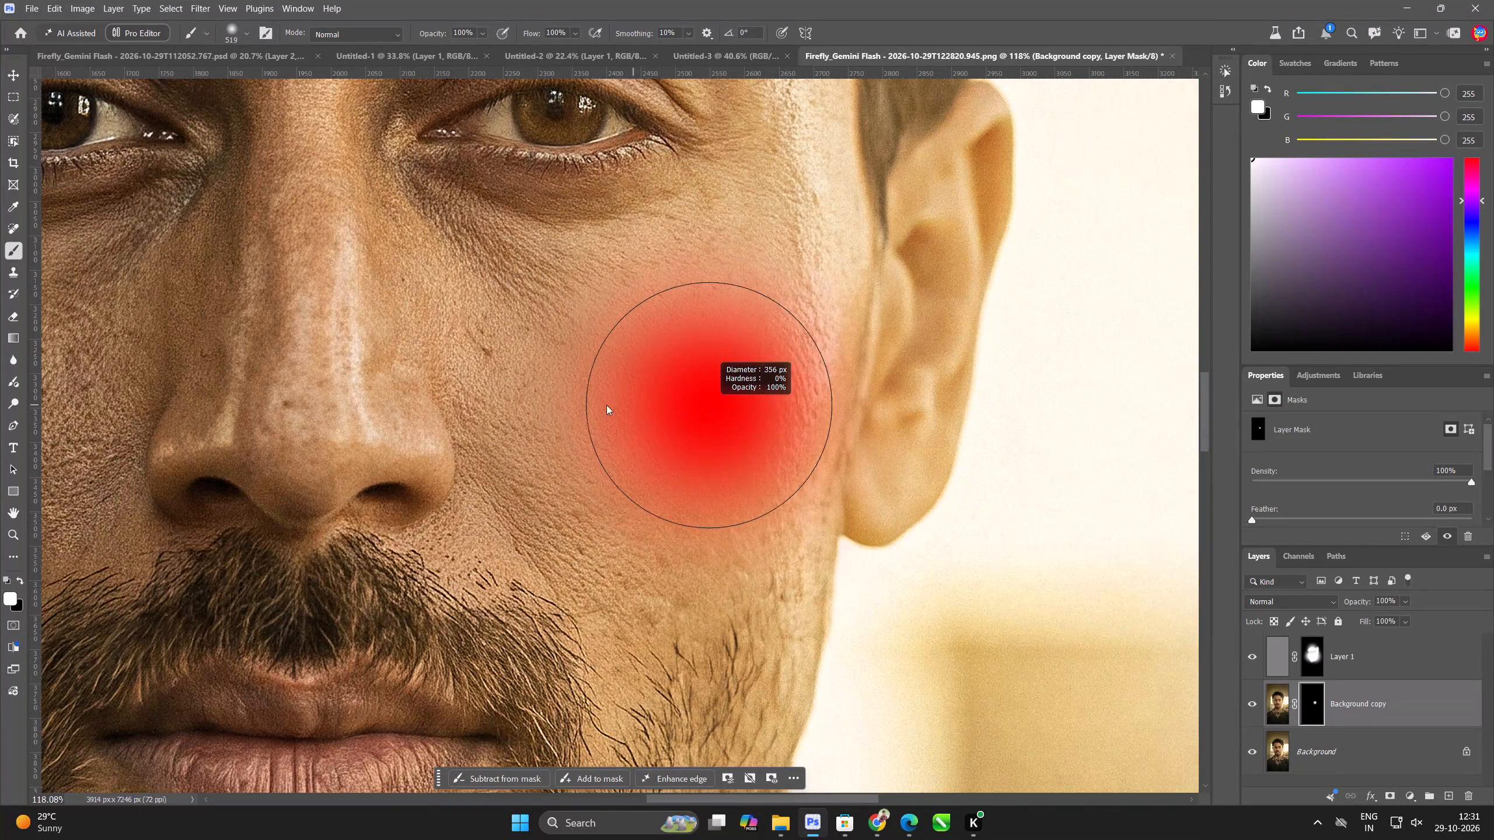
{"action": "right_click_drag", "start_coordinate": [606, 405], "coordinate": [597, 404], "text": "alt"}
{"action": "left_click_drag", "start_coordinate": [536, 306], "coordinate": [618, 493]}
{"action": "left_click_drag", "start_coordinate": [615, 492], "coordinate": [625, 547]}
{"action": "left_click_drag", "start_coordinate": [624, 563], "coordinate": [629, 600]}
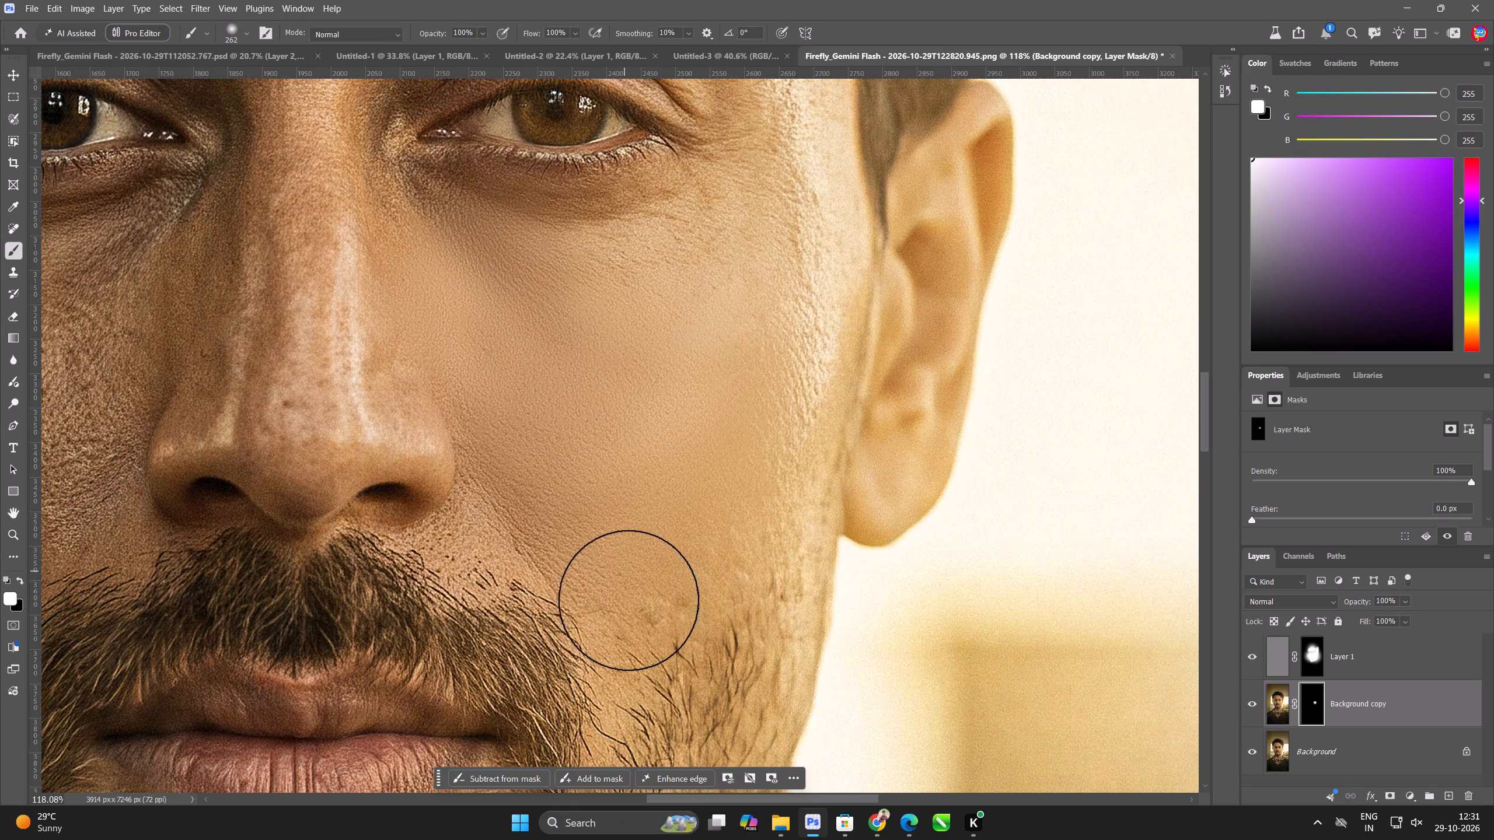
{"action": "left_click_drag", "start_coordinate": [629, 600], "coordinate": [636, 281]}
{"action": "key", "text": "space"}
{"action": "key", "text": "space"}
{"action": "key", "text": "space"}
{"action": "key", "text": "space"}
{"action": "key", "text": "space"}
{"action": "left_click_drag", "start_coordinate": [680, 266], "coordinate": [682, 493]}
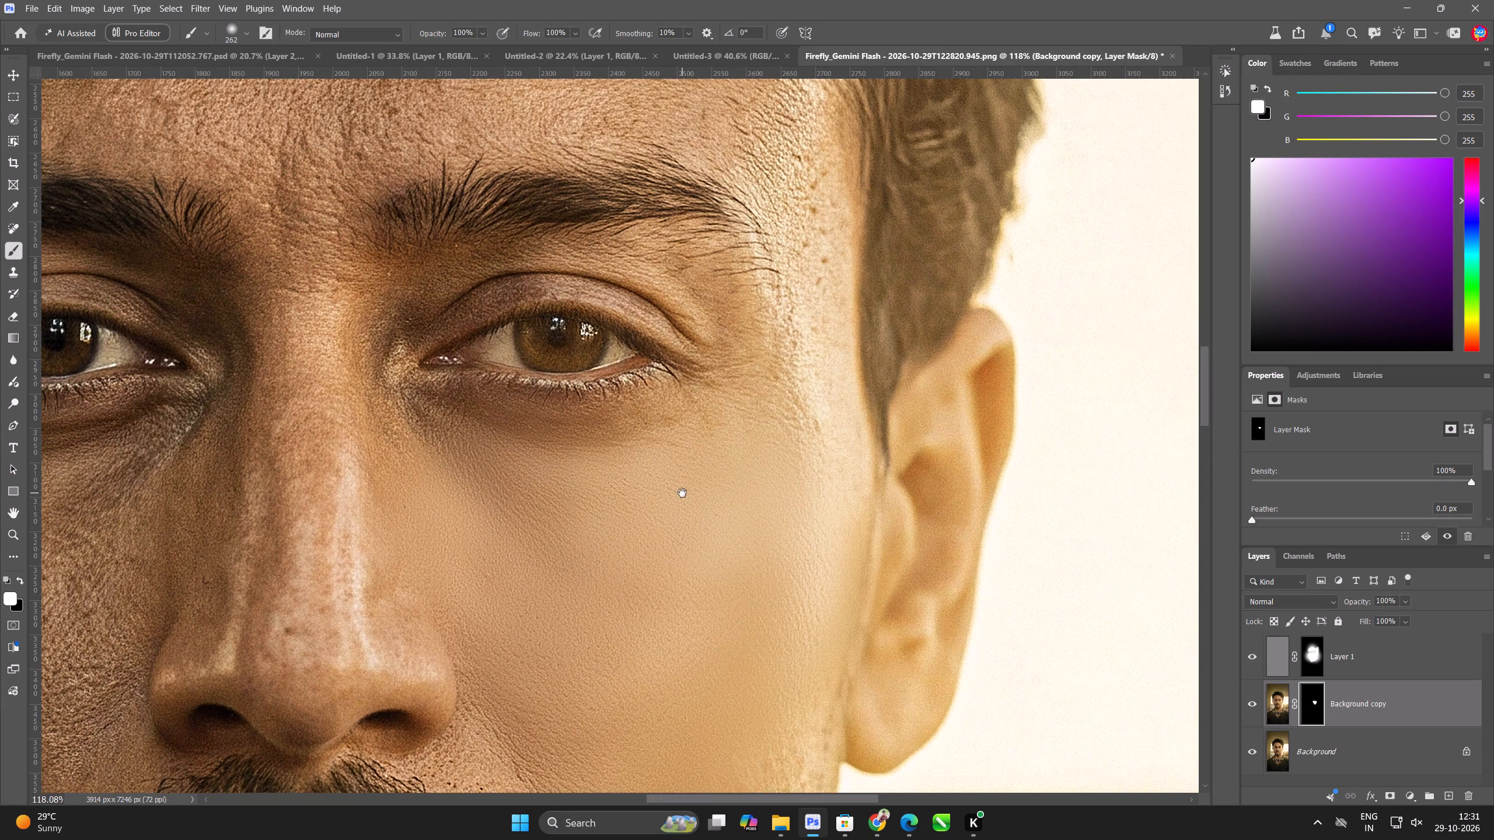
{"action": "left_click_drag", "start_coordinate": [682, 493], "coordinate": [683, 494]}
{"action": "left_click_drag", "start_coordinate": [733, 494], "coordinate": [806, 400]}
Paint white on the blurred layer's mask across the middle and darker side of the forehead with the size 262 brush.
{"action": "scroll", "coordinate": [818, 409], "scroll_direction": "down", "scroll_amount": 6}
{"action": "scroll", "coordinate": [583, 159], "scroll_direction": "up", "scroll_amount": 8}
{"action": "key", "text": "space"}
{"action": "key", "text": "space"}
{"action": "key", "text": "space"}
{"action": "key", "text": "space"}
{"action": "key", "text": "space"}
{"action": "left_click_drag", "start_coordinate": [603, 239], "coordinate": [751, 349]}
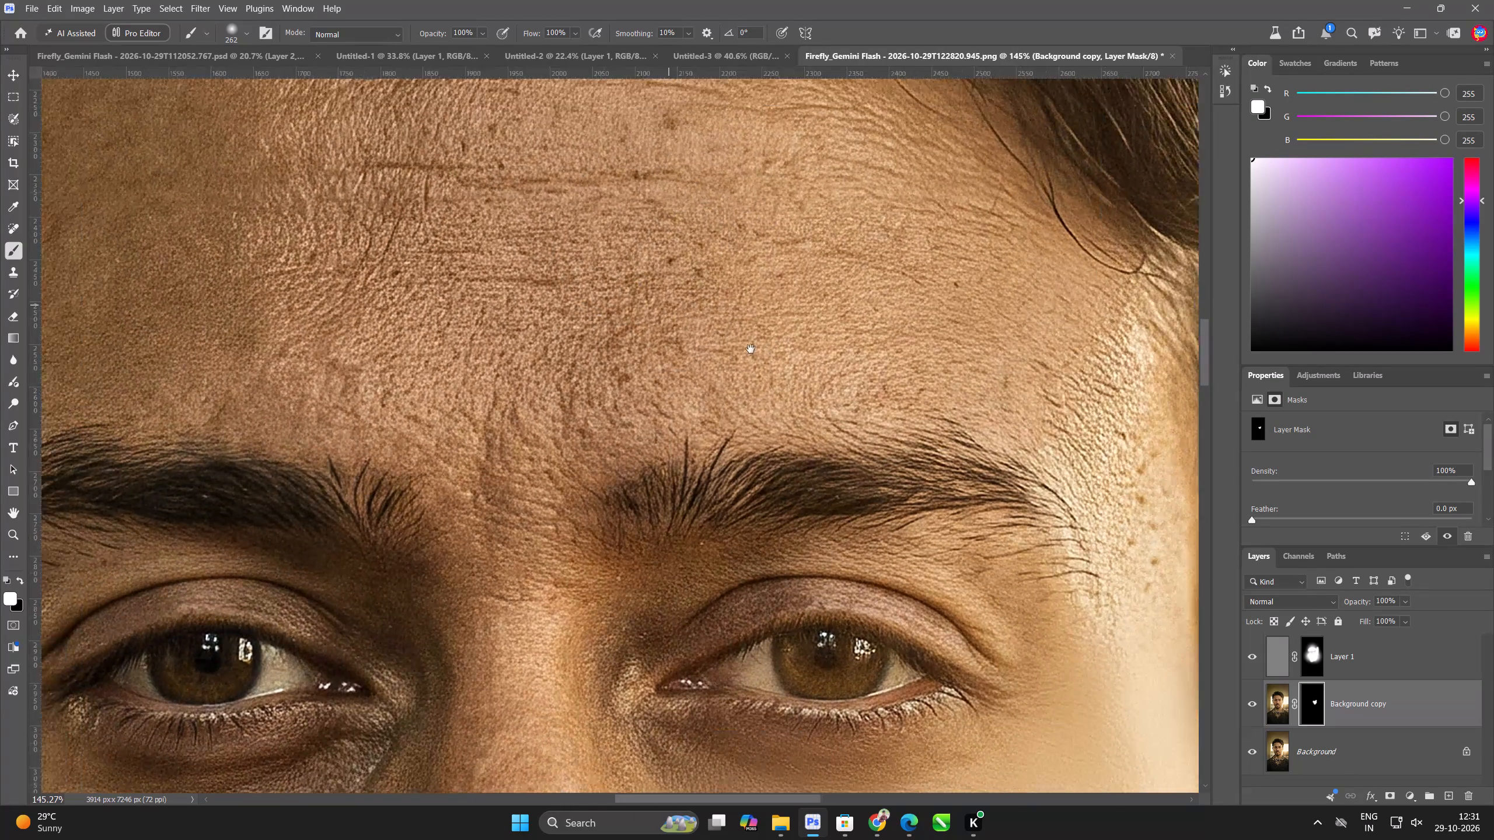
{"action": "left_click_drag", "start_coordinate": [751, 349], "coordinate": [809, 373]}
{"action": "left_click_drag", "start_coordinate": [877, 351], "coordinate": [693, 225]}
{"action": "key", "text": "space"}
{"action": "key", "text": "space"}
{"action": "key", "text": "space"}
{"action": "left_click_drag", "start_coordinate": [729, 270], "coordinate": [843, 388]}
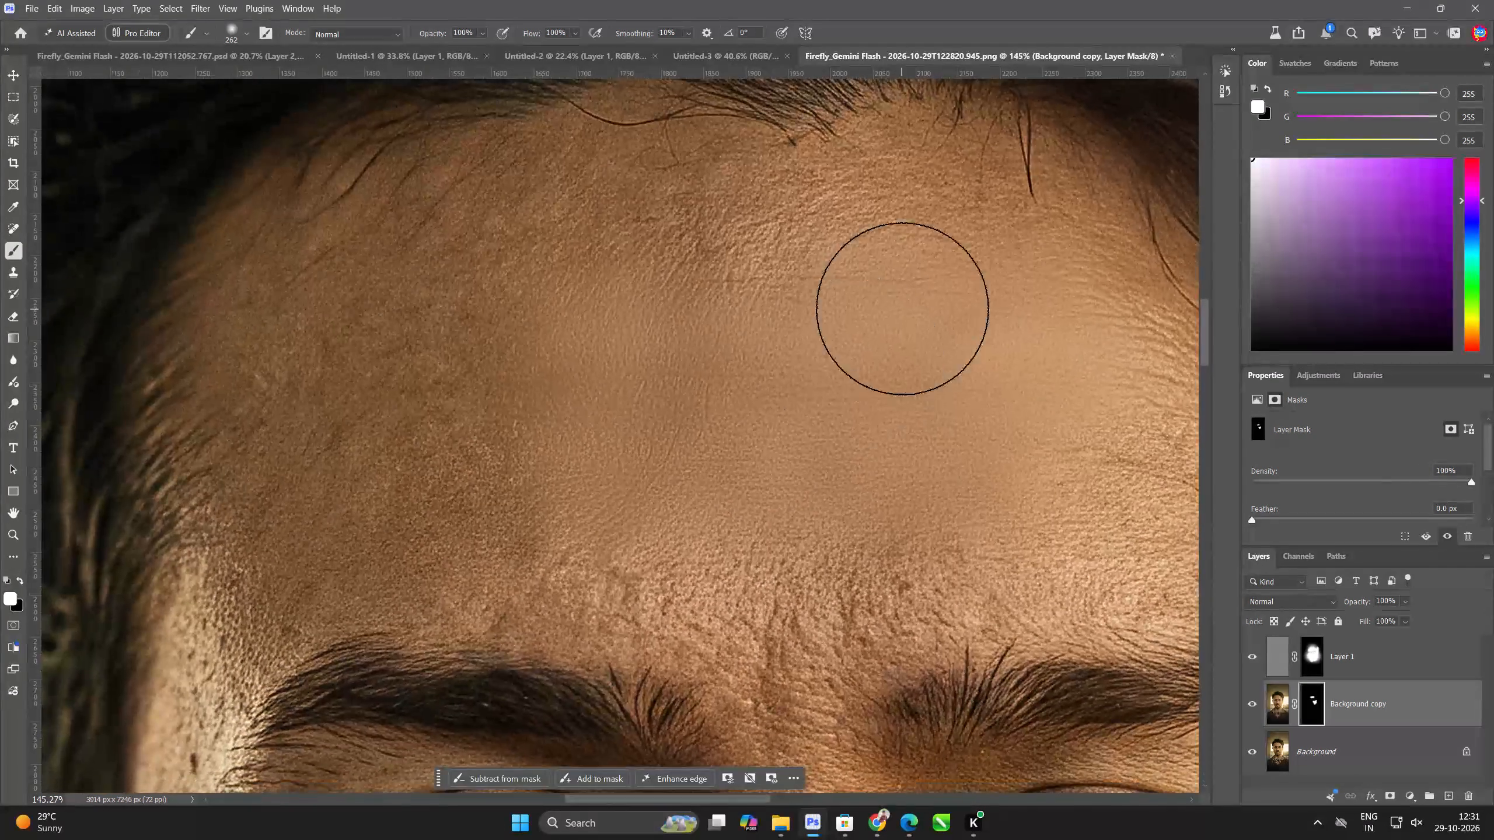
{"action": "left_click_drag", "start_coordinate": [900, 304], "coordinate": [500, 501]}
Continue painting white on the blurred layer's mask over the lower forehead above the brows and toward the bright-side hairline.
{"action": "key", "text": "space"}
{"action": "key", "text": "space"}
{"action": "key", "text": "space"}
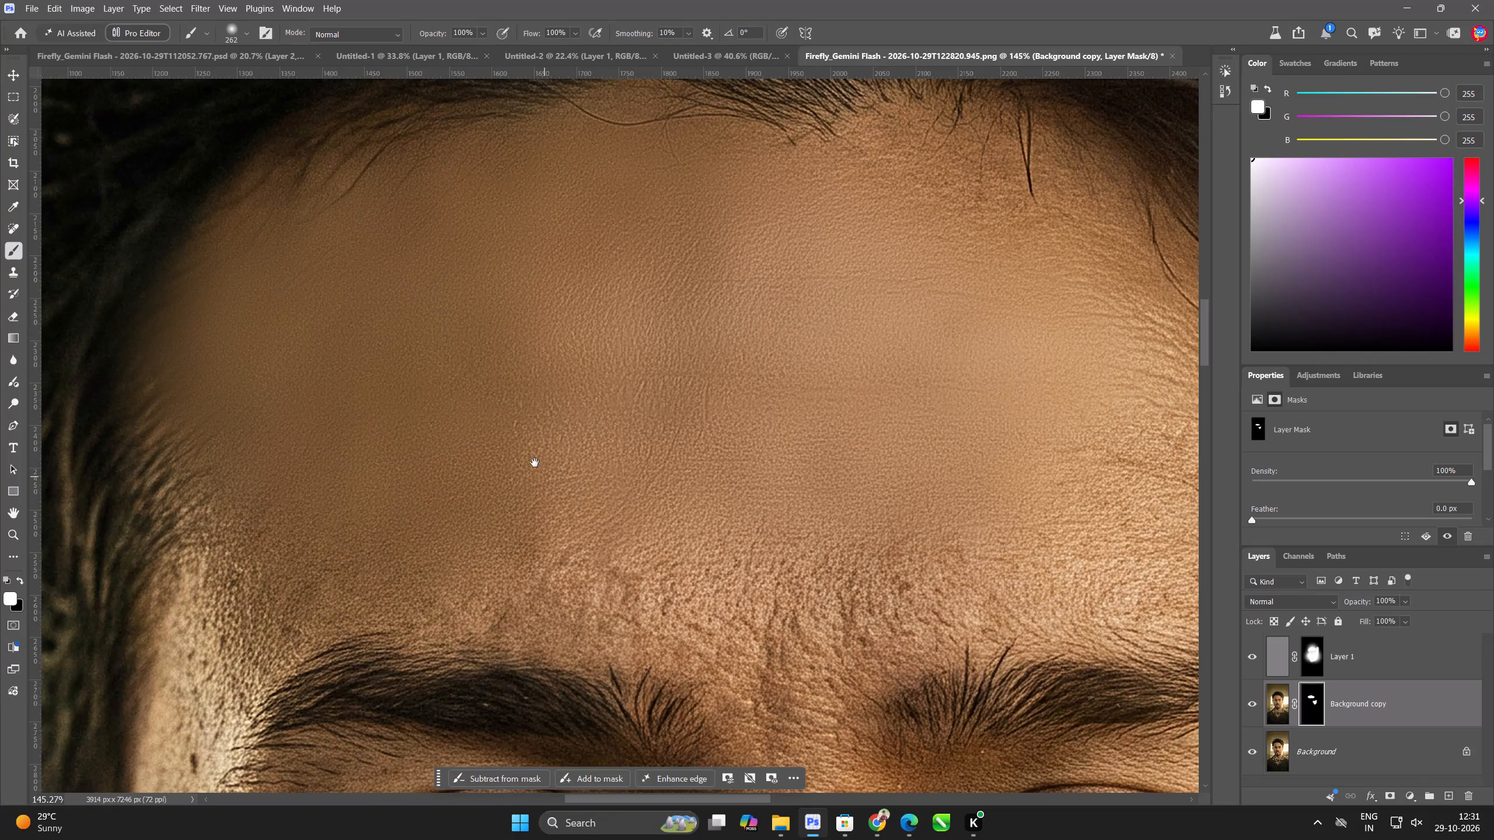
{"action": "left_click_drag", "start_coordinate": [535, 463], "coordinate": [409, 321]}
{"action": "left_click_drag", "start_coordinate": [355, 370], "coordinate": [874, 410]}
{"action": "key", "text": "space"}
{"action": "key", "text": "space"}
{"action": "key", "text": "space"}
{"action": "key", "text": "space"}
{"action": "left_click_drag", "start_coordinate": [853, 379], "coordinate": [466, 413]}
{"action": "left_click_drag", "start_coordinate": [503, 401], "coordinate": [644, 315]}
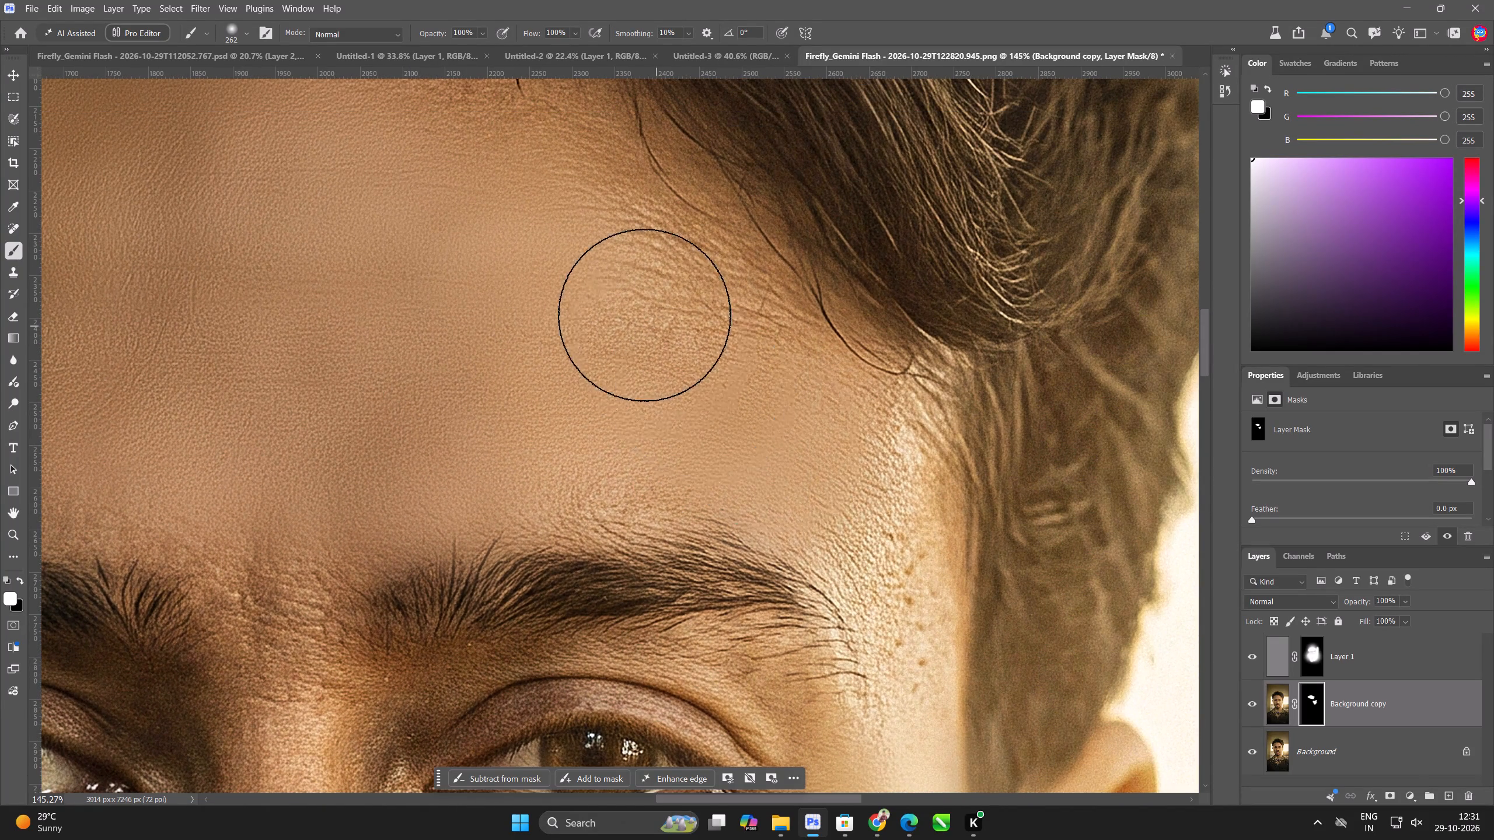
{"action": "left_click_drag", "start_coordinate": [644, 315], "coordinate": [861, 540]}
Reduce the brush to 187 and paint white on the blurred layer's mask down the bright-side temple.
{"action": "right_click_drag", "start_coordinate": [886, 495], "coordinate": [846, 495], "text": "alt"}
{"action": "left_click_drag", "start_coordinate": [850, 498], "coordinate": [892, 717]}
Paint white on the blurred layer's mask over the skin between the bright-side eyebrow and eye with a brush of size 67.
{"action": "key", "text": "space"}
{"action": "key", "text": "space"}
{"action": "key", "text": "space"}
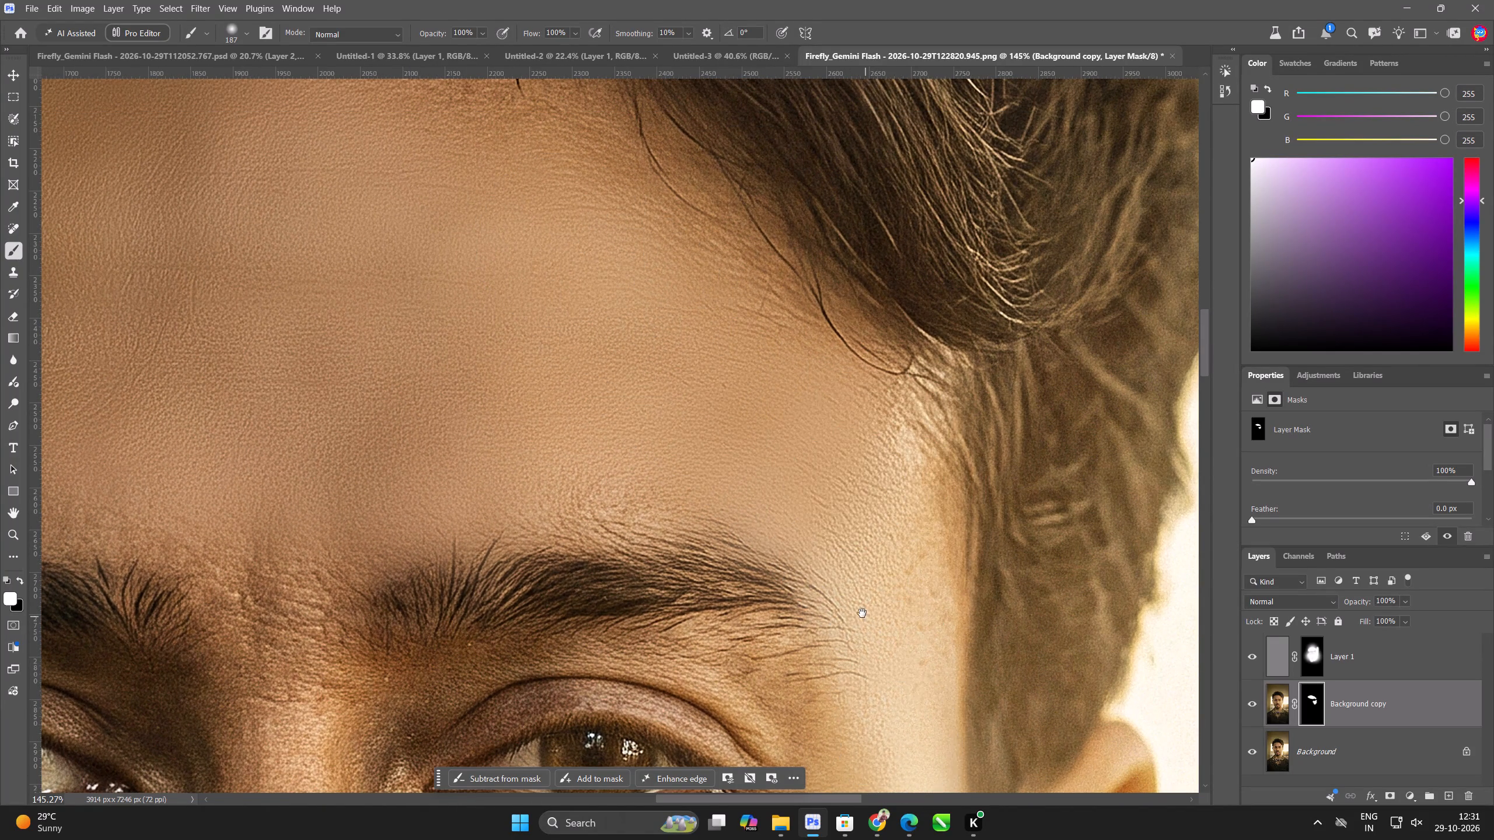
{"action": "left_click_drag", "start_coordinate": [862, 589], "coordinate": [1035, 272]}
{"action": "scroll", "coordinate": [957, 323], "scroll_direction": "up", "scroll_amount": 6}
{"action": "right_click_drag", "start_coordinate": [945, 324], "coordinate": [832, 334], "text": "alt"}
{"action": "left_click_drag", "start_coordinate": [203, 446], "coordinate": [215, 436]}
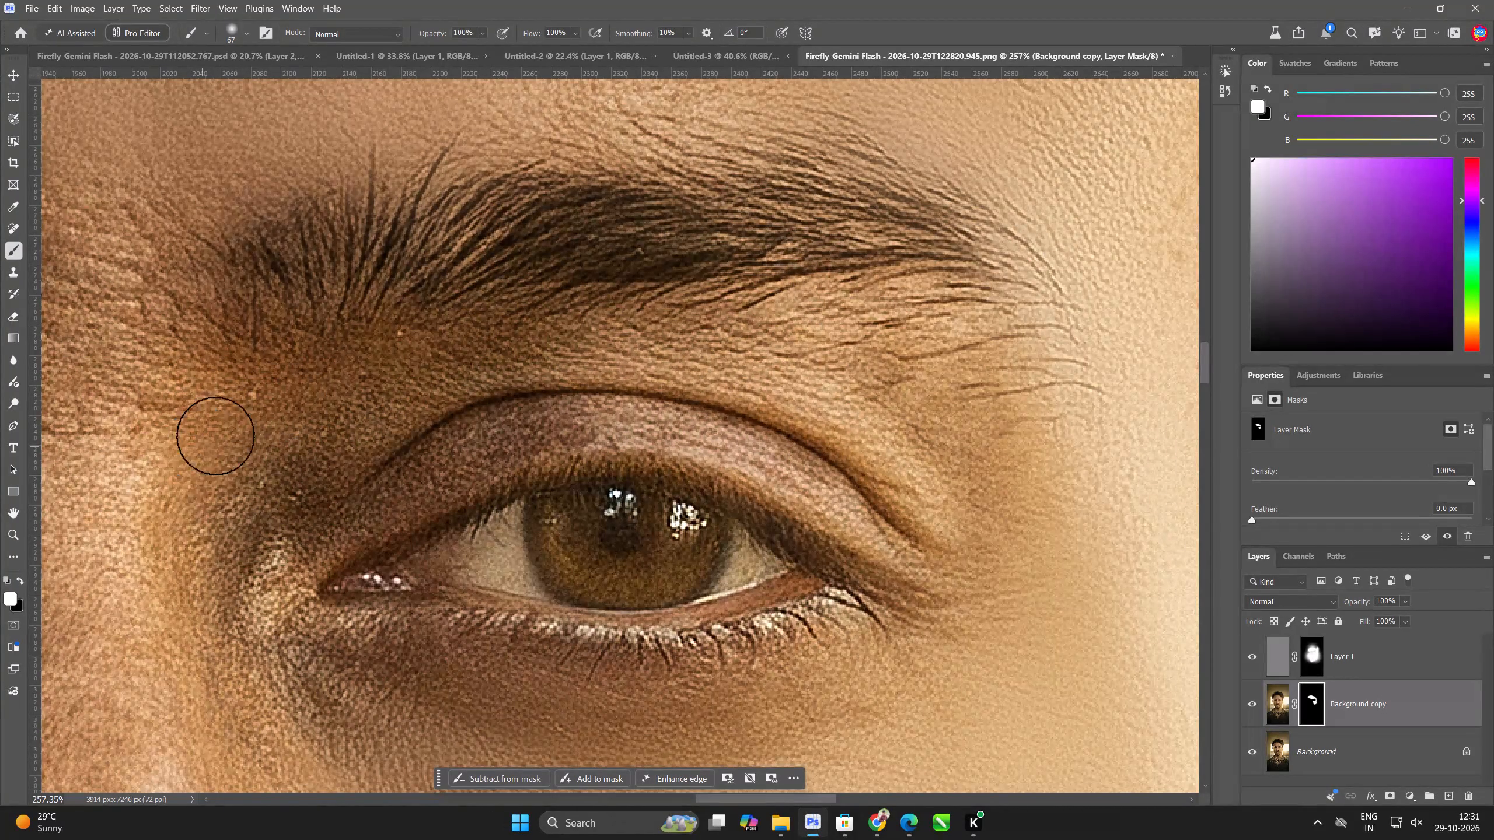
{"action": "left_click_drag", "start_coordinate": [215, 436], "coordinate": [257, 499]}
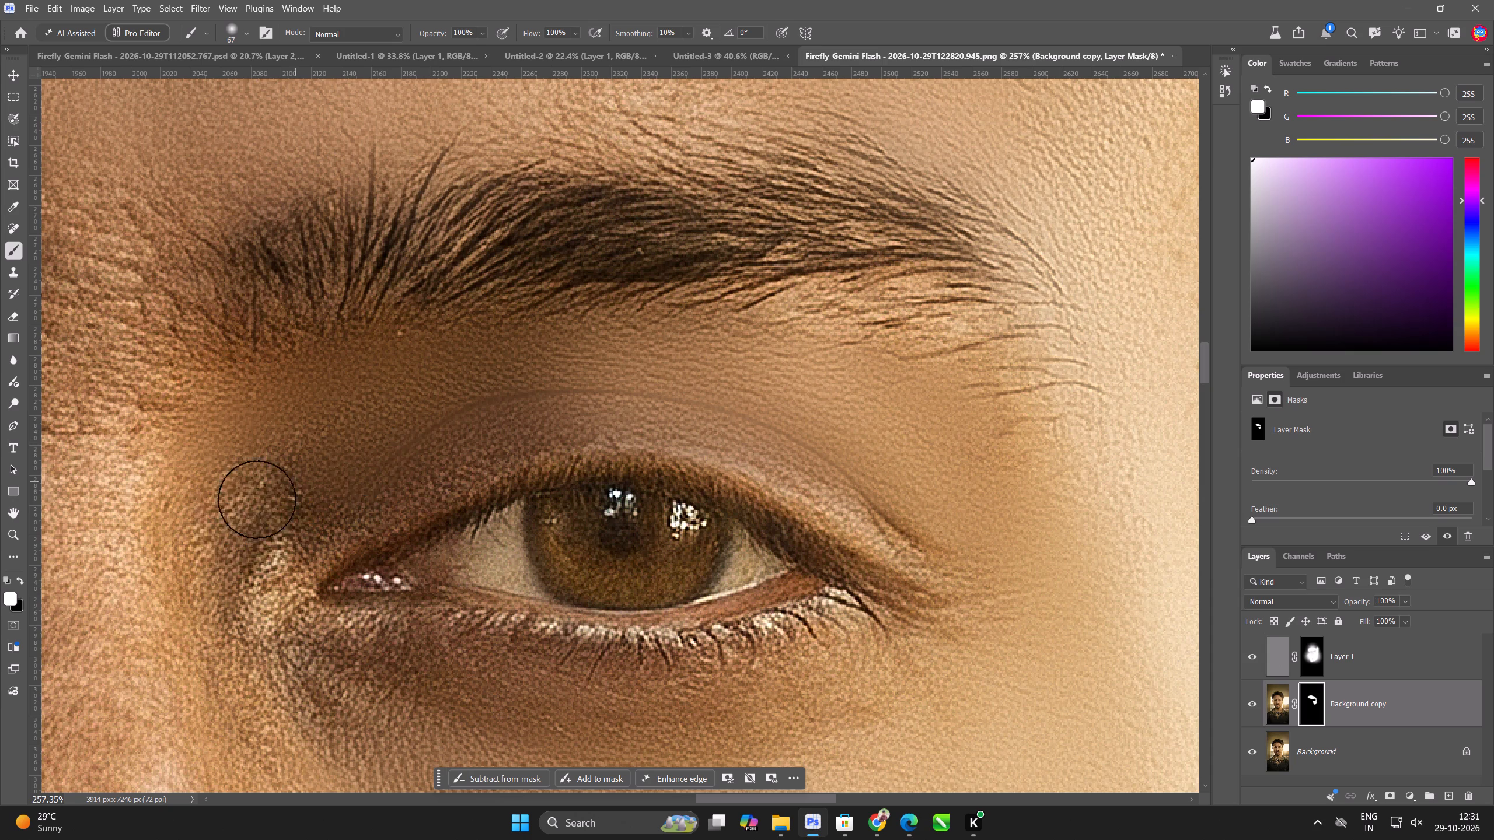
{"action": "left_click_drag", "start_coordinate": [257, 499], "coordinate": [976, 466]}
Erase the blurred layer's mask along the bright-side upper eyelid crease with a soft Eraser of size 44.
{"action": "key", "text": "e"}
{"action": "right_click_drag", "start_coordinate": [585, 422], "coordinate": [211, 383], "text": "alt"}
{"action": "right_click_drag", "start_coordinate": [793, 379], "coordinate": [296, 389], "text": "alt"}
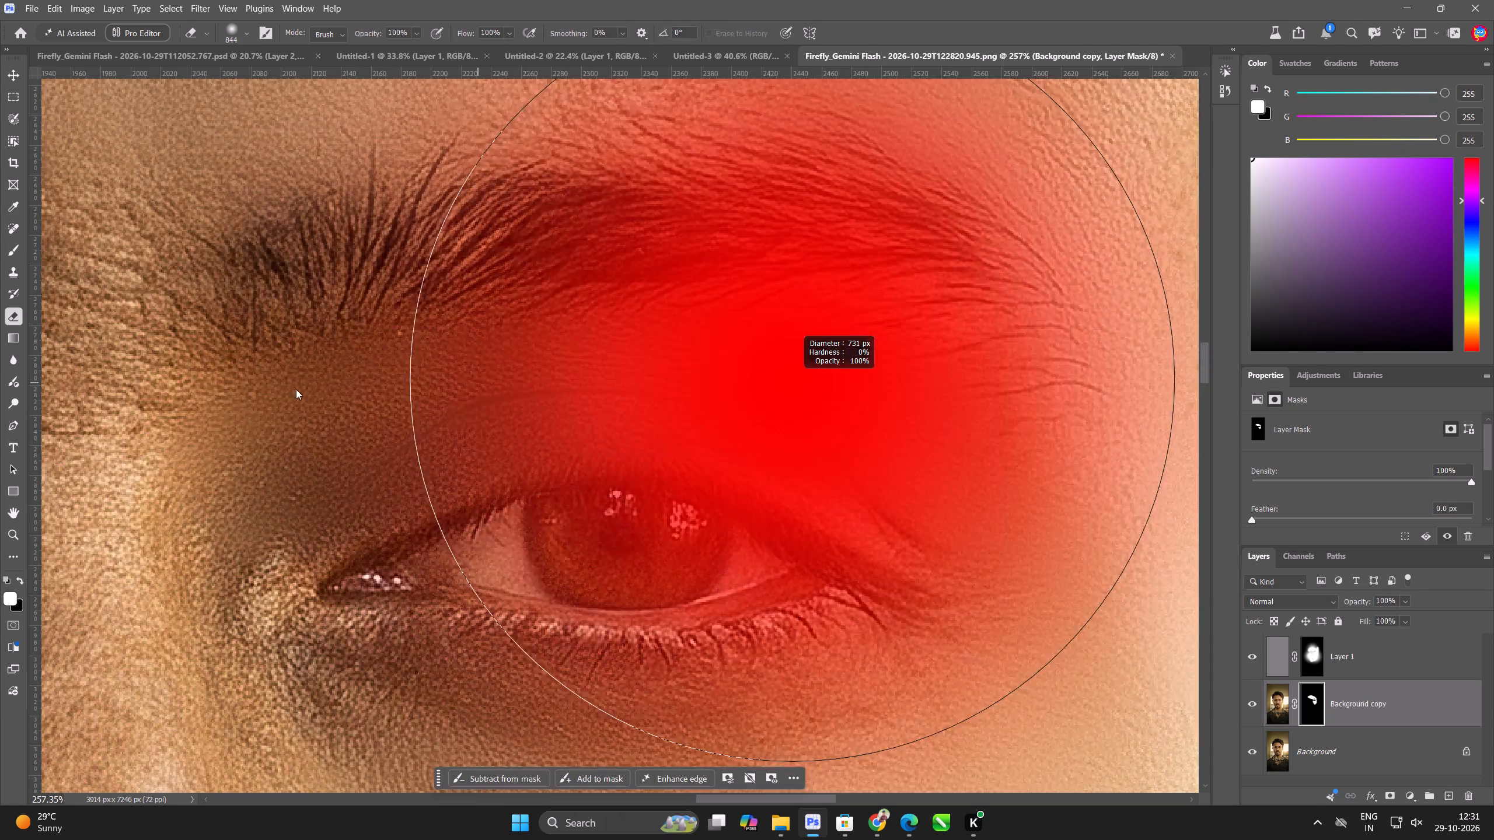
{"action": "right_click_drag", "start_coordinate": [296, 389], "coordinate": [367, 360], "text": "alt"}
{"action": "right_click_drag", "start_coordinate": [648, 327], "coordinate": [404, 367], "text": "alt"}
{"action": "right_click_drag", "start_coordinate": [530, 372], "coordinate": [434, 415], "text": "alt"}
{"action": "left_click_drag", "start_coordinate": [358, 453], "coordinate": [854, 452]}
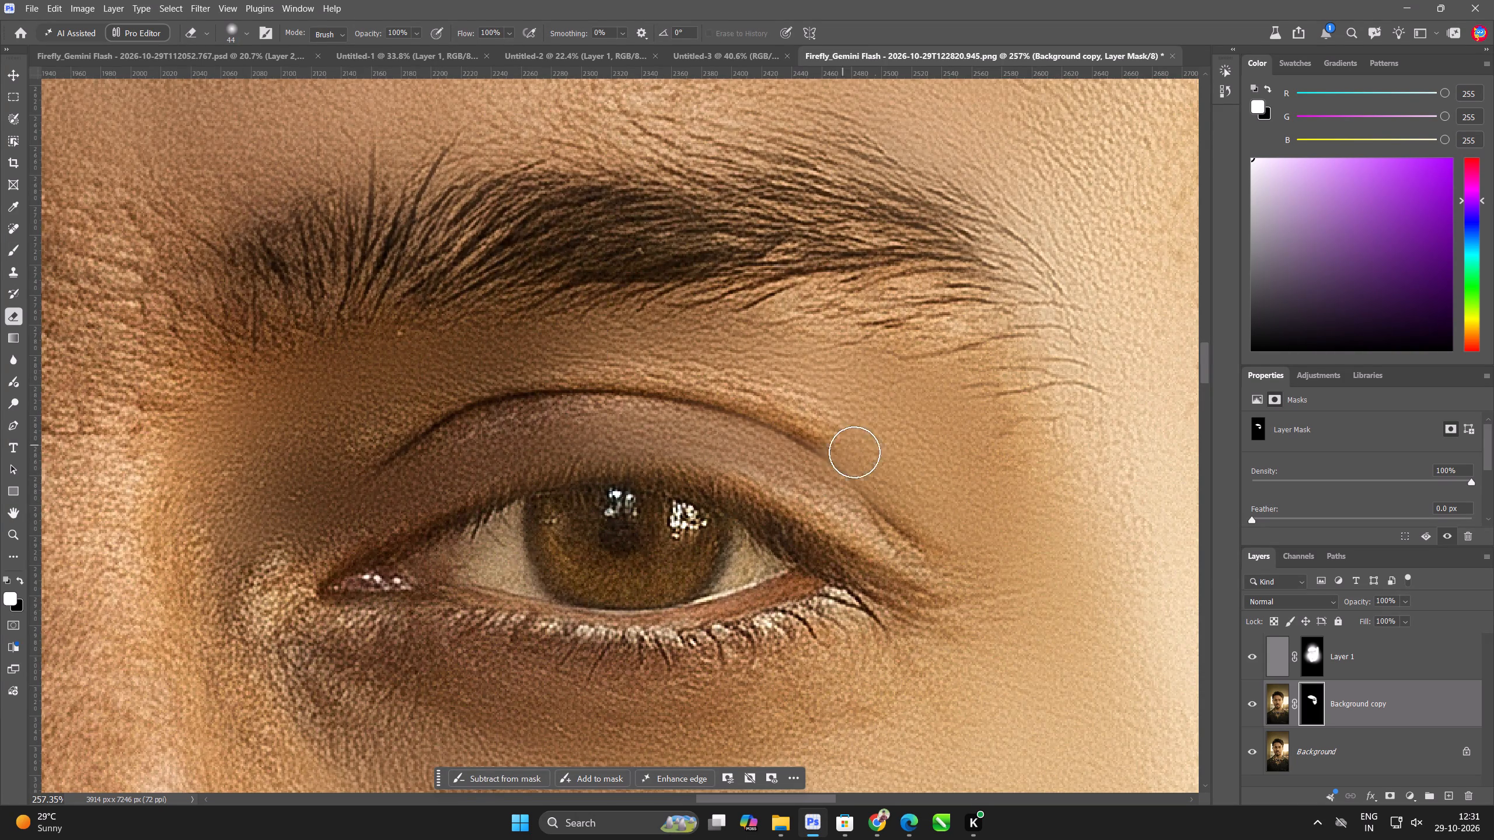
{"action": "left_click_drag", "start_coordinate": [854, 452], "coordinate": [951, 516]}
Paint white on the blurred layer's mask over the opposite, darker cheek with a brush of size 314.
{"action": "scroll", "coordinate": [784, 173], "scroll_direction": "down", "scroll_amount": 12}
{"action": "scroll", "coordinate": [726, 446], "scroll_direction": "up", "scroll_amount": 10}
{"action": "scroll", "coordinate": [937, 302], "scroll_direction": "down", "scroll_amount": 14}
{"action": "scroll", "coordinate": [985, 314], "scroll_direction": "up", "scroll_amount": 1}
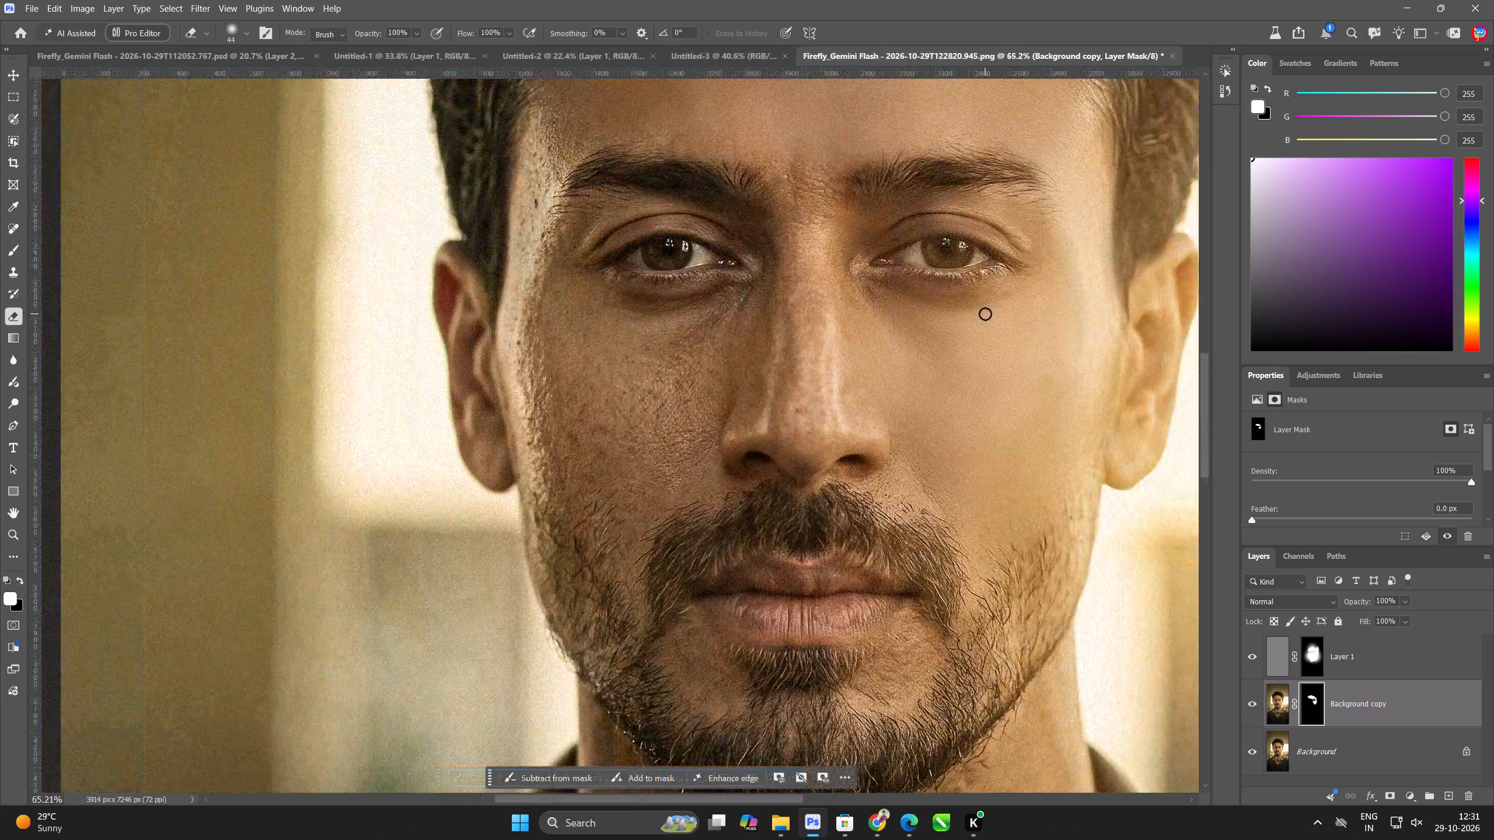
{"action": "scroll", "coordinate": [935, 261], "scroll_direction": "down", "scroll_amount": 13}
{"action": "key", "text": "b"}
{"action": "scroll", "coordinate": [870, 259], "scroll_direction": "up", "scroll_amount": 19}
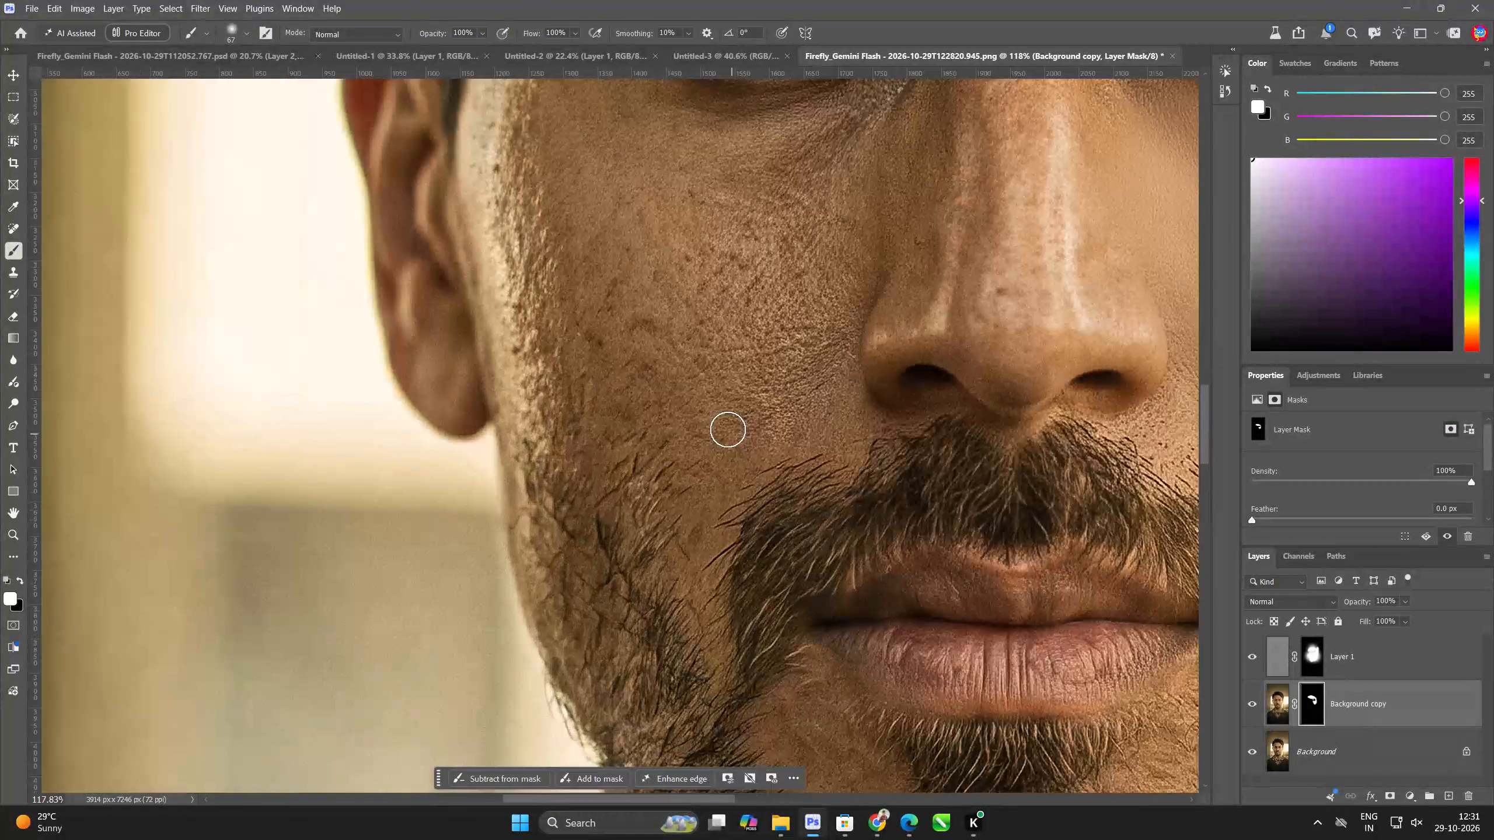
{"action": "right_click_drag", "start_coordinate": [726, 429], "coordinate": [836, 459], "text": "alt"}
{"action": "scroll", "coordinate": [622, 204], "scroll_direction": "up", "scroll_amount": 6}
{"action": "left_click_drag", "start_coordinate": [836, 381], "coordinate": [526, 397]}
{"action": "key", "text": "space"}
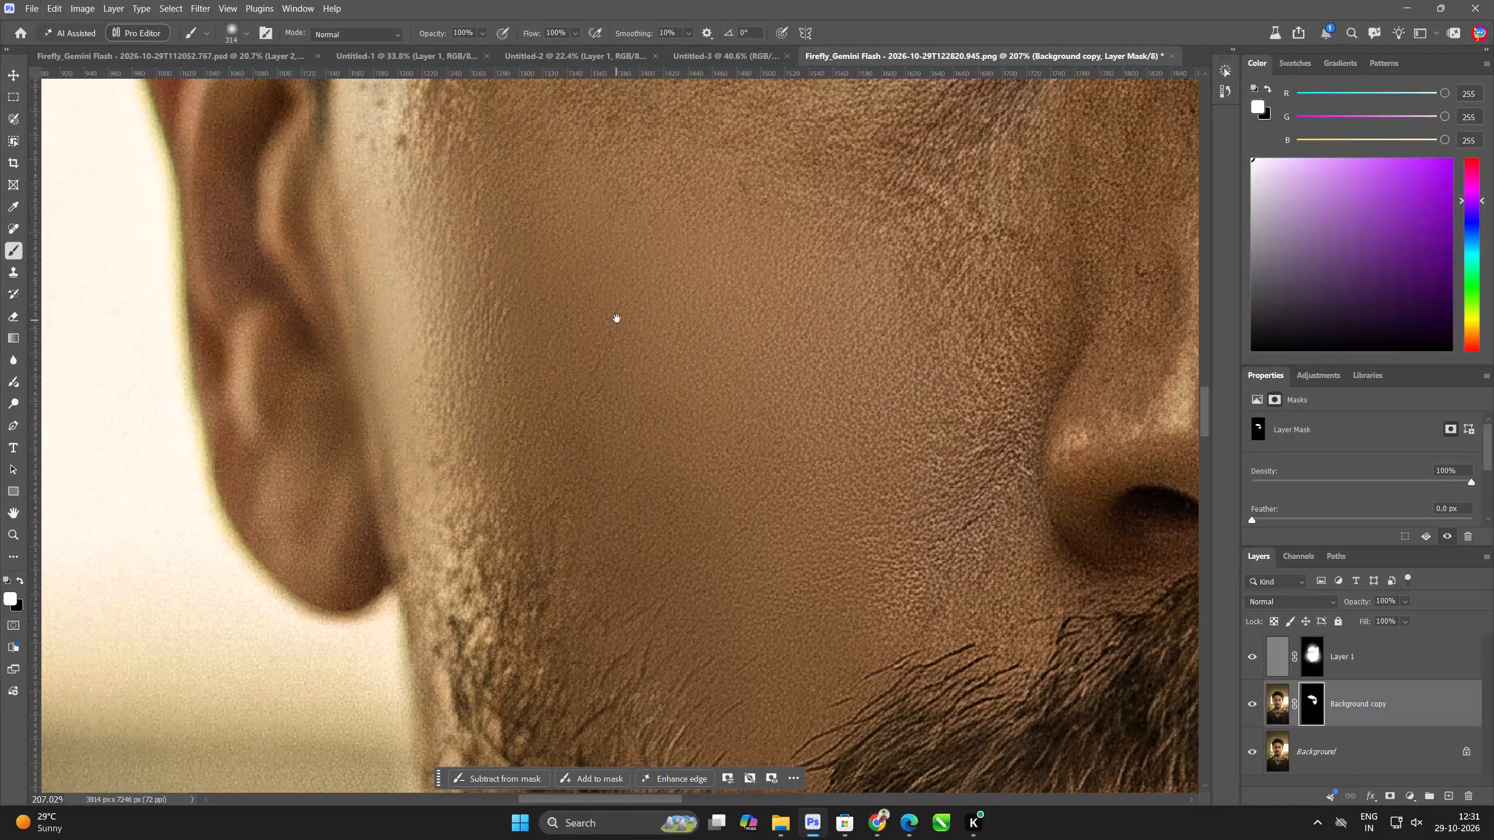
{"action": "left_click_drag", "start_coordinate": [608, 356], "coordinate": [500, 601]}
{"action": "left_click_drag", "start_coordinate": [603, 535], "coordinate": [853, 482]}
Paint white on the blurred layer's mask under the darker-side eye and beside the nose with the size 314 brush.
{"action": "key", "text": "space"}
{"action": "key", "text": "space"}
{"action": "key", "text": "space"}
{"action": "key", "text": "space"}
{"action": "left_click_drag", "start_coordinate": [783, 462], "coordinate": [630, 429]}
{"action": "left_click_drag", "start_coordinate": [652, 505], "coordinate": [688, 355]}
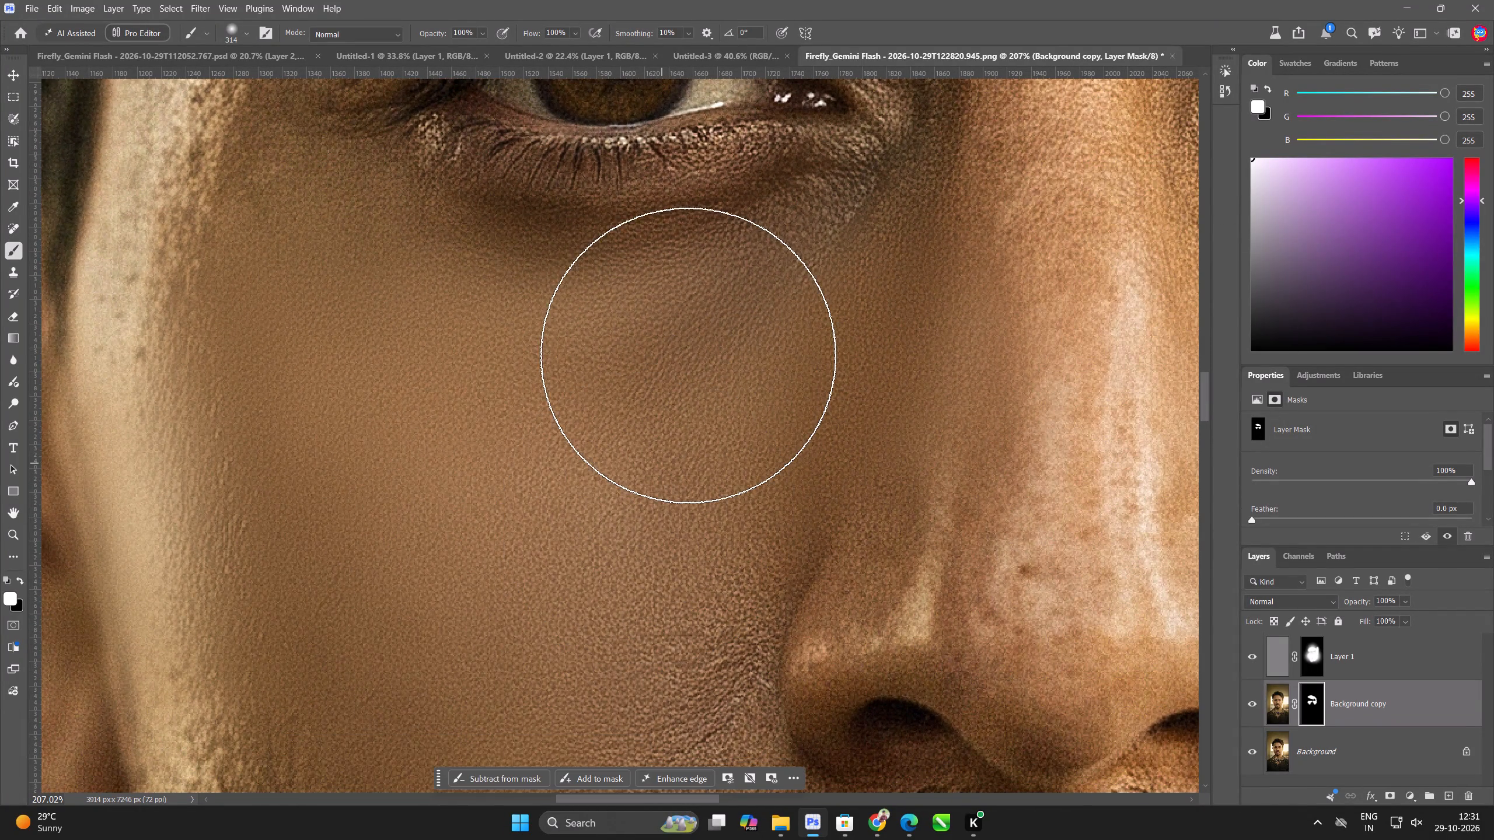
{"action": "left_click_drag", "start_coordinate": [688, 355], "coordinate": [688, 355]}
Paint white on the blurred layer's mask up the darker side of the face, from beside the ear to the temple.
{"action": "key", "text": "space"}
{"action": "left_click_drag", "start_coordinate": [641, 513], "coordinate": [612, 625]}
{"action": "key", "text": "space"}
{"action": "key", "text": "space"}
{"action": "key", "text": "space"}
{"action": "key", "text": "space"}
{"action": "key", "text": "space"}
{"action": "key", "text": "space"}
{"action": "key", "text": "space"}
{"action": "key", "text": "space"}
{"action": "key", "text": "space"}
{"action": "key", "text": "space"}
{"action": "key", "text": "space"}
{"action": "key", "text": "space"}
{"action": "key", "text": "space"}
{"action": "key", "text": "space"}
{"action": "key", "text": "space"}
{"action": "key", "text": "space"}
{"action": "key", "text": "space"}
{"action": "key", "text": "space"}
{"action": "key", "text": "space"}
{"action": "key", "text": "space"}
{"action": "left_click_drag", "start_coordinate": [591, 568], "coordinate": [905, 665]}
{"action": "left_click_drag", "start_coordinate": [696, 319], "coordinate": [696, 560]}
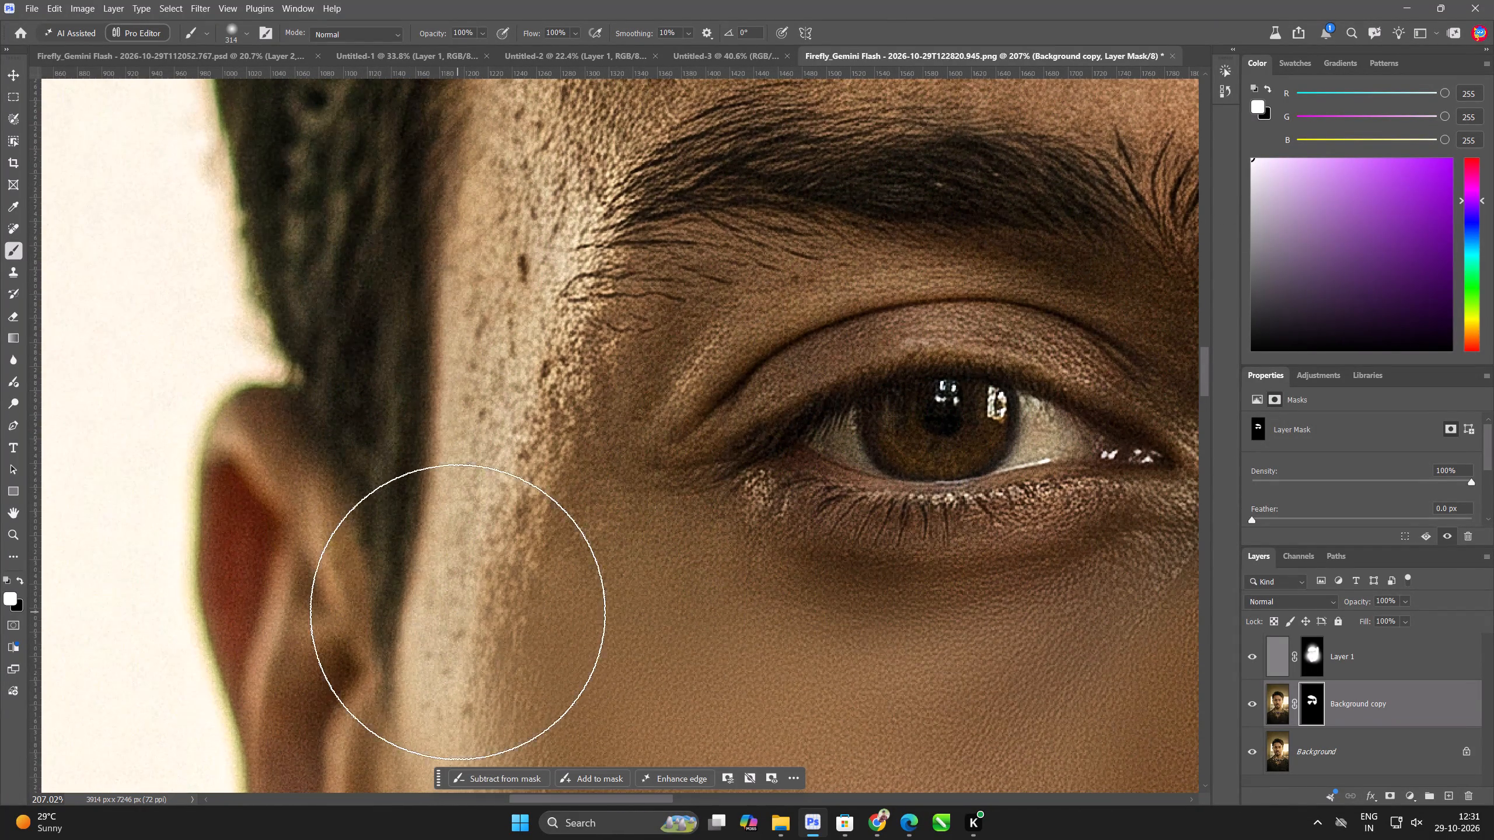
{"action": "left_click_drag", "start_coordinate": [458, 612], "coordinate": [529, 407]}
{"action": "scroll", "coordinate": [522, 465], "scroll_direction": "down", "scroll_amount": 6}
{"action": "left_click_drag", "start_coordinate": [522, 462], "coordinate": [654, 59]}
Erase the blurred layer's mask around the darker-side outer eye and along the hairline and ear with a size 243 Eraser.
{"action": "key", "text": "e"}
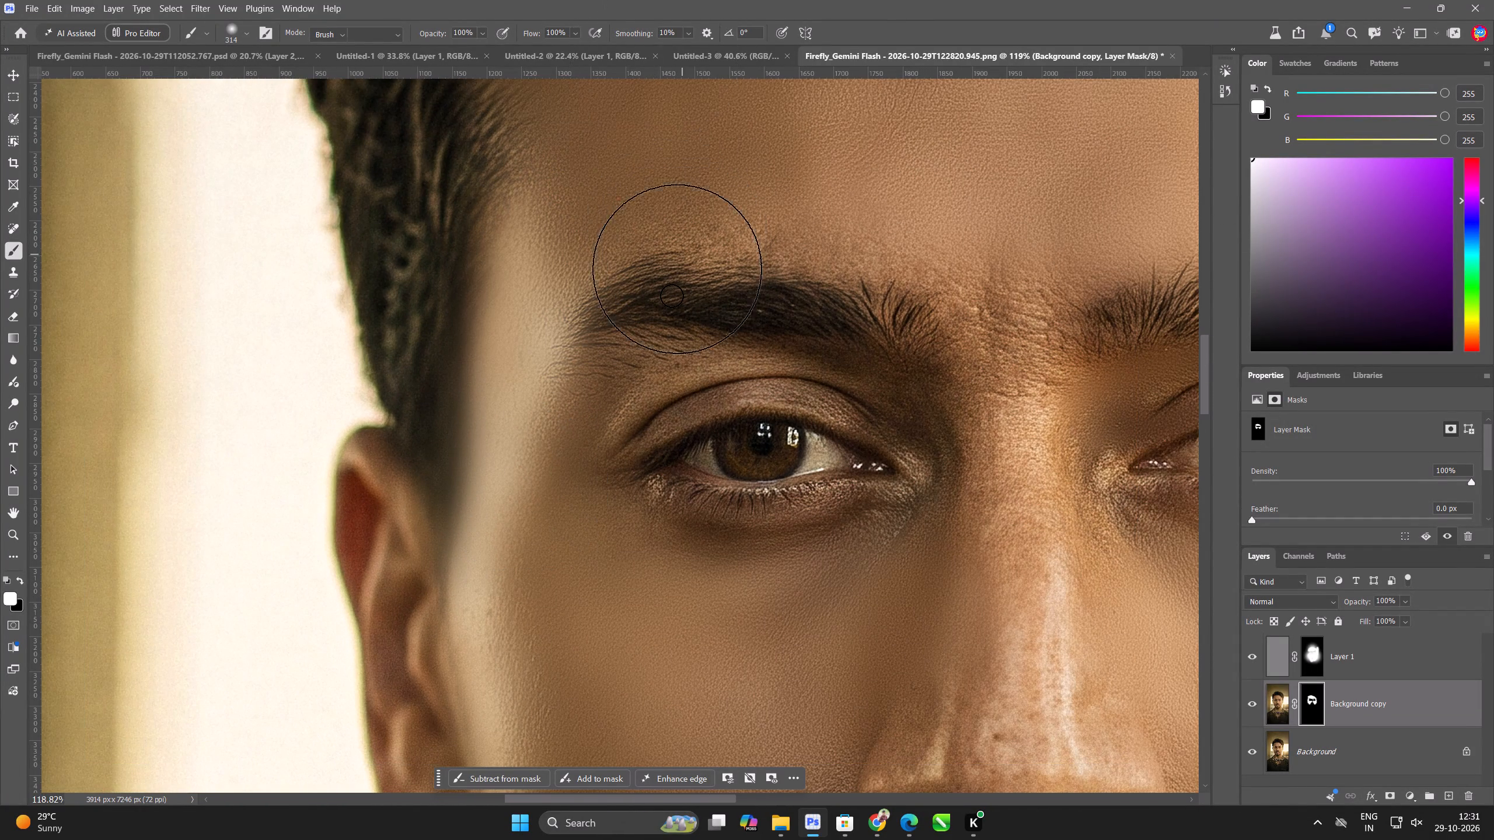
{"action": "left_click_drag", "start_coordinate": [703, 309], "coordinate": [584, 490]}
{"action": "key", "text": "ctrl+z"}
{"action": "right_click_drag", "start_coordinate": [687, 403], "coordinate": [773, 425], "text": "alt"}
{"action": "left_click_drag", "start_coordinate": [679, 385], "coordinate": [659, 425]}
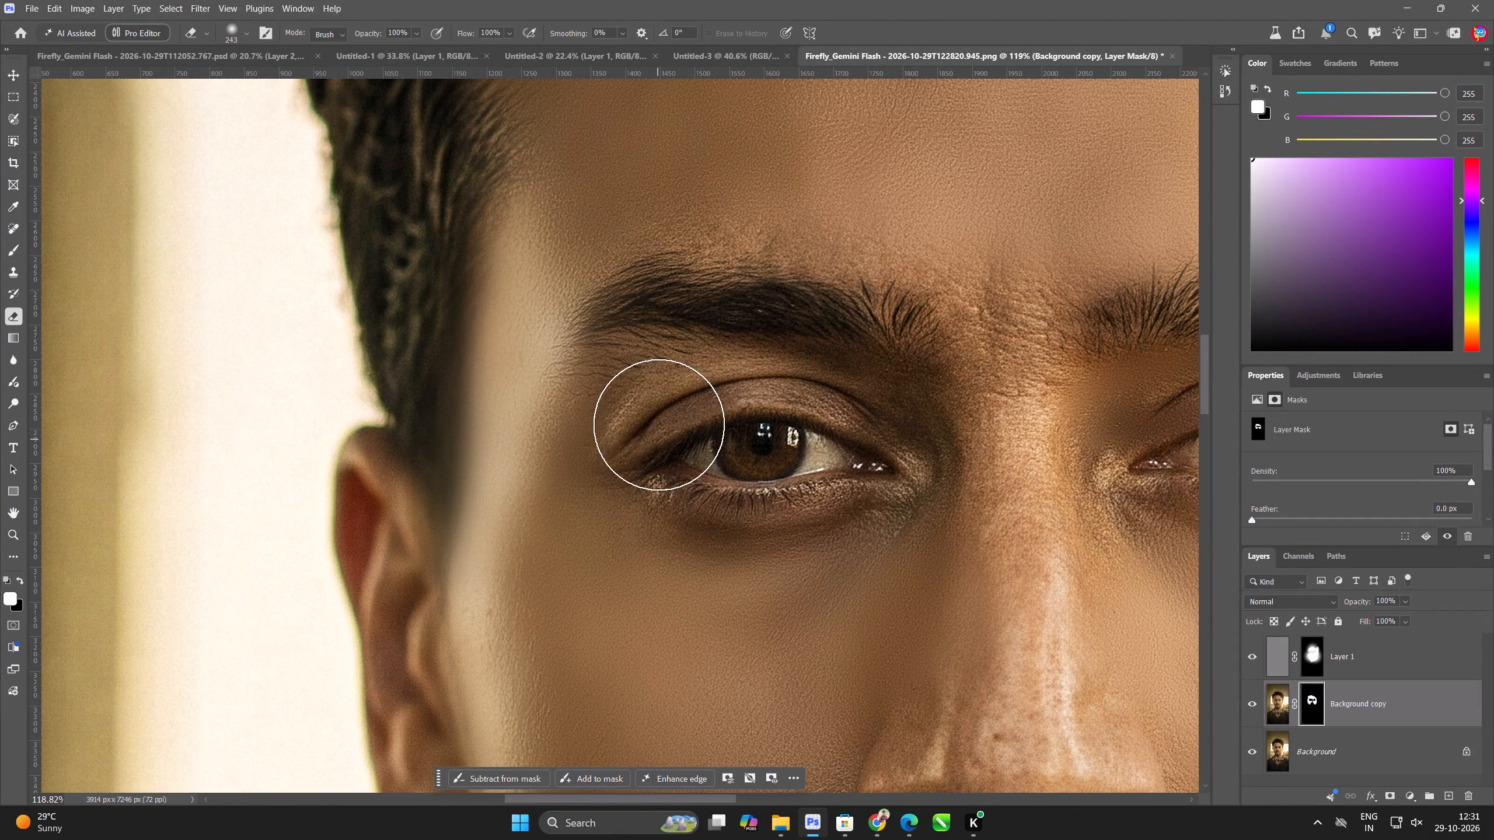
{"action": "left_click_drag", "start_coordinate": [659, 425], "coordinate": [660, 415]}
{"action": "left_click_drag", "start_coordinate": [648, 394], "coordinate": [642, 449]}
{"action": "left_click", "coordinate": [644, 443]}
{"action": "left_click_drag", "start_coordinate": [407, 258], "coordinate": [388, 713]}
Paint white on the blurred layer's mask over the nose bridge and sides with the size 314 brush.
{"action": "key", "text": "space"}
{"action": "key", "text": "space"}
{"action": "left_click_drag", "start_coordinate": [582, 567], "coordinate": [499, 287]}
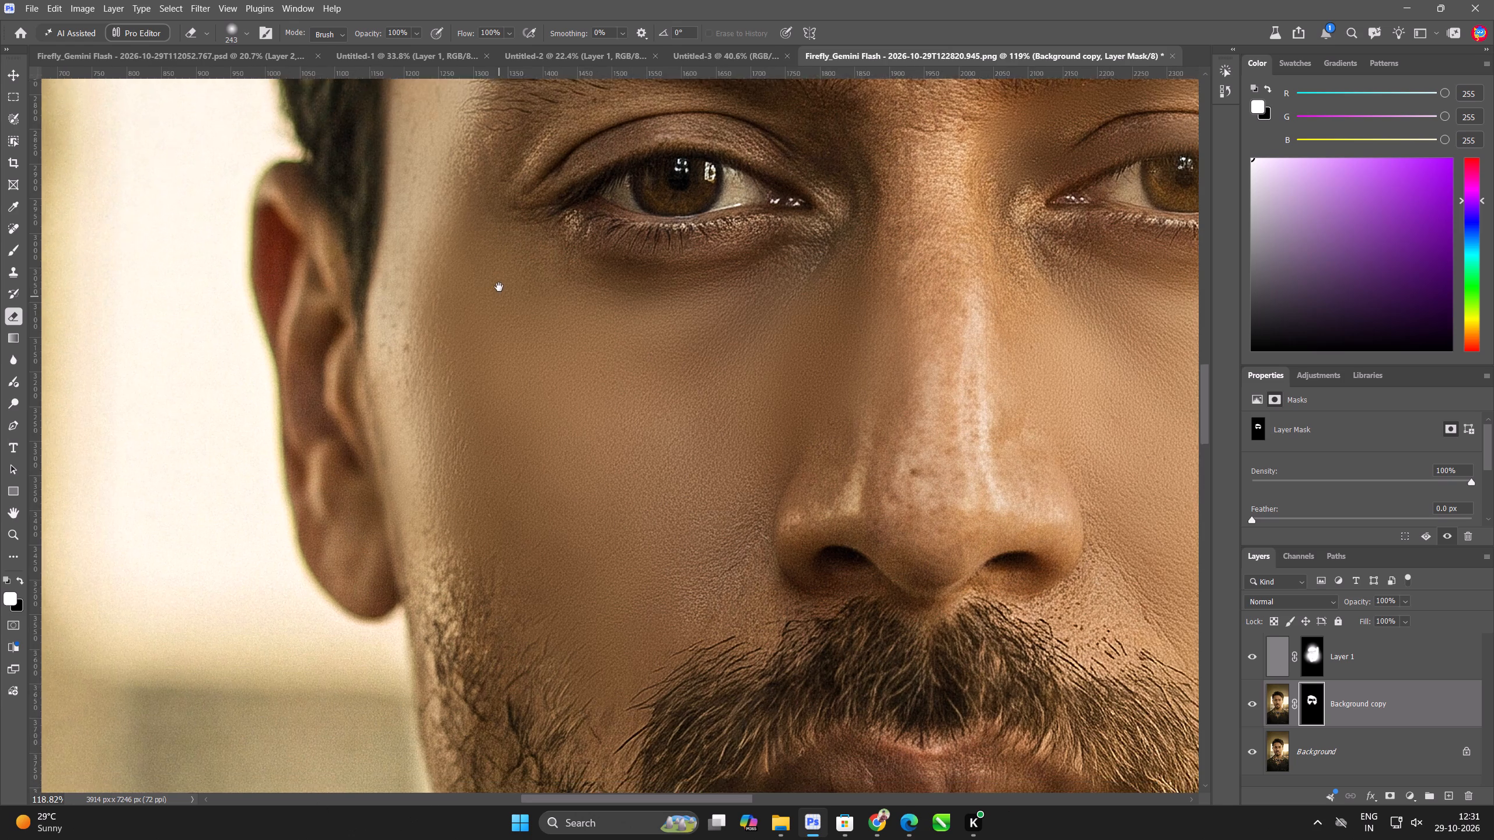
{"action": "left_click_drag", "start_coordinate": [499, 287], "coordinate": [498, 286]}
{"action": "scroll", "coordinate": [1122, 308], "scroll_direction": "up", "scroll_amount": 3}
{"action": "key", "text": "b"}
{"action": "left_click_drag", "start_coordinate": [867, 244], "coordinate": [796, 508]}
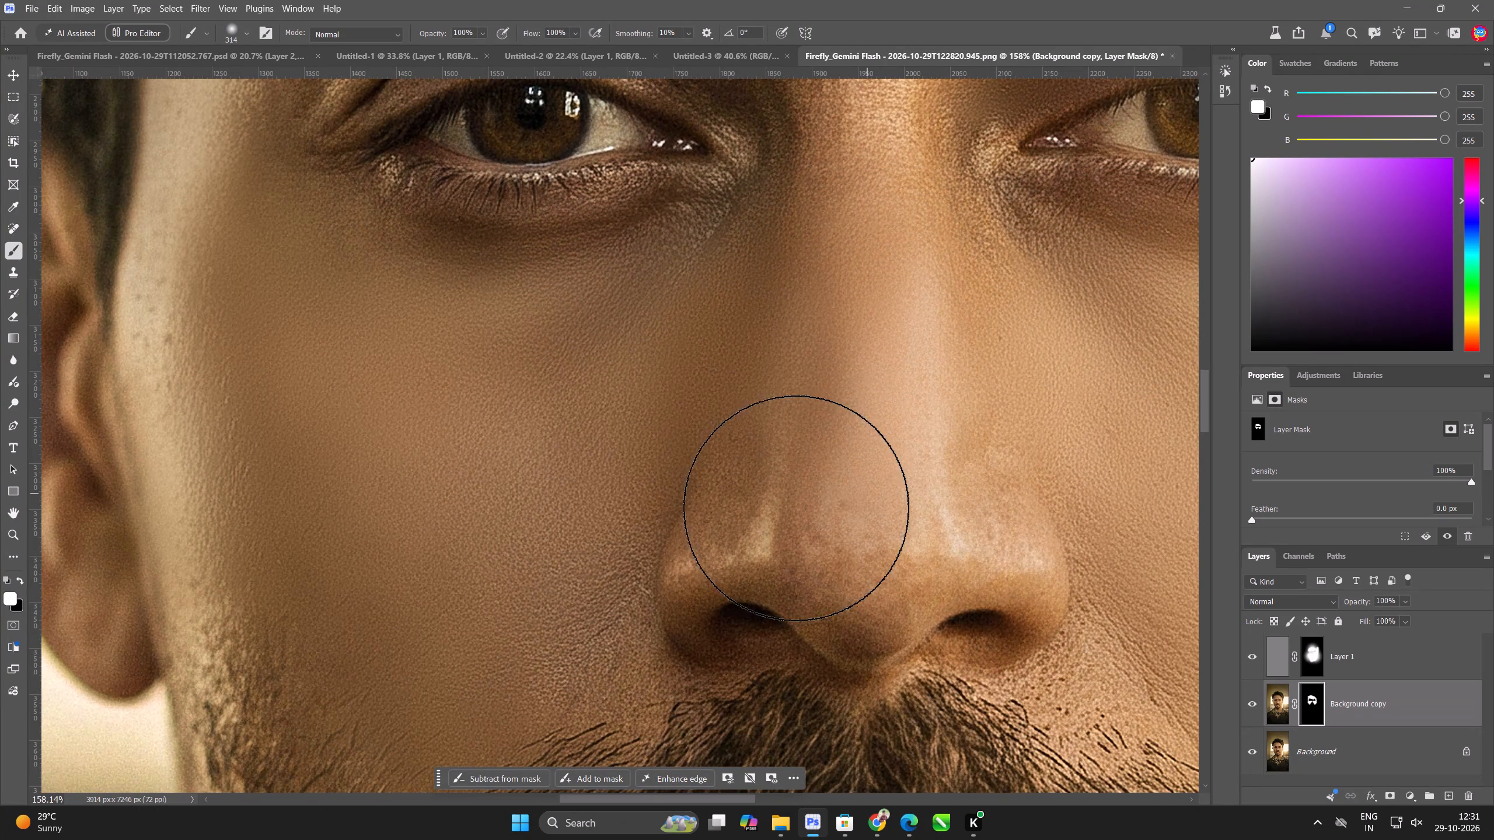
{"action": "left_click_drag", "start_coordinate": [796, 508], "coordinate": [847, 405]}
Paint white on the blurred layer's mask up the nose bridge and between the eyebrows onto the central forehead.
{"action": "key", "text": "space"}
{"action": "key", "text": "space"}
{"action": "key", "text": "space"}
{"action": "key", "text": "space"}
{"action": "left_click_drag", "start_coordinate": [817, 279], "coordinate": [711, 681]}
{"action": "left_click_drag", "start_coordinate": [724, 695], "coordinate": [774, 175]}
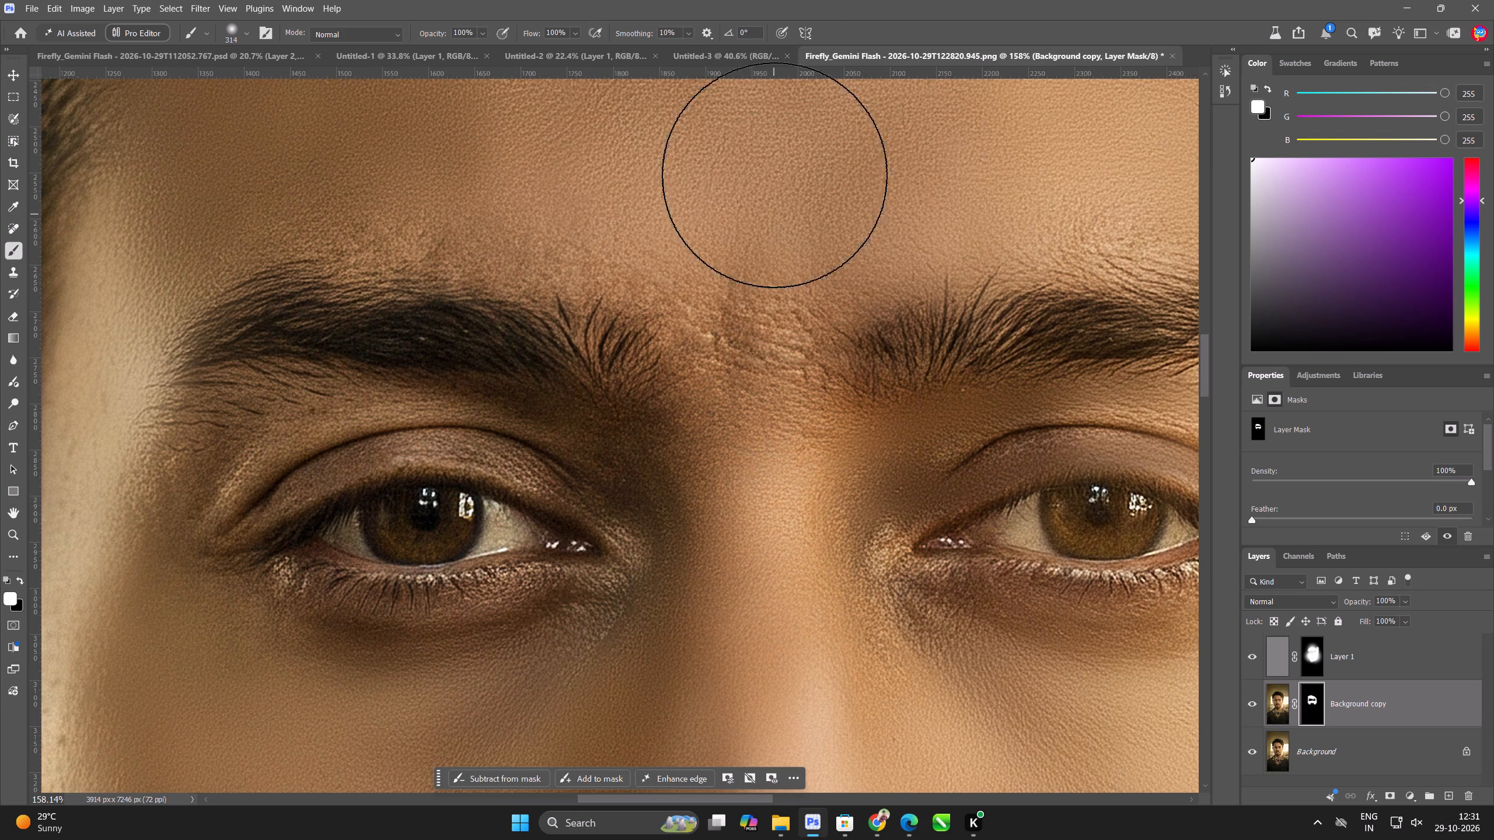
{"action": "left_click_drag", "start_coordinate": [774, 175], "coordinate": [783, 86]}
Erase a small area of the blurred layer's mask on the upper face with the size 243 Eraser.
{"action": "scroll", "coordinate": [772, 229], "scroll_direction": "down", "scroll_amount": 6}
{"action": "scroll", "coordinate": [926, 389], "scroll_direction": "up", "scroll_amount": 5}
{"action": "key", "text": "e"}
{"action": "left_click_drag", "start_coordinate": [900, 203], "coordinate": [856, 257]}
{"action": "scroll", "coordinate": [861, 228], "scroll_direction": "down", "scroll_amount": 6}
{"action": "scroll", "coordinate": [743, 325], "scroll_direction": "up", "scroll_amount": 5}
{"action": "scroll", "coordinate": [735, 37], "scroll_direction": "down", "scroll_amount": 5}
{"action": "scroll", "coordinate": [694, 510], "scroll_direction": "up", "scroll_amount": 6}
{"action": "scroll", "coordinate": [708, 281], "scroll_direction": "down", "scroll_amount": 6}
Paint white on the blurred layer's mask over the darker-side cheek beside the nostril with the size 314 brush.
{"action": "key", "text": "space"}
{"action": "key", "text": "space"}
{"action": "key", "text": "space"}
{"action": "key", "text": "space"}
{"action": "key", "text": "space"}
{"action": "key", "text": "space"}
{"action": "key", "text": "space"}
{"action": "key", "text": "space"}
{"action": "key", "text": "space"}
{"action": "key", "text": "space"}
{"action": "left_click_drag", "start_coordinate": [638, 544], "coordinate": [844, 516]}
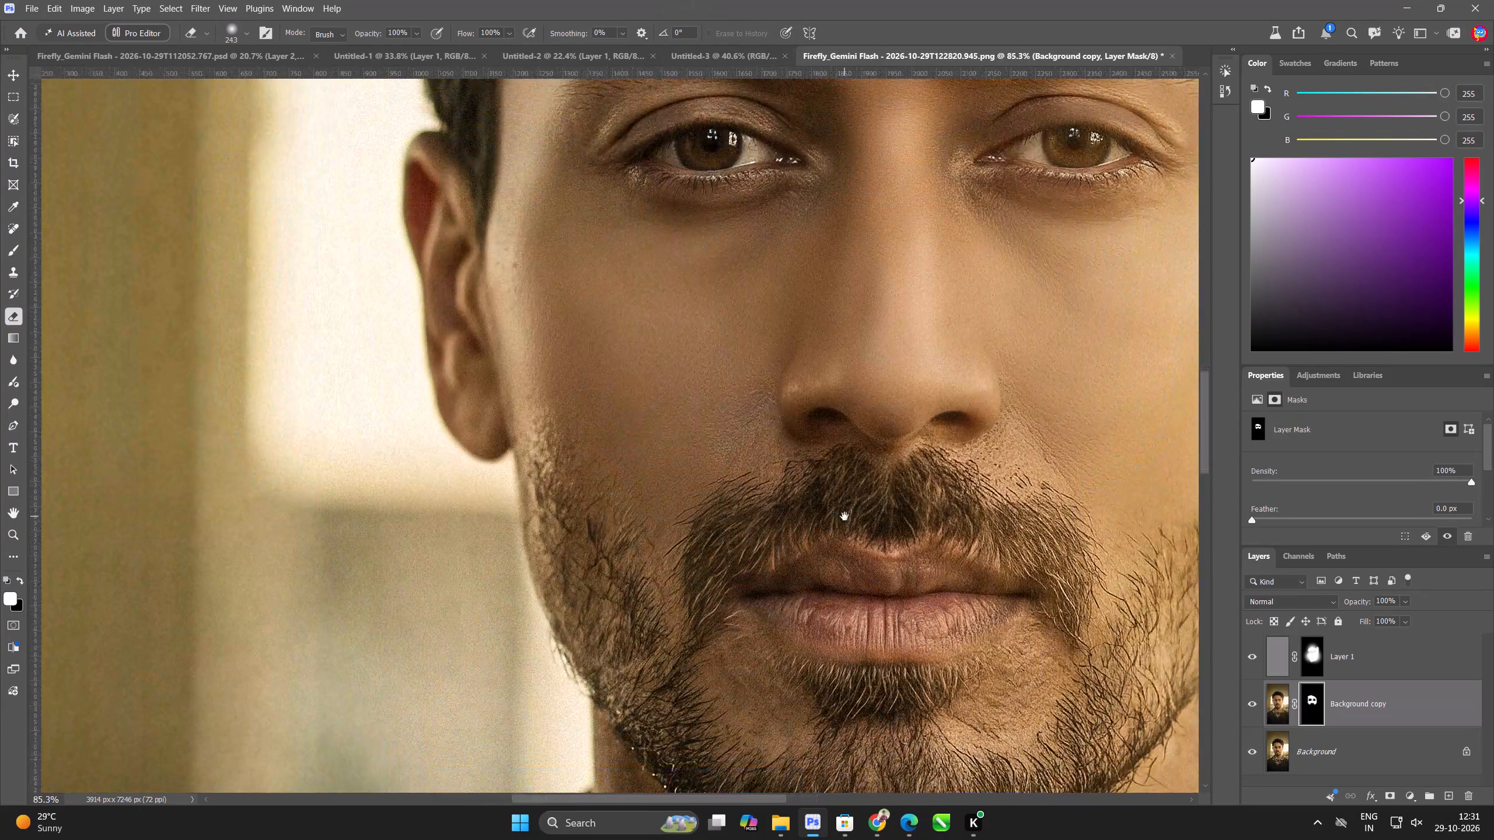
{"action": "left_click_drag", "start_coordinate": [844, 516], "coordinate": [814, 514]}
{"action": "scroll", "coordinate": [721, 402], "scroll_direction": "up", "scroll_amount": 18}
{"action": "key", "text": "b"}
{"action": "scroll", "coordinate": [727, 372], "scroll_direction": "down", "scroll_amount": 7}
{"action": "scroll", "coordinate": [727, 372], "scroll_direction": "up", "scroll_amount": 1}
{"action": "left_click_drag", "start_coordinate": [602, 247], "coordinate": [542, 334], "text": "alt"}
{"action": "left_click_drag", "start_coordinate": [598, 274], "coordinate": [497, 342]}
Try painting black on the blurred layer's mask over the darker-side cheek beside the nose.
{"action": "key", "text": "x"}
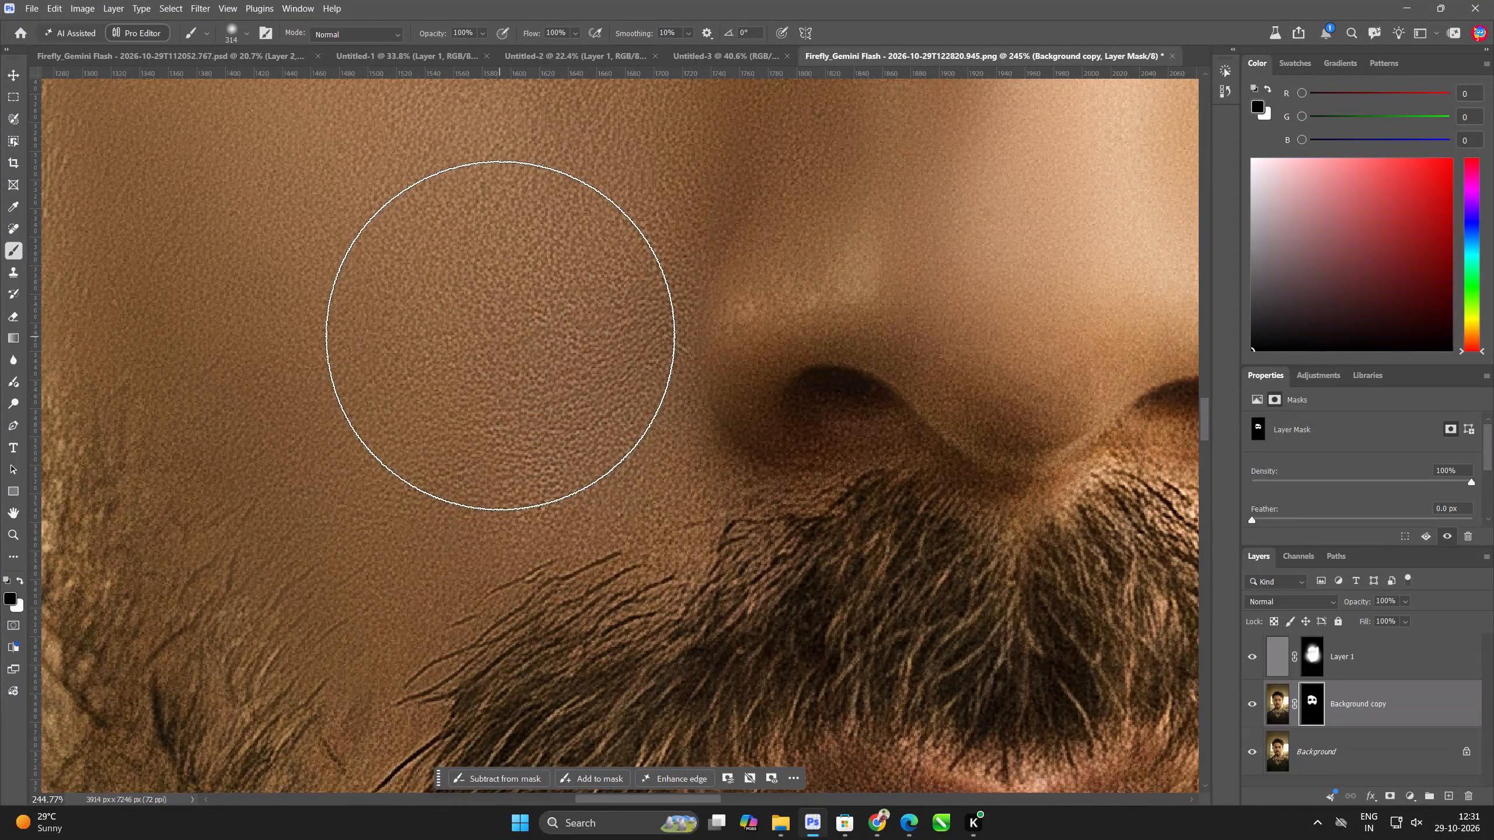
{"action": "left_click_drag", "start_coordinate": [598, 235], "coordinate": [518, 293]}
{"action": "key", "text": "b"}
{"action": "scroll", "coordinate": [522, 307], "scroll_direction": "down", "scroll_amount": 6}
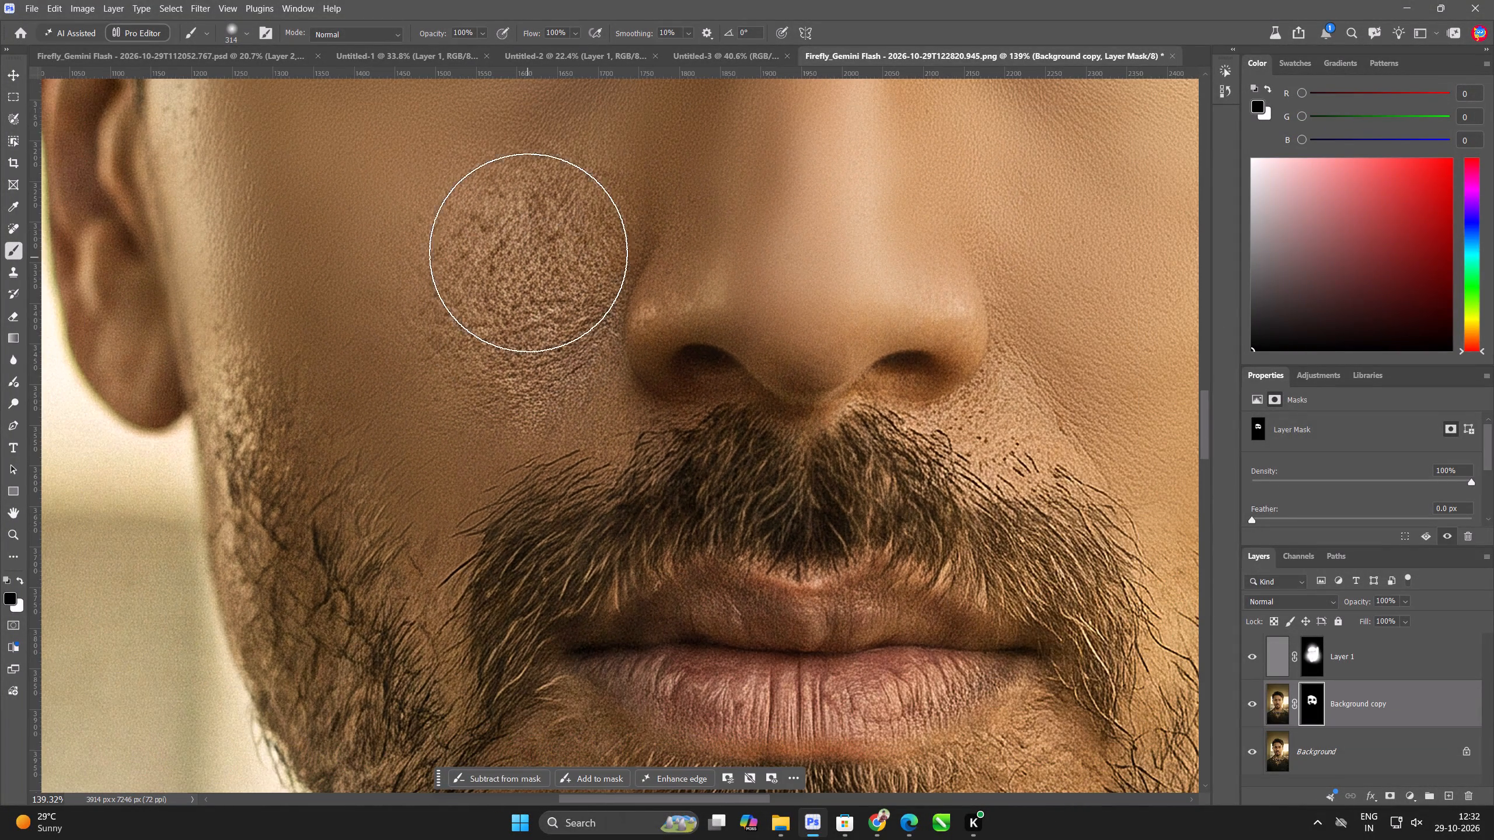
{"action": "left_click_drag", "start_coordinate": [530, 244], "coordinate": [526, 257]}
Paint white on the blurred layer's mask over the darker-side cheek beside the nose, down toward the moustache.
{"action": "key", "text": "x"}
{"action": "left_click_drag", "start_coordinate": [562, 210], "coordinate": [486, 343]}
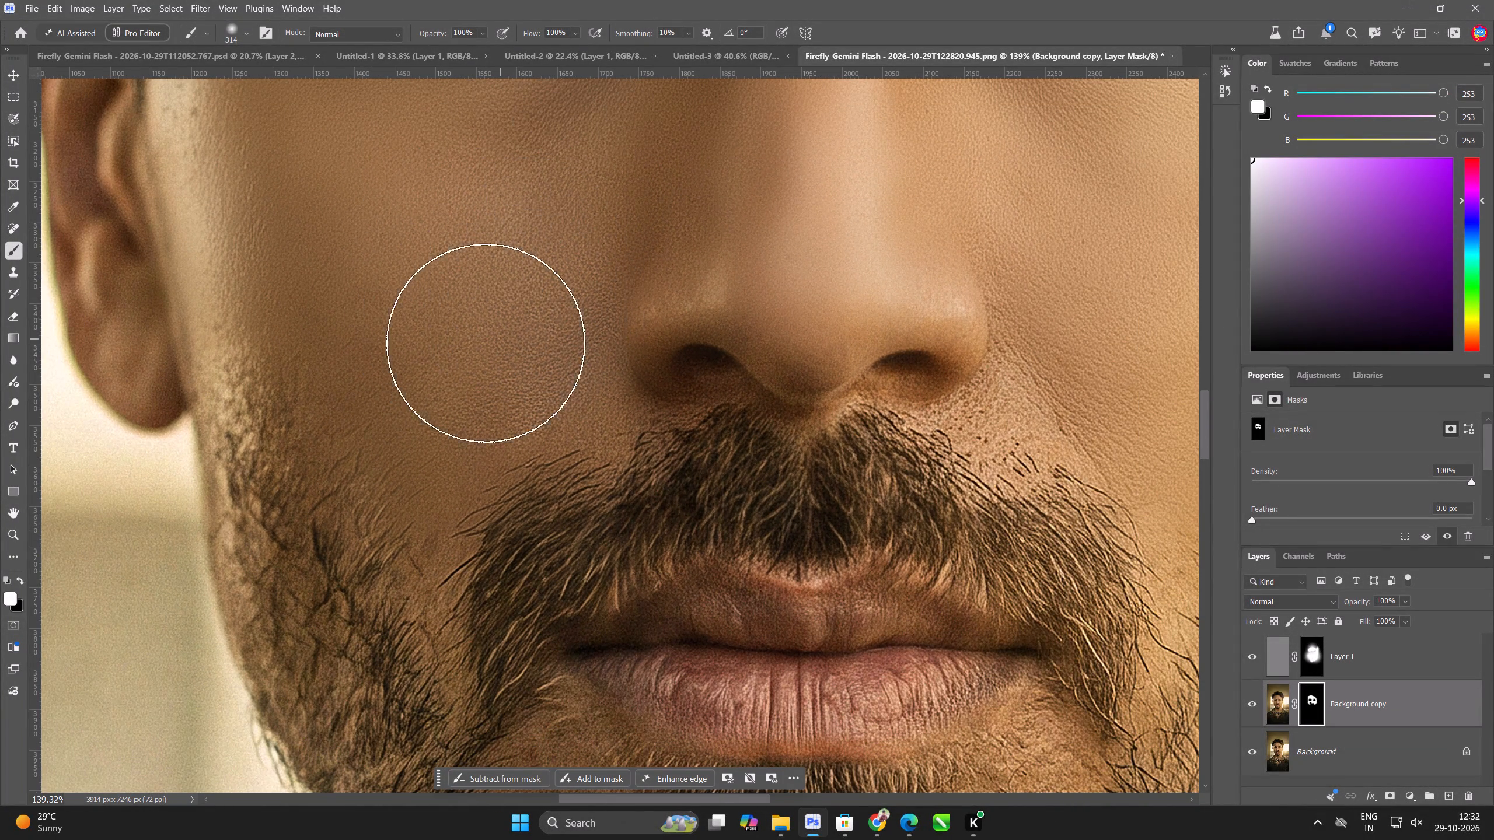
{"action": "left_click_drag", "start_coordinate": [486, 343], "coordinate": [522, 342]}
{"action": "scroll", "coordinate": [635, 295], "scroll_direction": "down", "scroll_amount": 16}
{"action": "scroll", "coordinate": [788, 481], "scroll_direction": "up", "scroll_amount": 3}
{"action": "scroll", "coordinate": [779, 425], "scroll_direction": "down", "scroll_amount": 8}
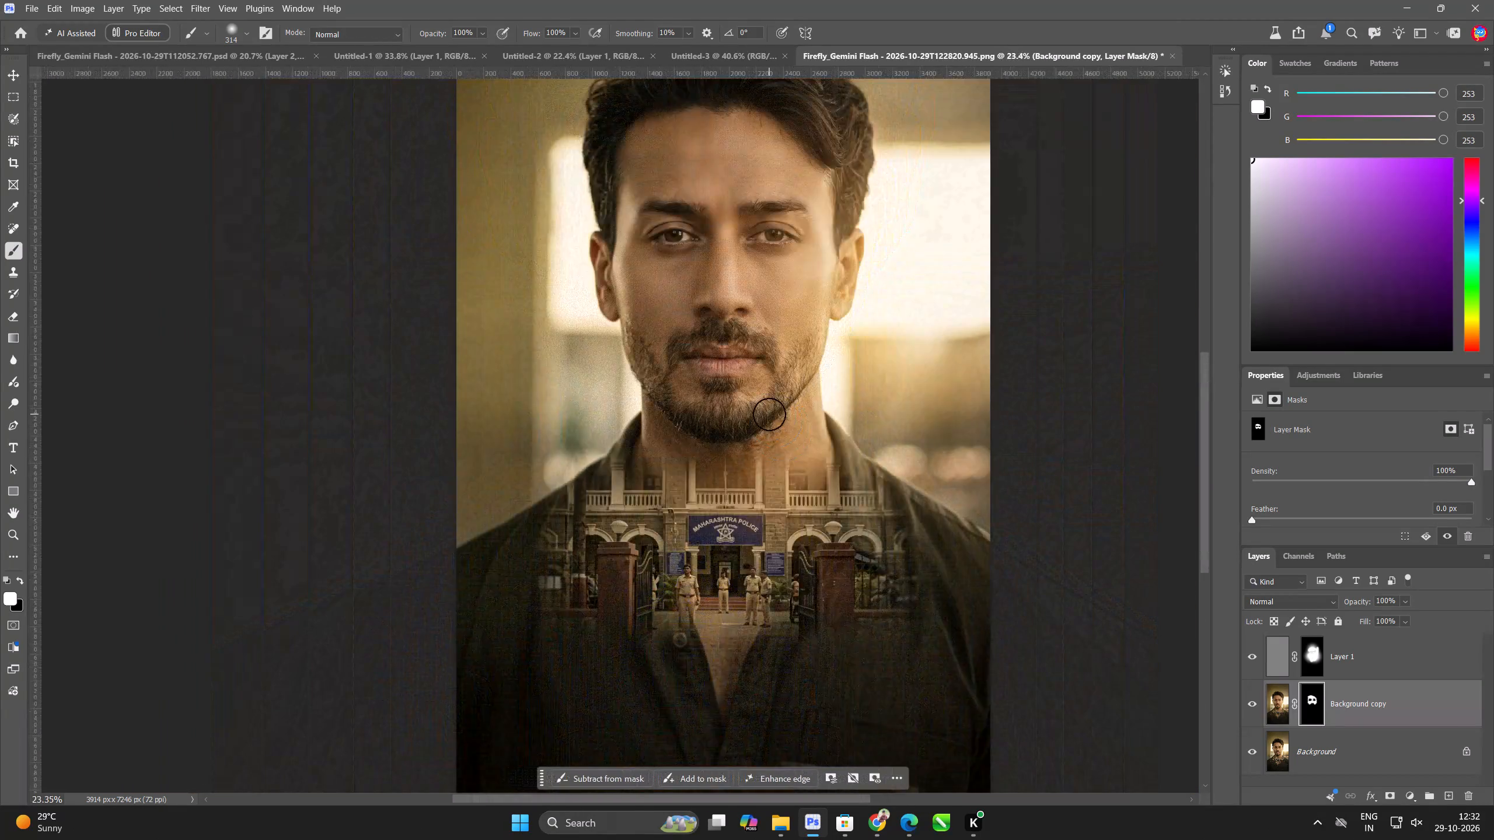
Paint white on the blurred layer's mask across the brighter-side forehead, from above the eyebrow to near the hairline.
{"action": "scroll", "coordinate": [769, 414], "scroll_direction": "down", "scroll_amount": 5}
{"action": "scroll", "coordinate": [822, 260], "scroll_direction": "up", "scroll_amount": 19}
{"action": "left_click_drag", "start_coordinate": [739, 332], "coordinate": [860, 331]}
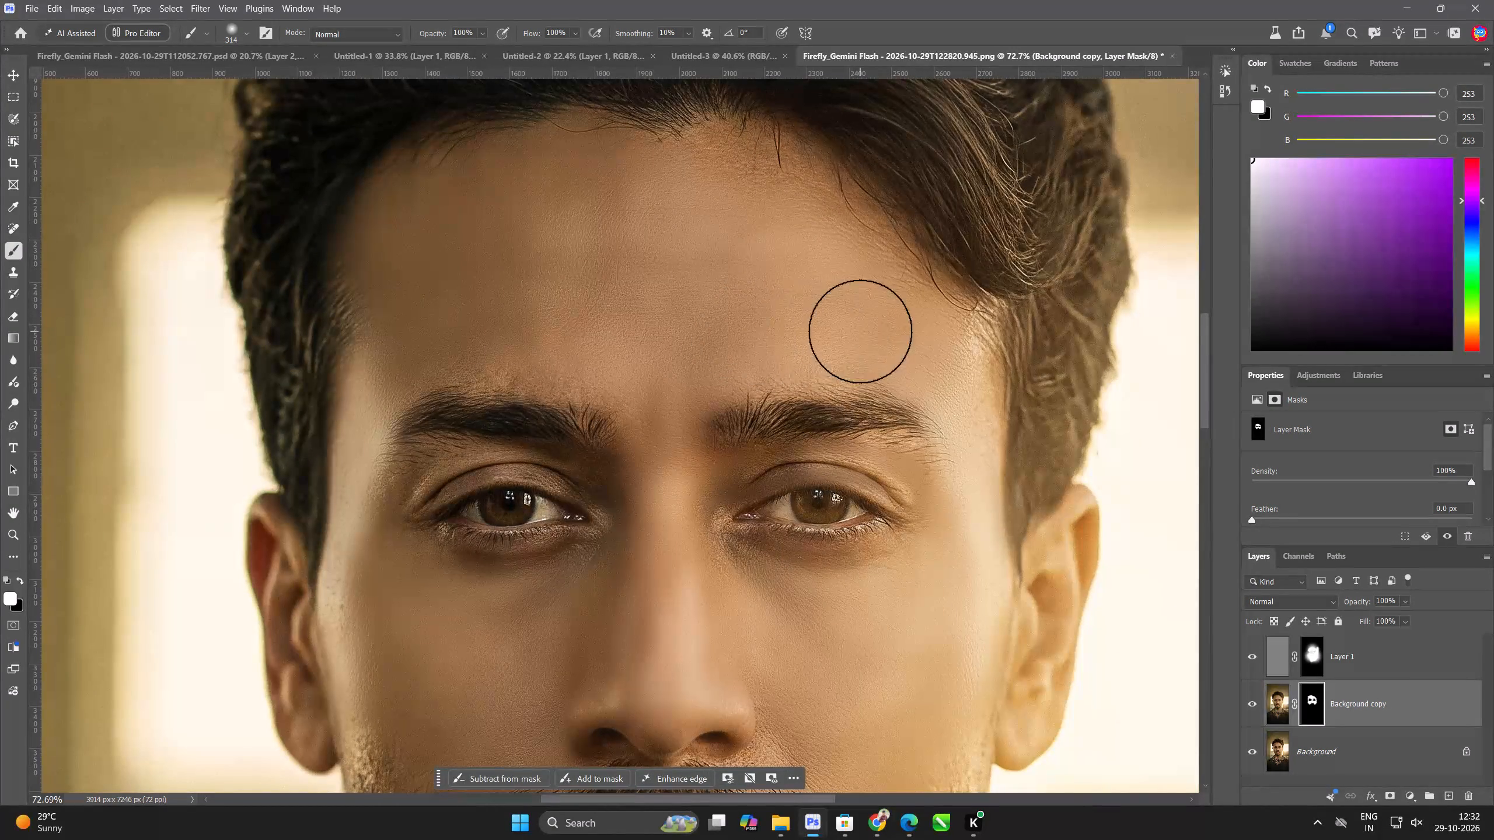
{"action": "left_click_drag", "start_coordinate": [860, 331], "coordinate": [877, 273]}
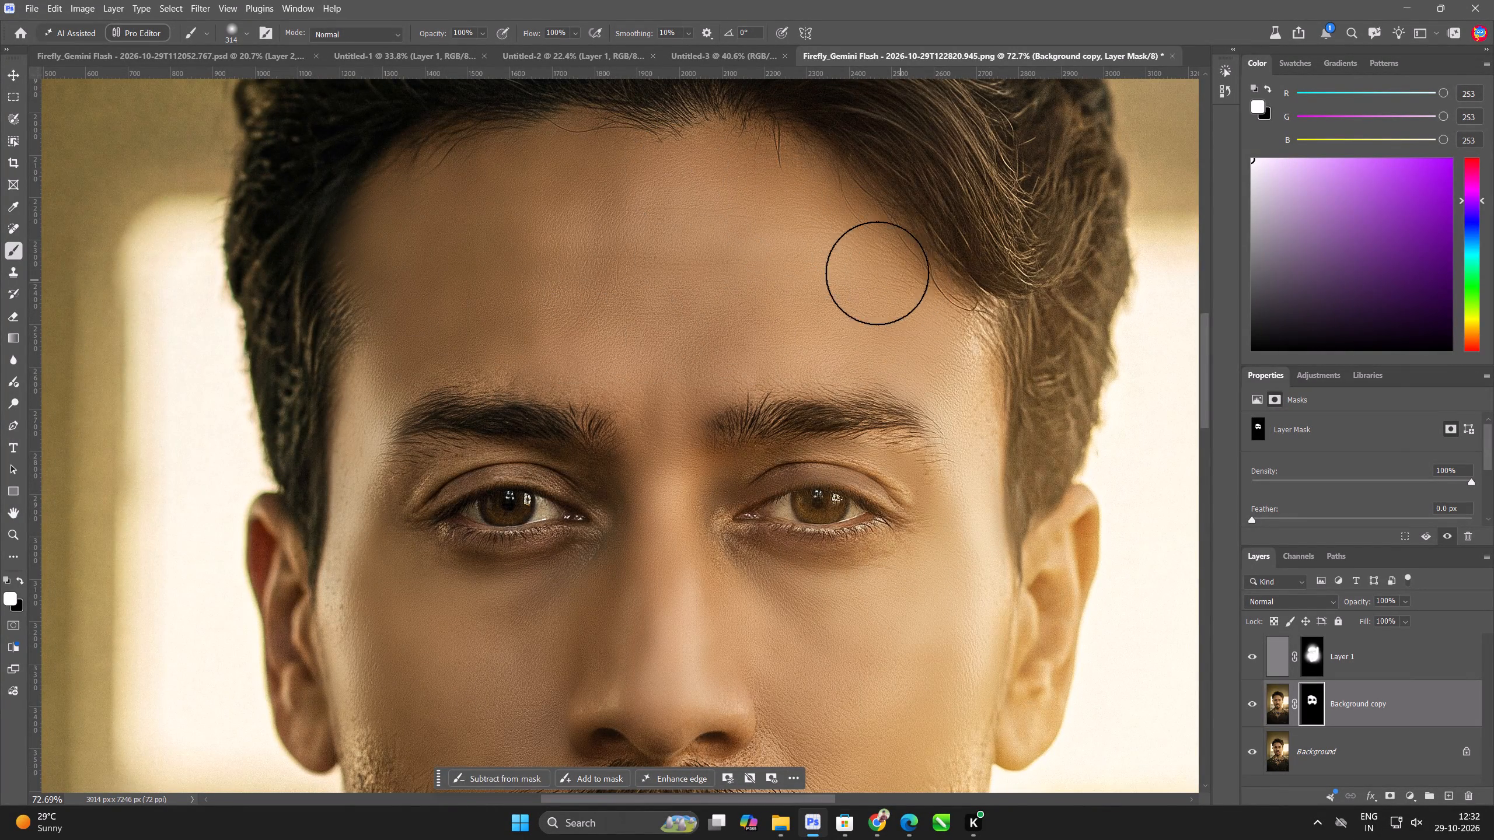
{"action": "left_click_drag", "start_coordinate": [877, 273], "coordinate": [864, 269]}
Set the blurred Background copy layer's opacity to 61%.
{"action": "scroll", "coordinate": [741, 237], "scroll_direction": "down", "scroll_amount": 13}
{"action": "scroll", "coordinate": [969, 430], "scroll_direction": "up", "scroll_amount": 6}
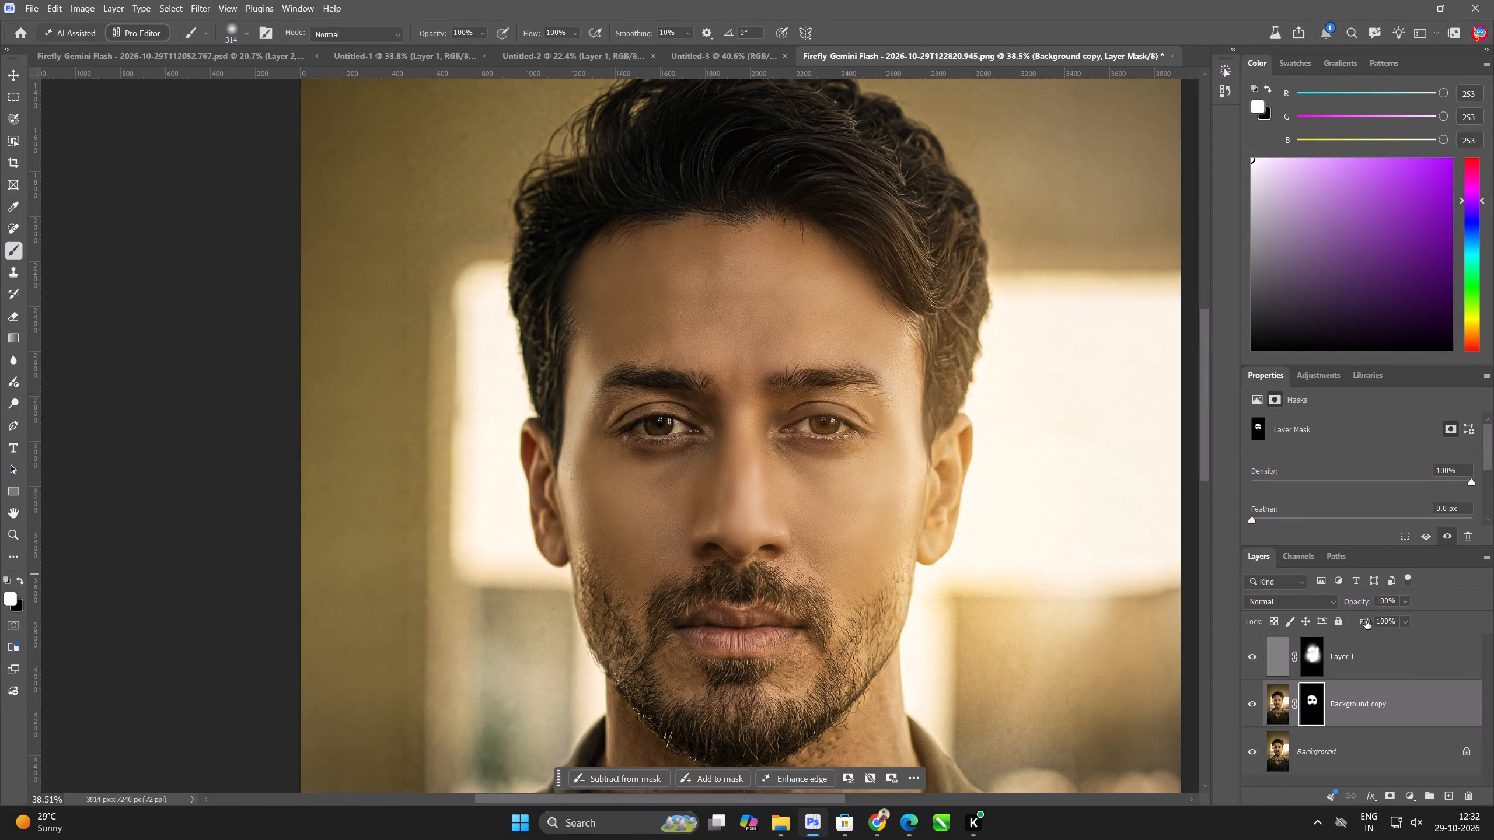
{"action": "left_click_drag", "start_coordinate": [1364, 599], "coordinate": [1335, 594]}
{"action": "left_click_drag", "start_coordinate": [1335, 594], "coordinate": [1335, 595]}
{"action": "scroll", "coordinate": [1070, 568], "scroll_direction": "down", "scroll_amount": 2}
{"action": "scroll", "coordinate": [991, 534], "scroll_direction": "up", "scroll_amount": 18}
{"action": "scroll", "coordinate": [727, 337], "scroll_direction": "down", "scroll_amount": 12}
{"action": "scroll", "coordinate": [888, 478], "scroll_direction": "up", "scroll_amount": 7}
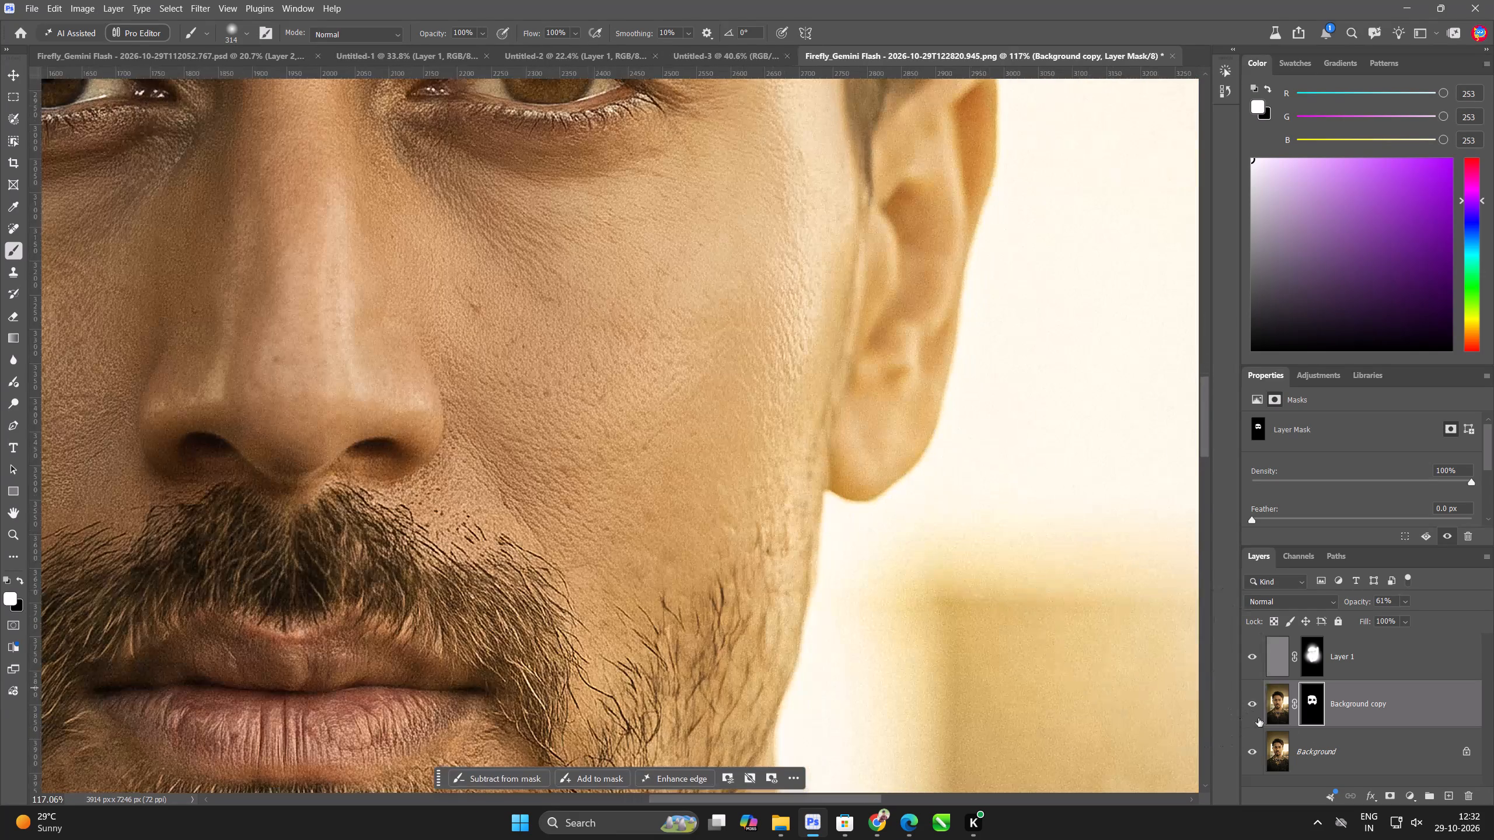
Add a Levels adjustment layer above the blurred layer.
{"action": "left_click", "coordinate": [1409, 793]}
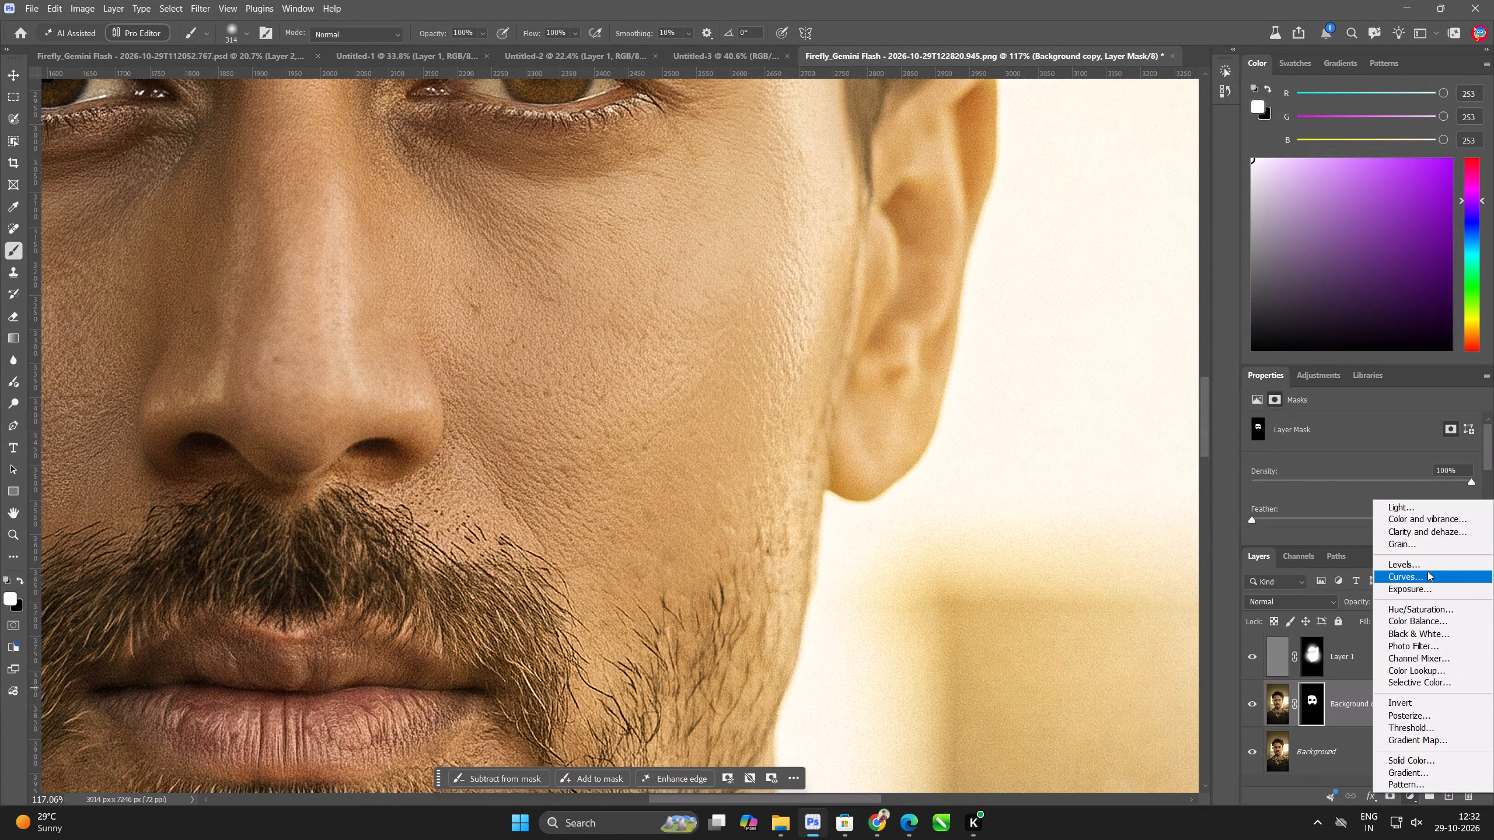
{"action": "left_click_drag", "start_coordinate": [1427, 571], "coordinate": [1418, 568]}
{"action": "scroll", "coordinate": [1365, 450], "scroll_direction": "down", "scroll_amount": 5}
{"action": "scroll", "coordinate": [1385, 501], "scroll_direction": "down", "scroll_amount": 4}
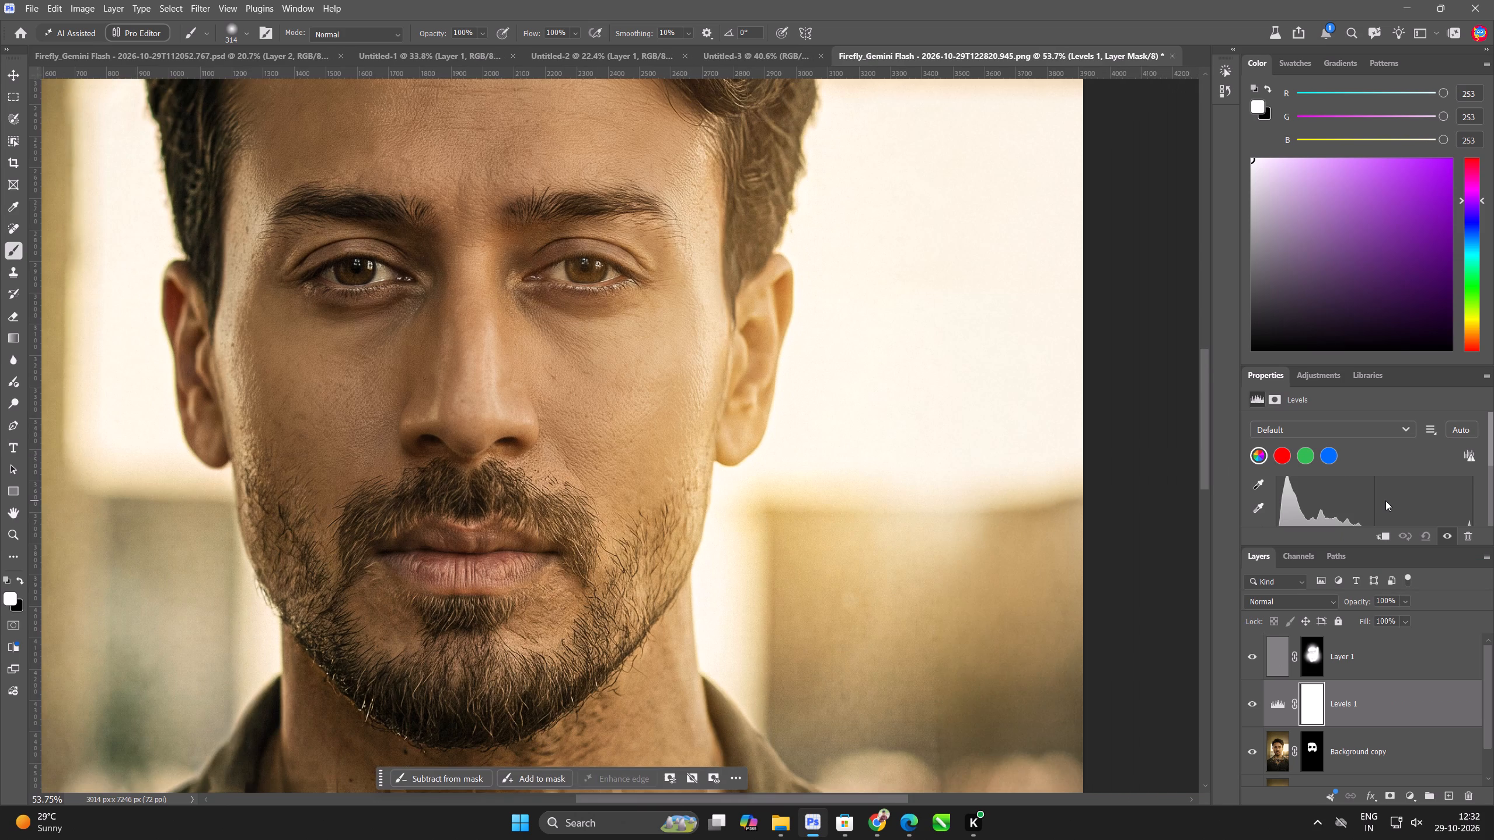
Add a Curves adjustment layer that brightens the midtones and invert its mask to black.
{"action": "left_click", "coordinate": [1406, 789]}
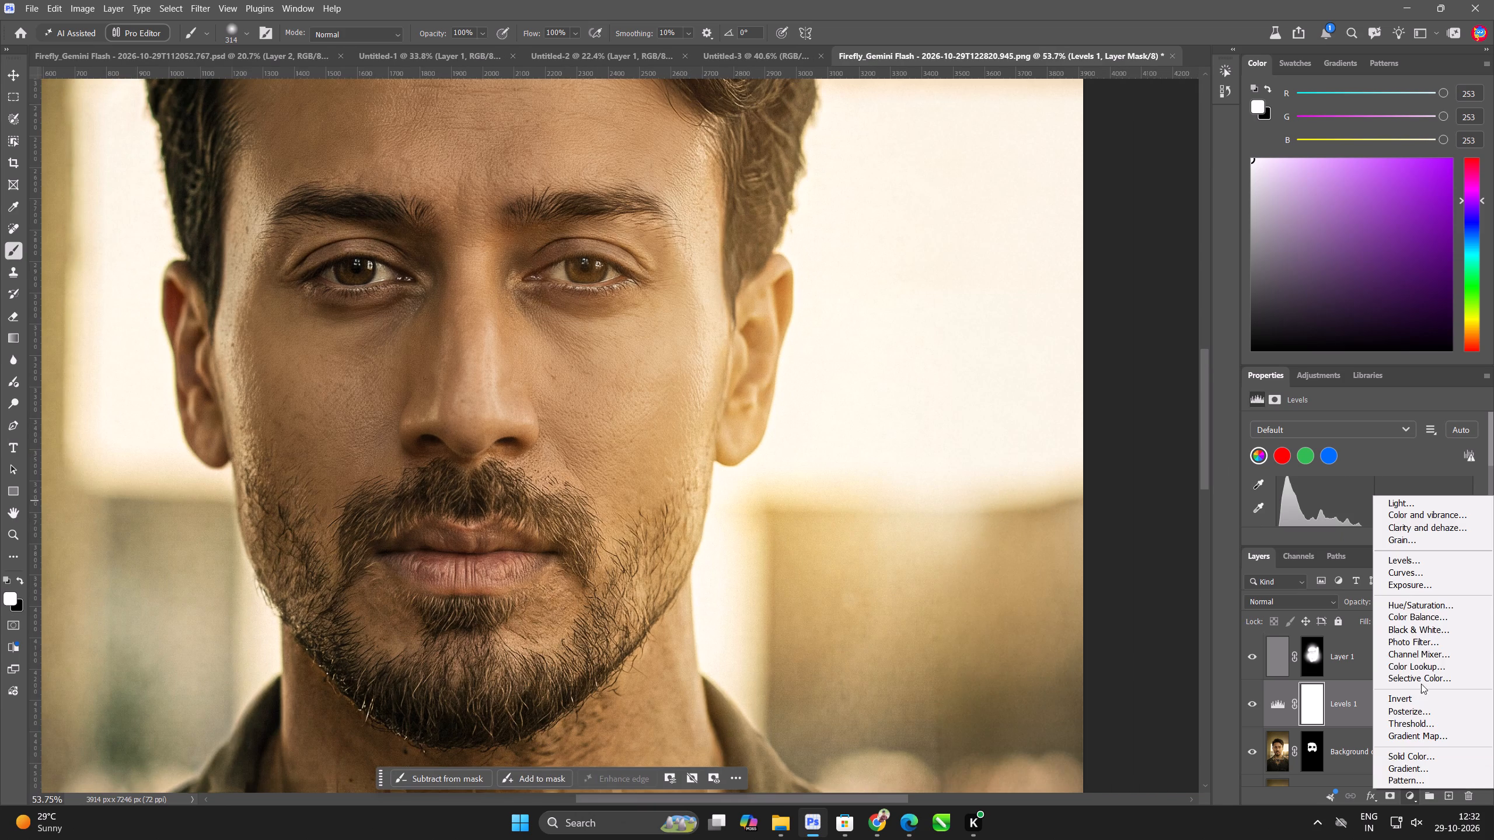
{"action": "left_click", "coordinate": [1423, 569]}
{"action": "scroll", "coordinate": [1385, 490], "scroll_direction": "down", "scroll_amount": 4}
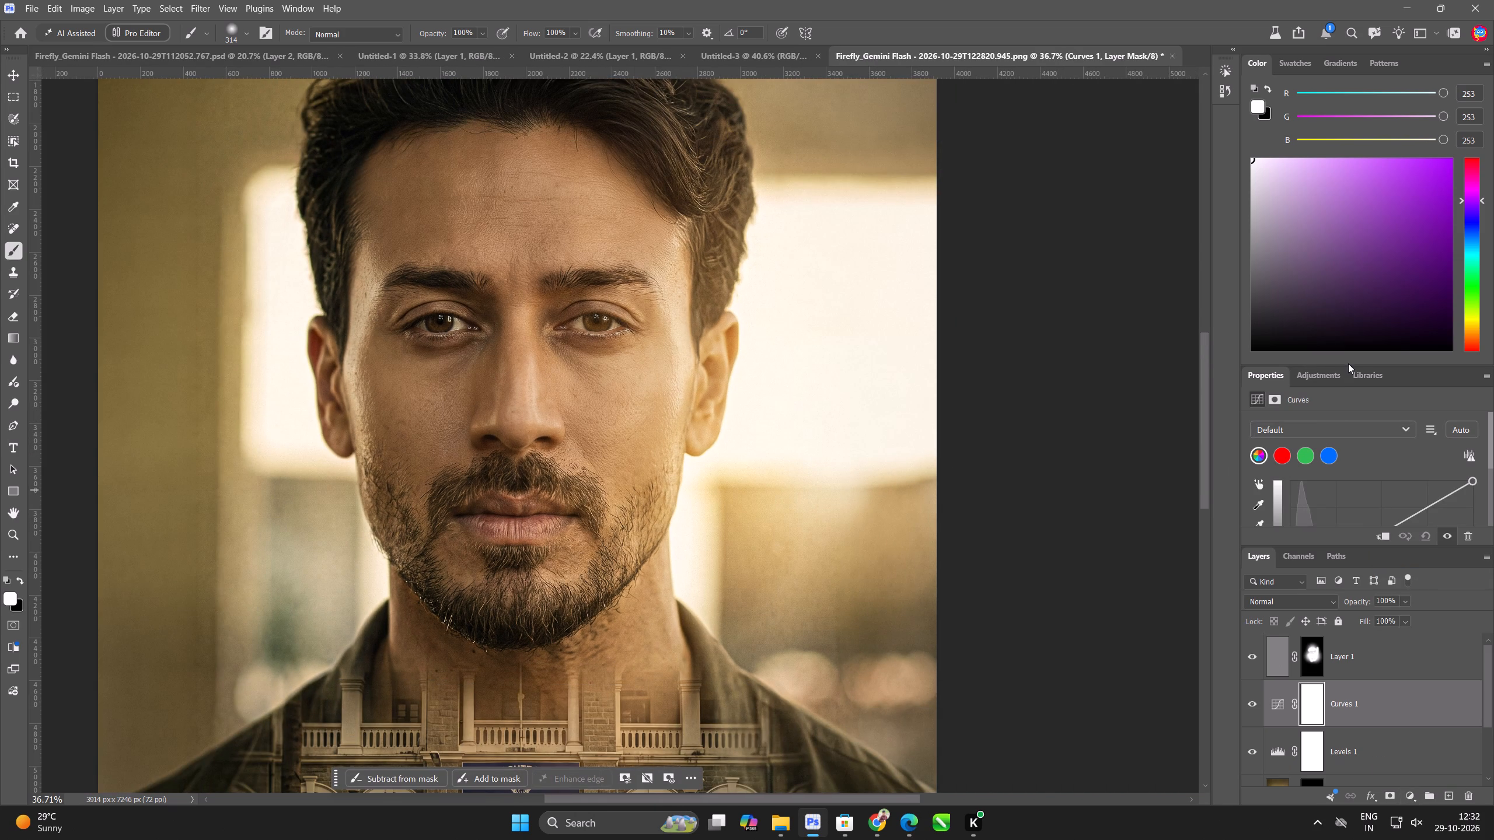
{"action": "left_click_drag", "start_coordinate": [1352, 366], "coordinate": [1374, 254]}
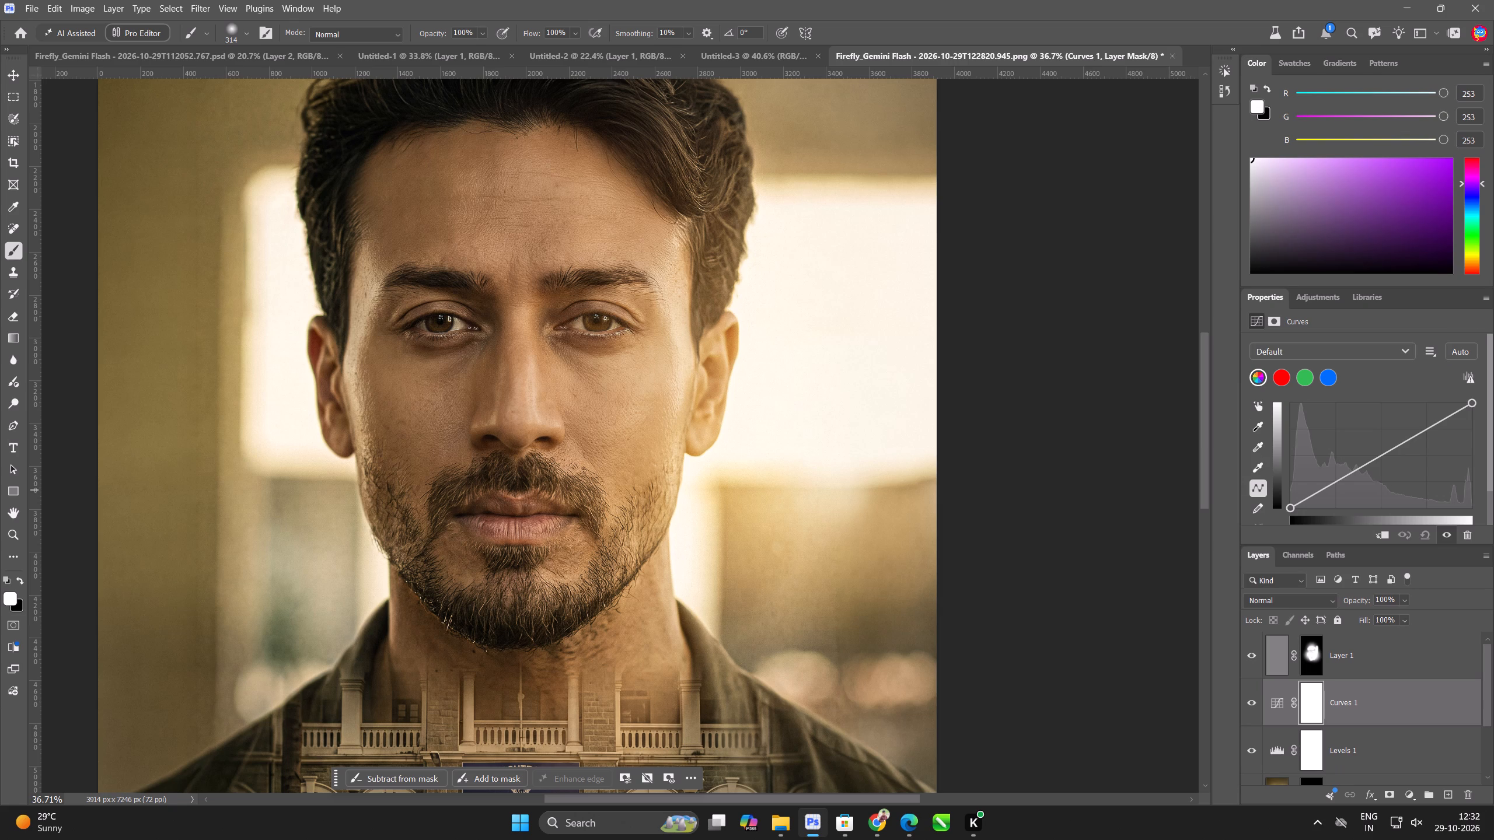
{"action": "left_click_drag", "start_coordinate": [1382, 457], "coordinate": [1384, 436]}
{"action": "key", "text": "ctrl+i"}
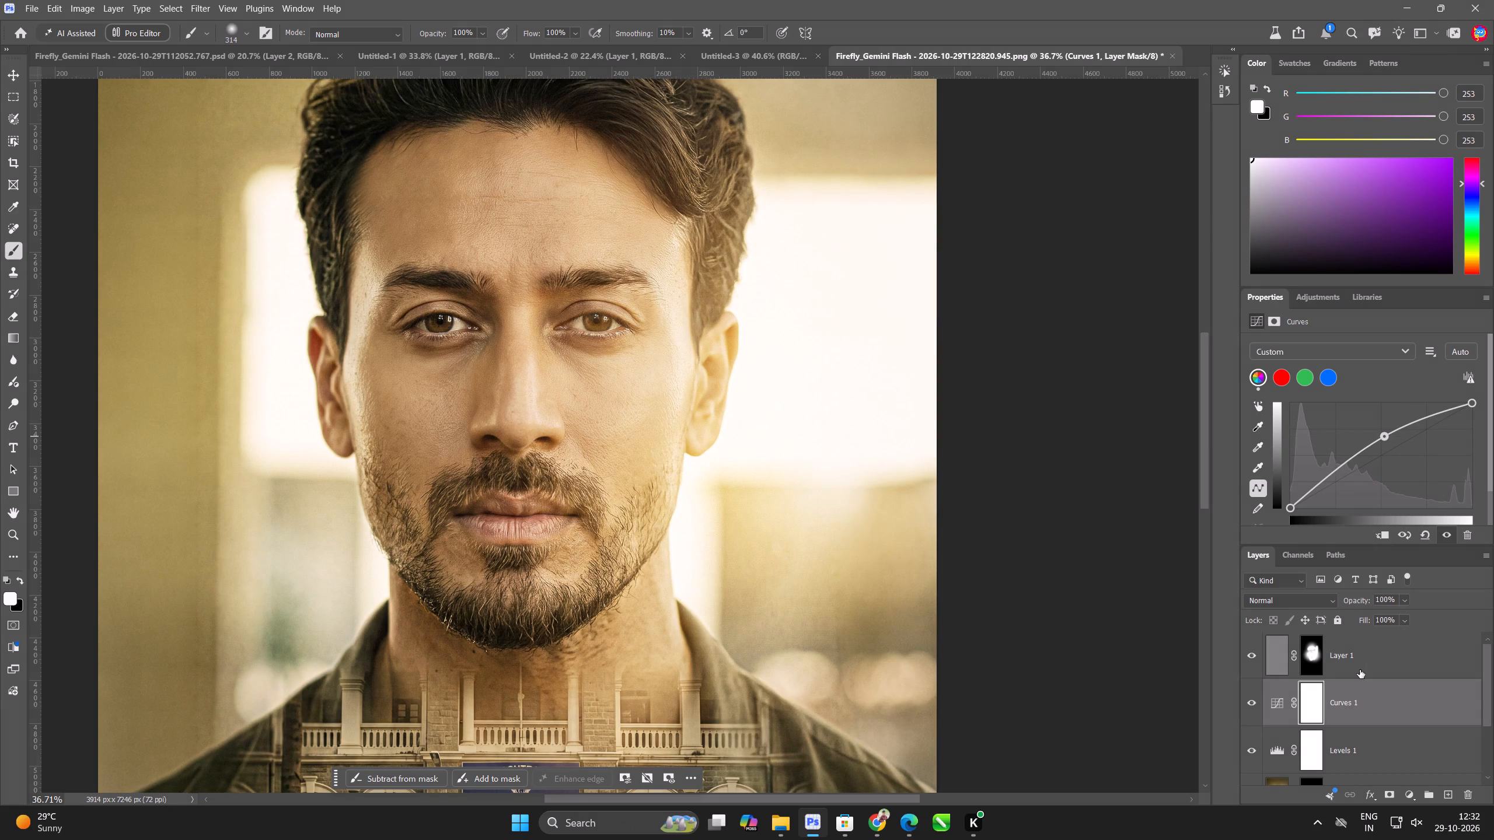
Duplicate the Curves layer with its black mask and pull the copy's curve point down to darken the midtones.
{"action": "key", "text": "ctrl+j"}
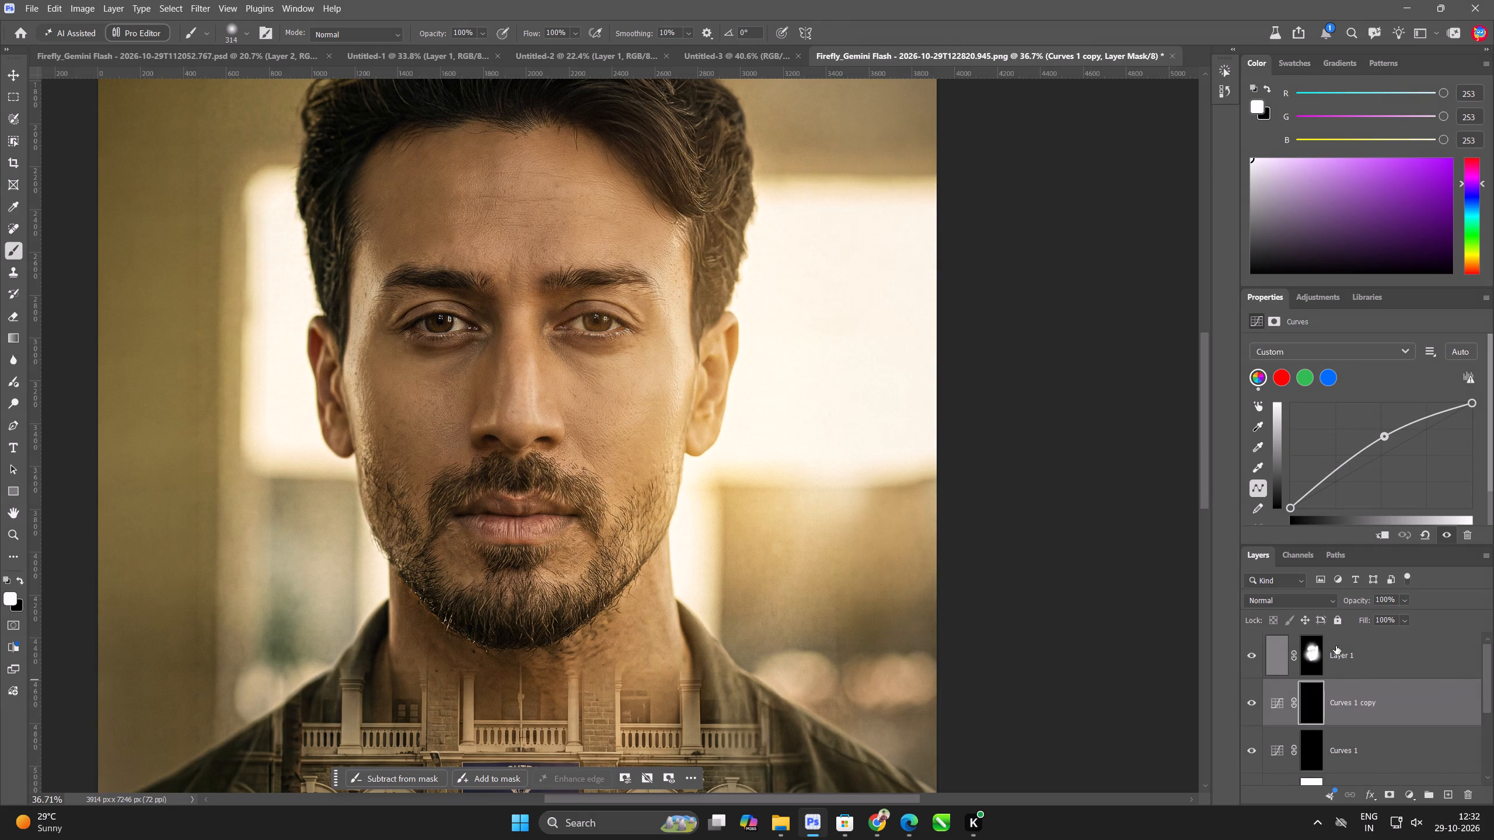
{"action": "left_click_drag", "start_coordinate": [1385, 436], "coordinate": [1389, 472]}
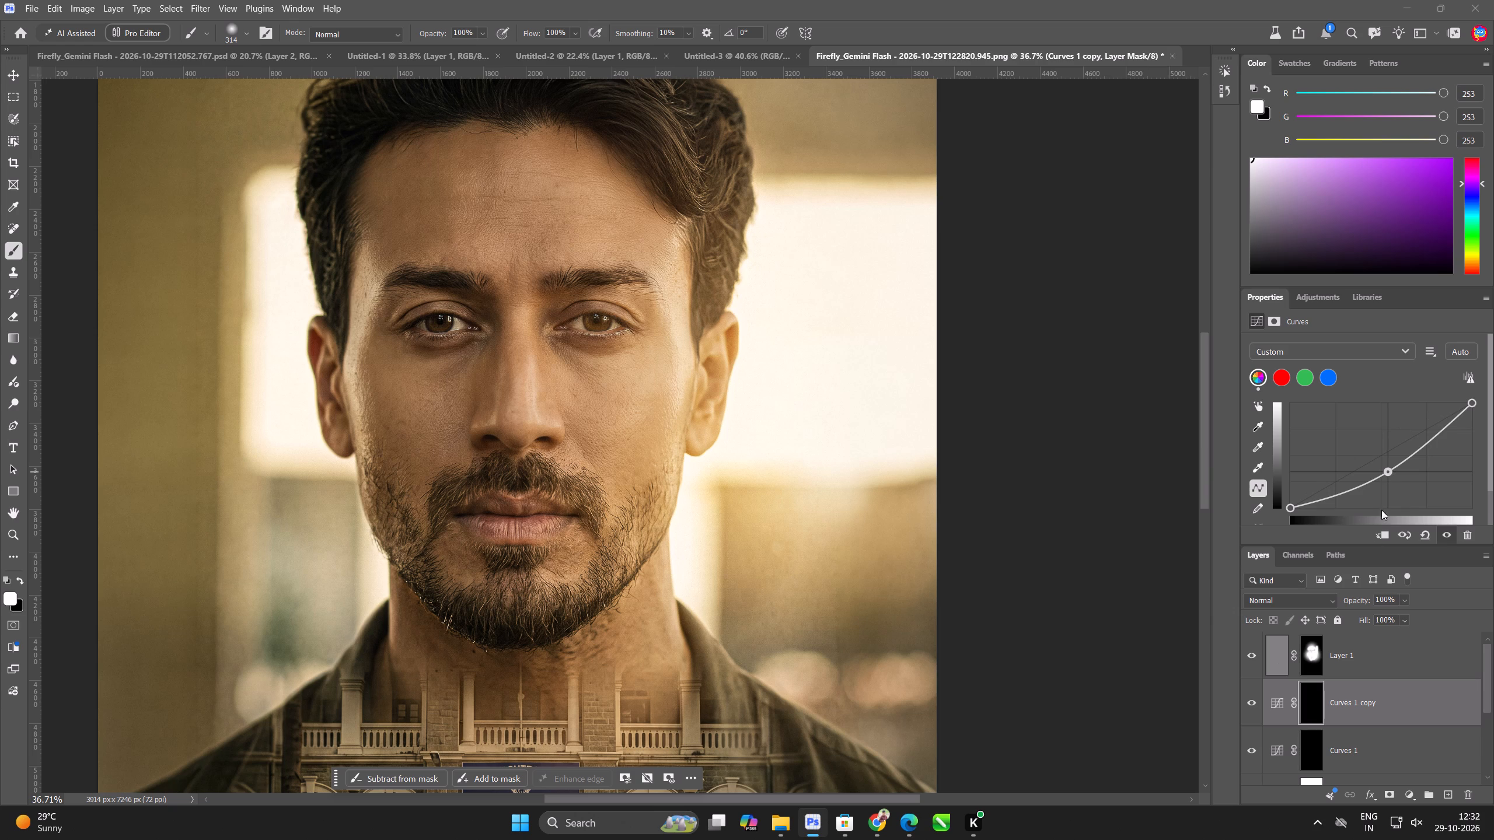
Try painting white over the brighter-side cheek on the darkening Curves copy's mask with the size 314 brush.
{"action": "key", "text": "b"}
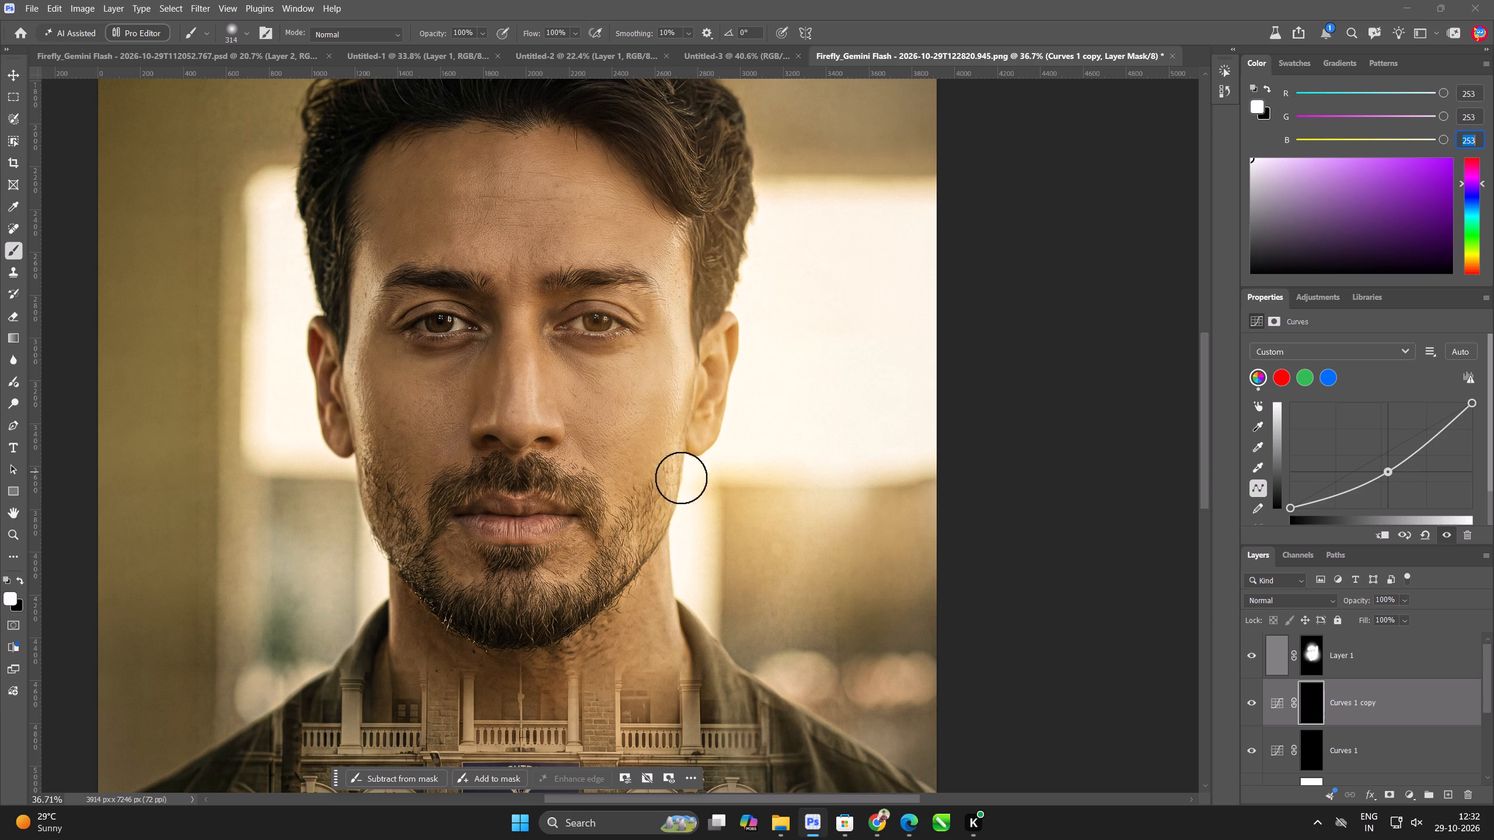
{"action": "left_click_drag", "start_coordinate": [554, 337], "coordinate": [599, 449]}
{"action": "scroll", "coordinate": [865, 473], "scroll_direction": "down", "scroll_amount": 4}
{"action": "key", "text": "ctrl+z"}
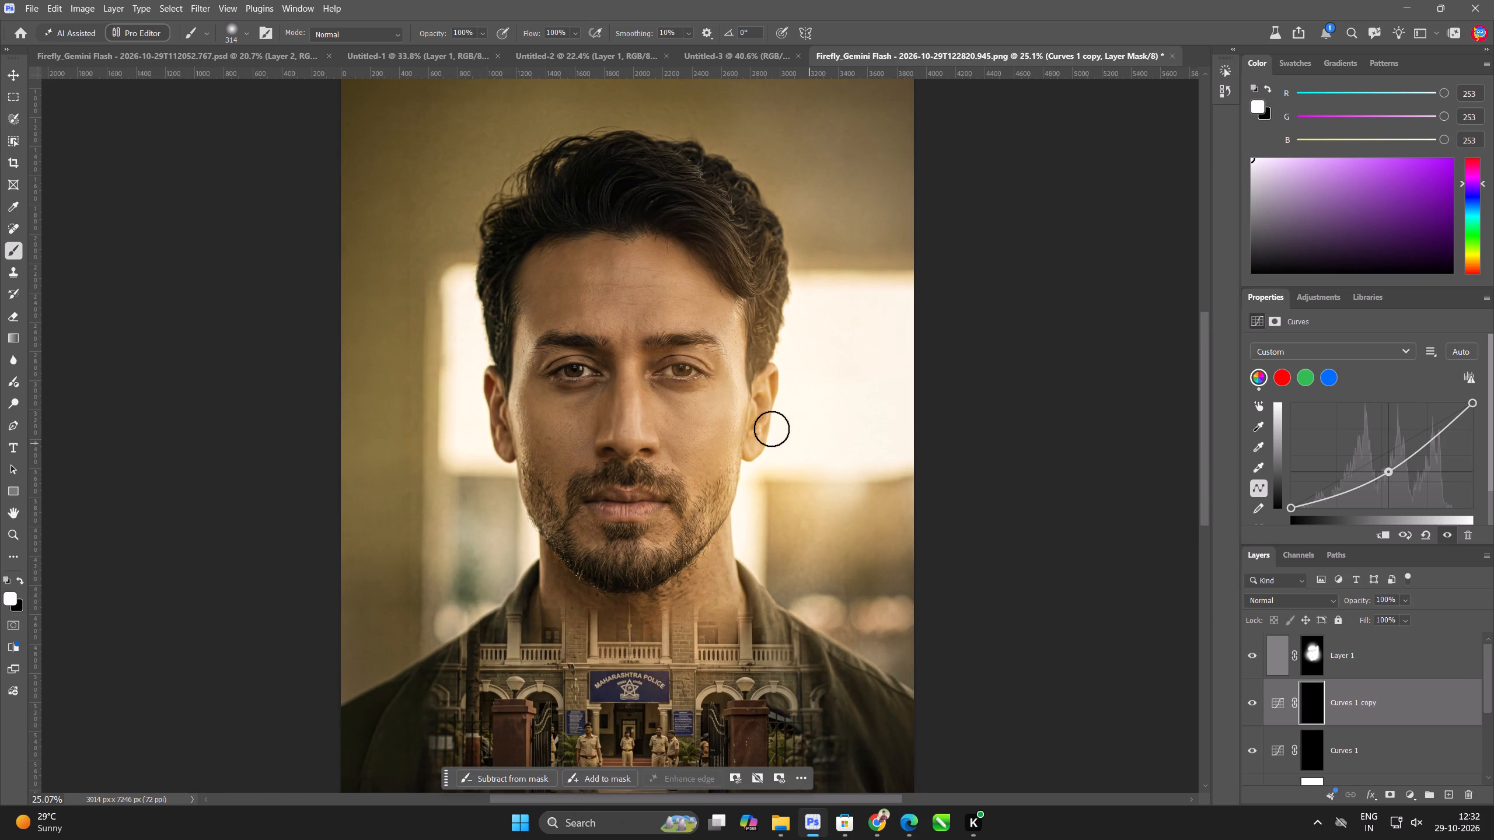
Paint white on the darkening Curves copy's mask down both sides of the face and across the hair with a much larger brush.
{"action": "scroll", "coordinate": [629, 373], "scroll_direction": "up", "scroll_amount": 4}
{"action": "right_click_drag", "start_coordinate": [643, 387], "coordinate": [720, 403], "text": "alt"}
{"action": "left_click_drag", "start_coordinate": [850, 295], "coordinate": [808, 584]}
{"action": "left_click_drag", "start_coordinate": [380, 220], "coordinate": [458, 619]}
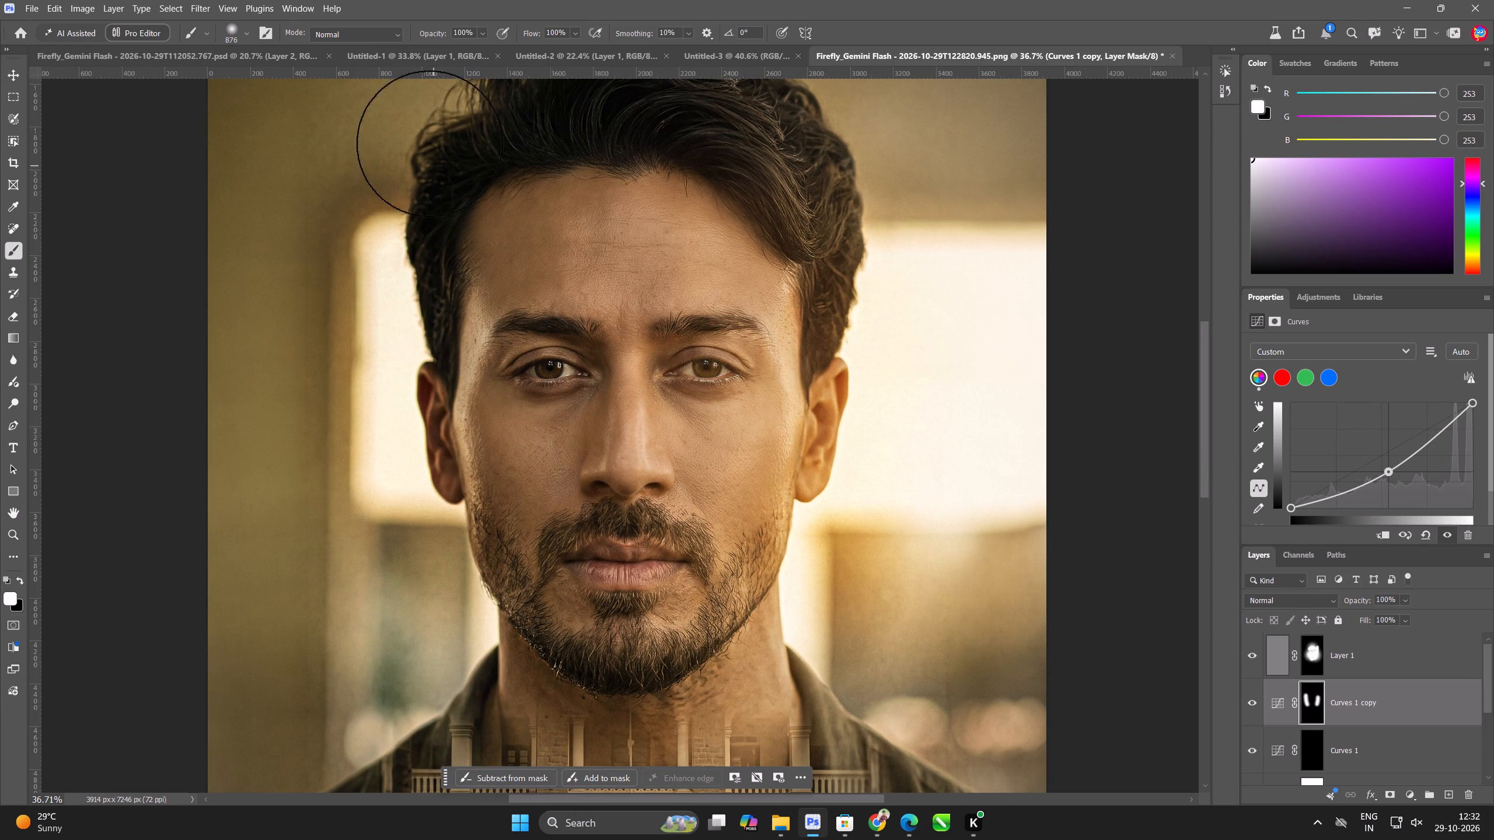
{"action": "left_click_drag", "start_coordinate": [385, 160], "coordinate": [921, 192]}
{"action": "scroll", "coordinate": [867, 259], "scroll_direction": "down", "scroll_amount": 3}
{"action": "scroll", "coordinate": [782, 542], "scroll_direction": "up", "scroll_amount": 4}
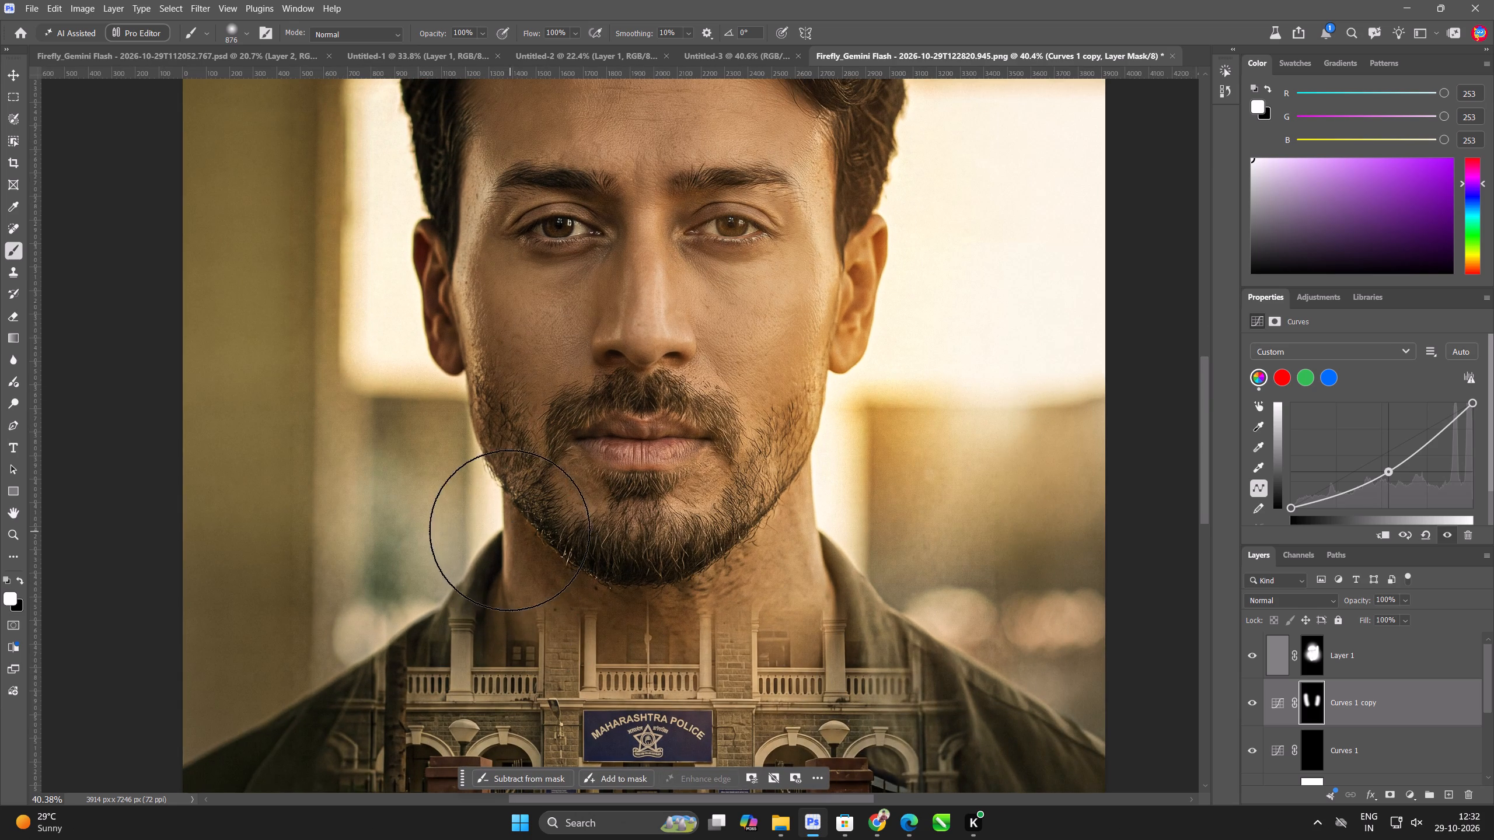
Paint white on the darkening Curves copy's mask along the bearded jaw from side to side with a size 504 brush.
{"action": "right_click_drag", "start_coordinate": [627, 528], "coordinate": [569, 526], "text": "alt"}
{"action": "left_click_drag", "start_coordinate": [449, 384], "coordinate": [801, 429]}
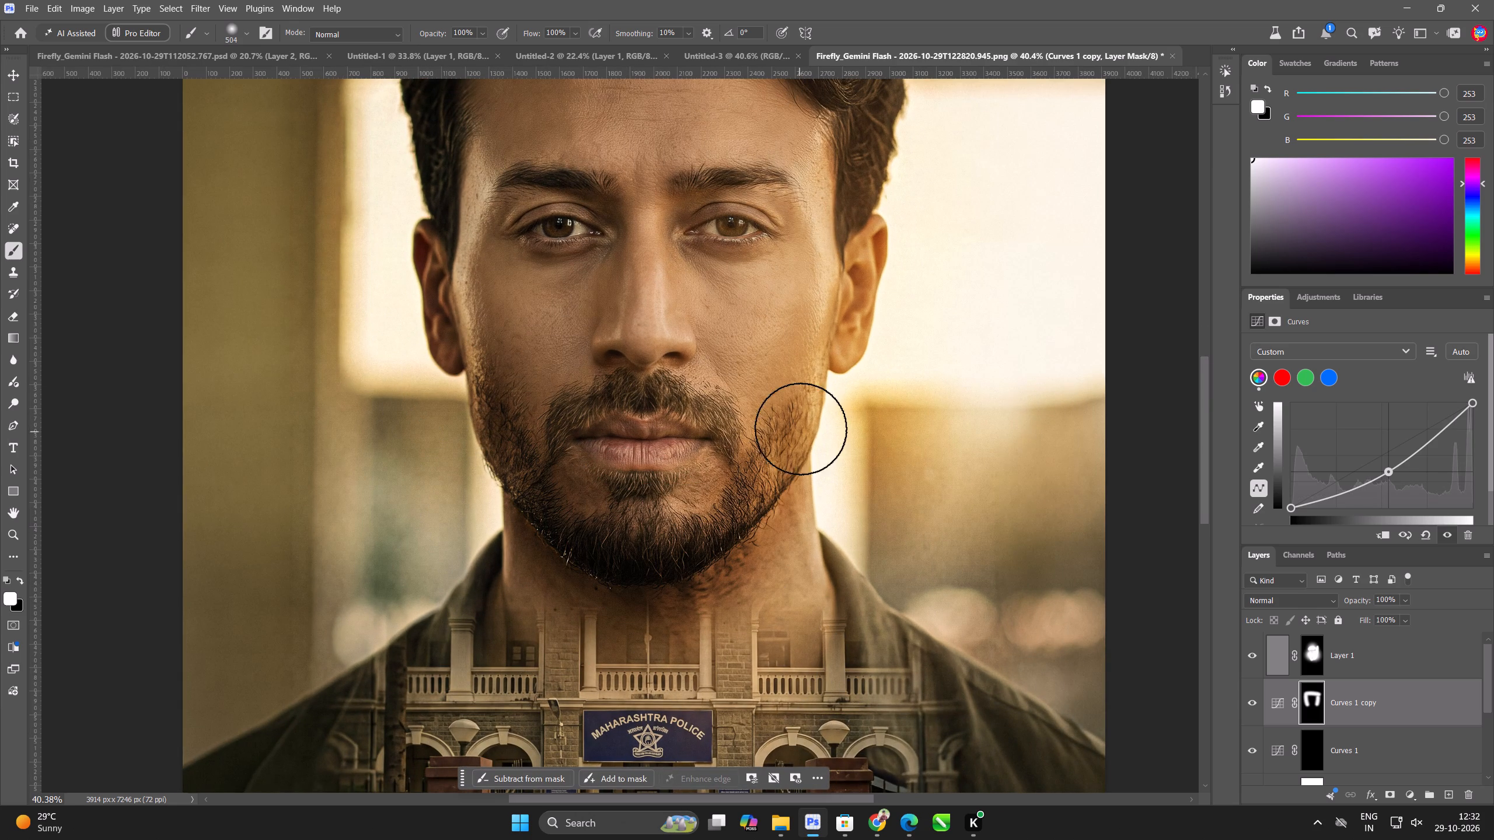
{"action": "left_click_drag", "start_coordinate": [801, 429], "coordinate": [809, 422]}
Dab white on the brightening Curves layer's mask over both cheeks and both sides of the forehead with a size 817 brush.
{"action": "left_click", "coordinate": [1317, 744]}
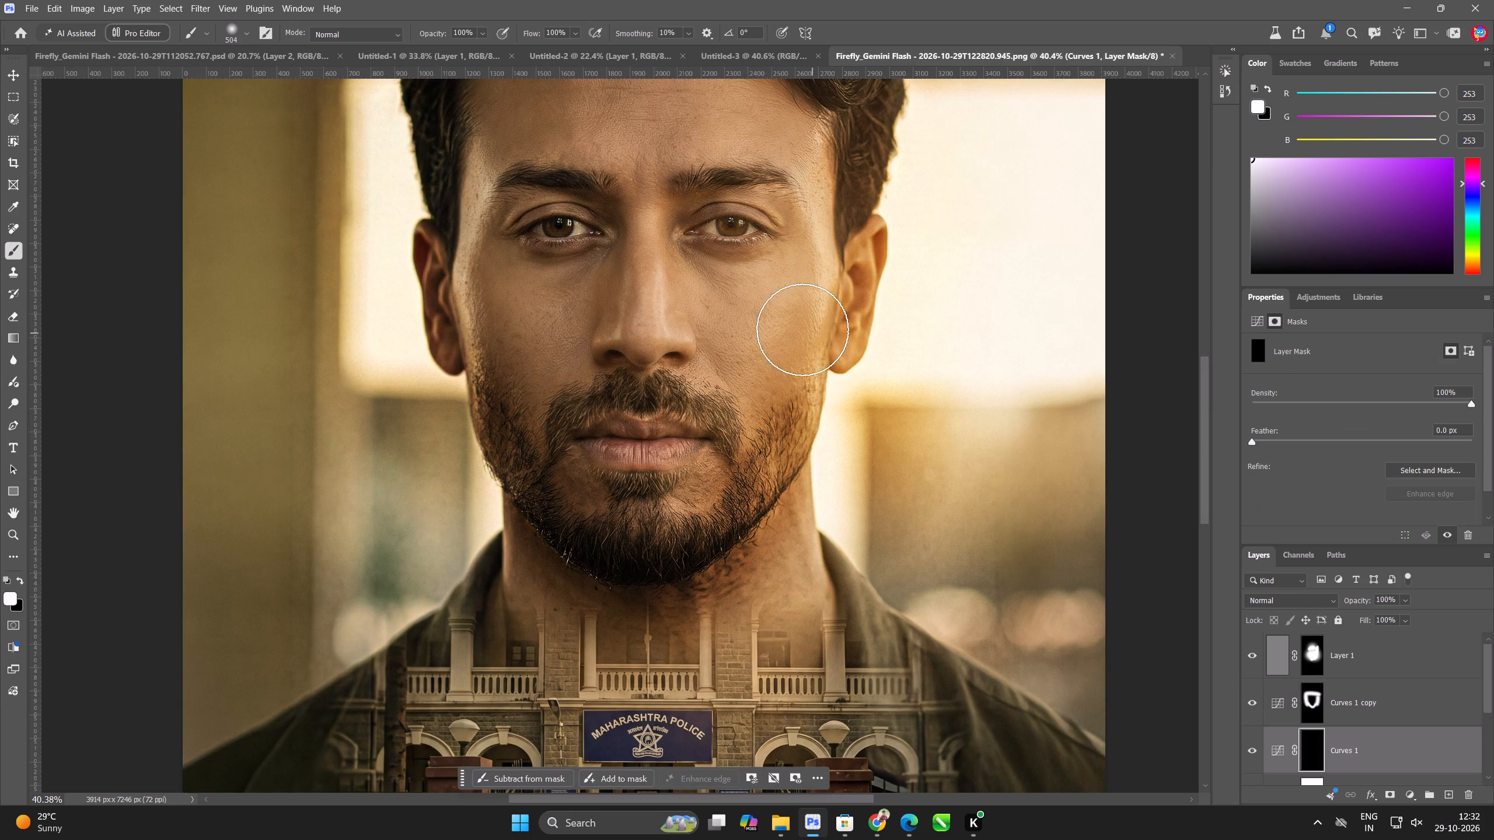
{"action": "right_click_drag", "start_coordinate": [778, 322], "coordinate": [823, 334], "text": "alt"}
{"action": "left_click", "coordinate": [762, 311]}
{"action": "left_click", "coordinate": [542, 304]}
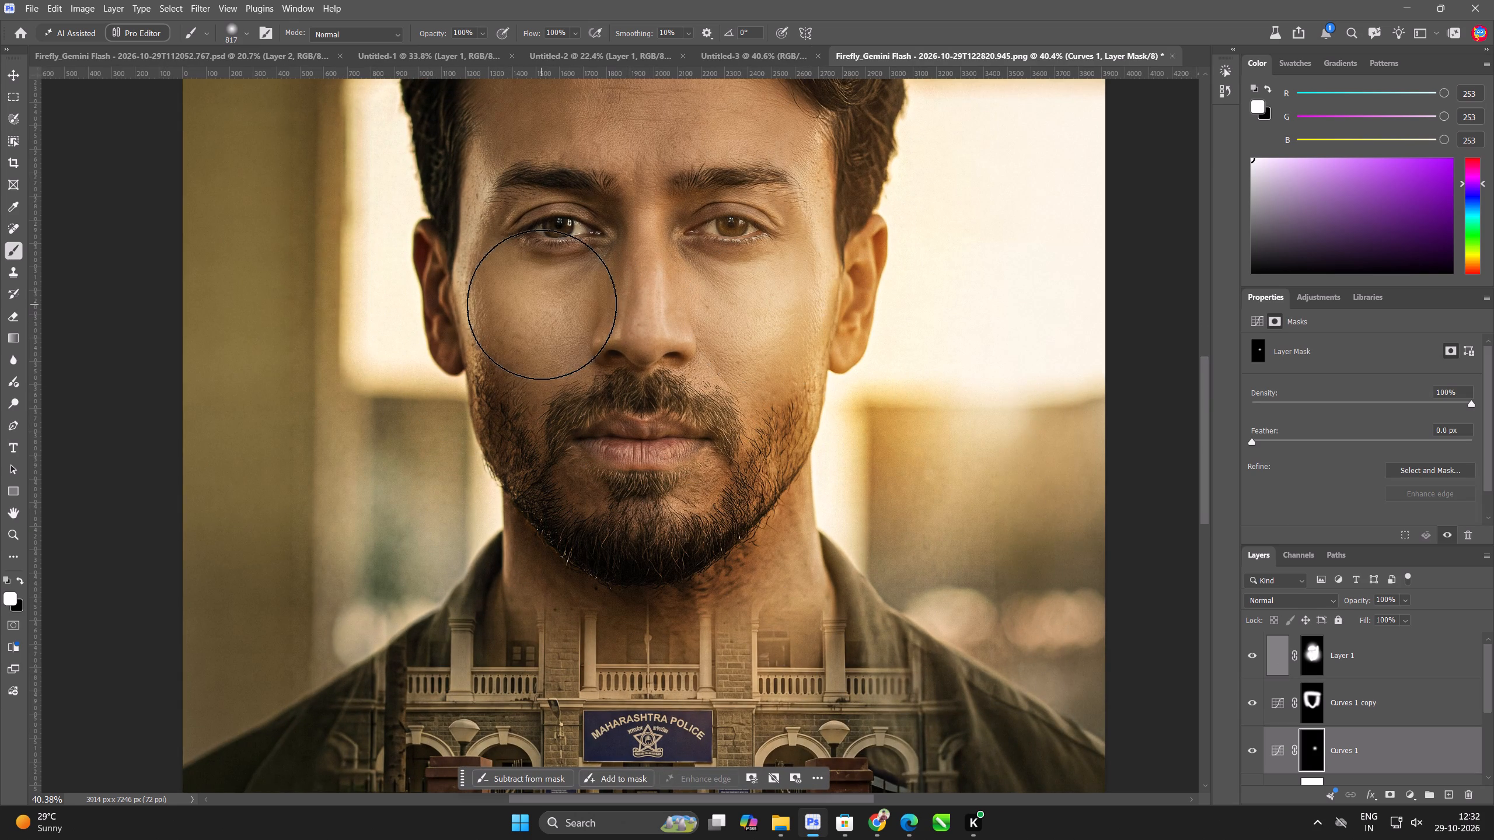
{"action": "scroll", "coordinate": [580, 458], "scroll_direction": "down", "scroll_amount": 5}
{"action": "scroll", "coordinate": [606, 283], "scroll_direction": "up", "scroll_amount": 4}
{"action": "left_click", "coordinate": [566, 212]}
{"action": "left_click", "coordinate": [673, 211]}
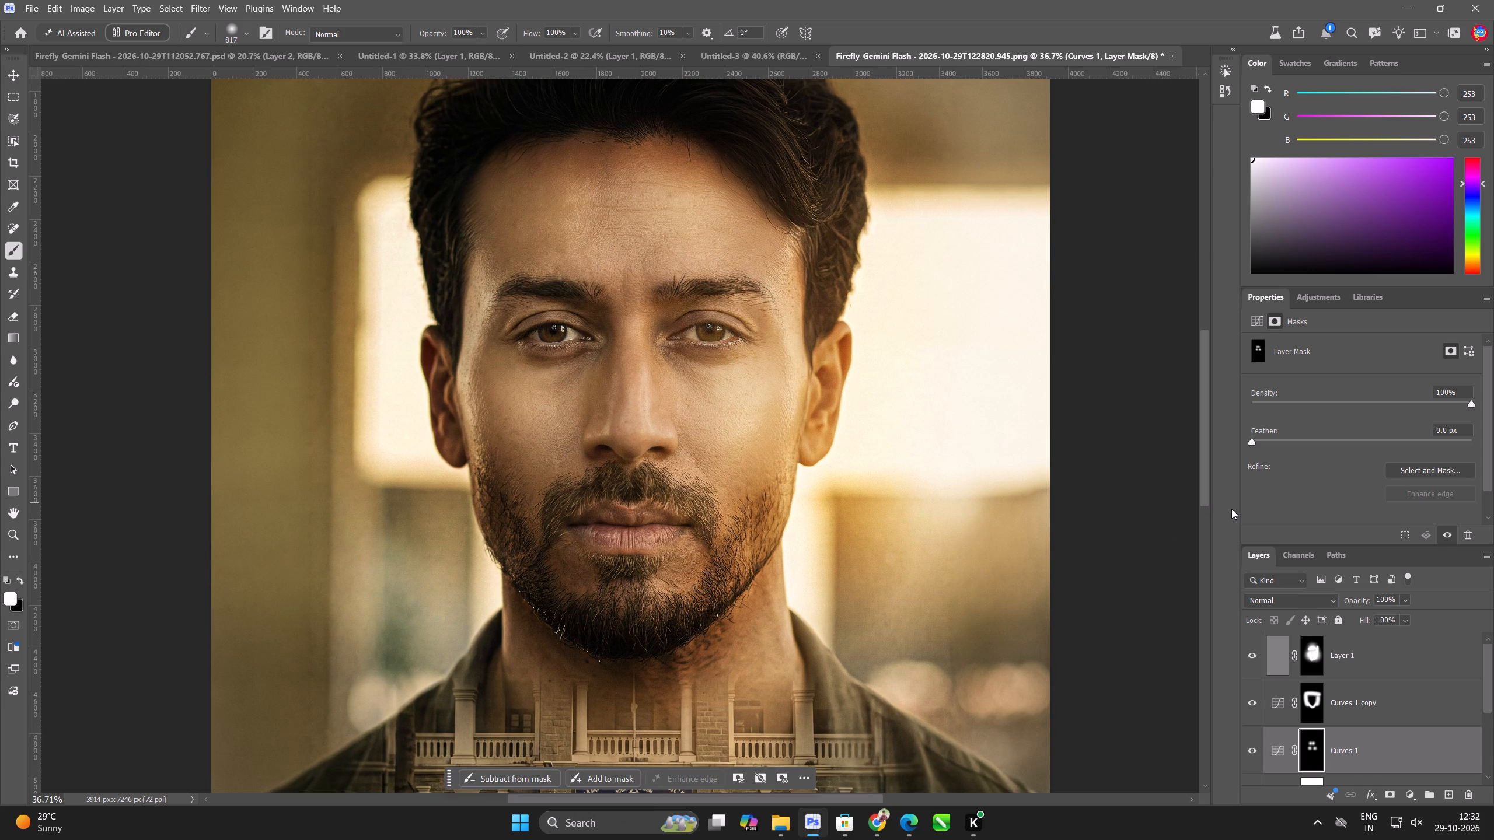
Feather the brightening Curves layer's mask by 4.2 px and the Levels layer's mask by 7.0 px.
{"action": "left_click", "coordinate": [1302, 445]}
{"action": "scroll", "coordinate": [1322, 745], "scroll_direction": "down", "scroll_amount": 2}
{"action": "left_click", "coordinate": [1311, 693]}
{"action": "left_click", "coordinate": [1322, 444]}
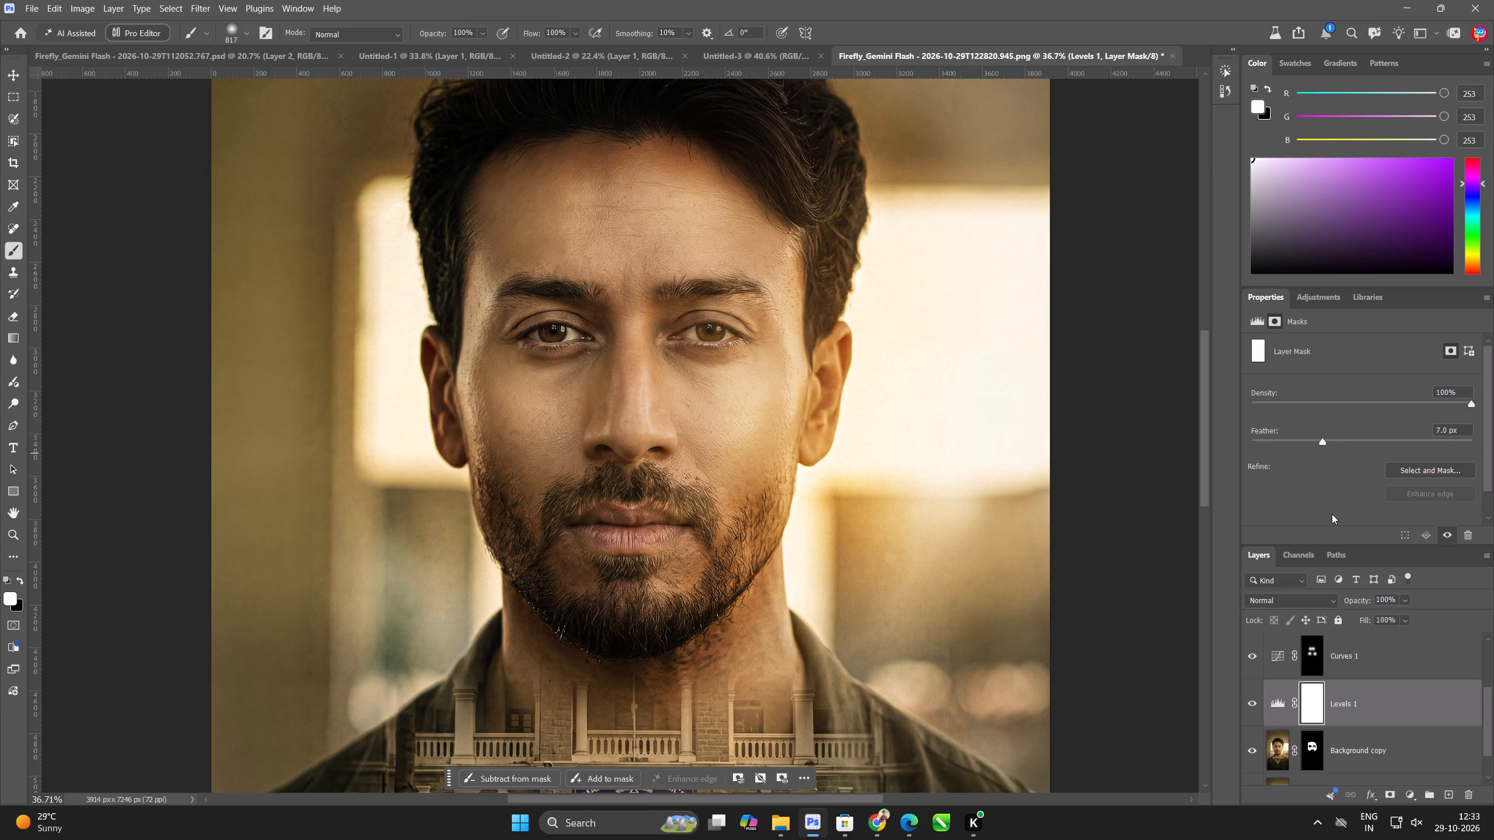
Clip the Levels layer and the brightening Curves layer to the blurred Background copy layer.
{"action": "left_click", "coordinate": [1387, 728], "text": "alt"}
{"action": "left_click", "coordinate": [1370, 649]}
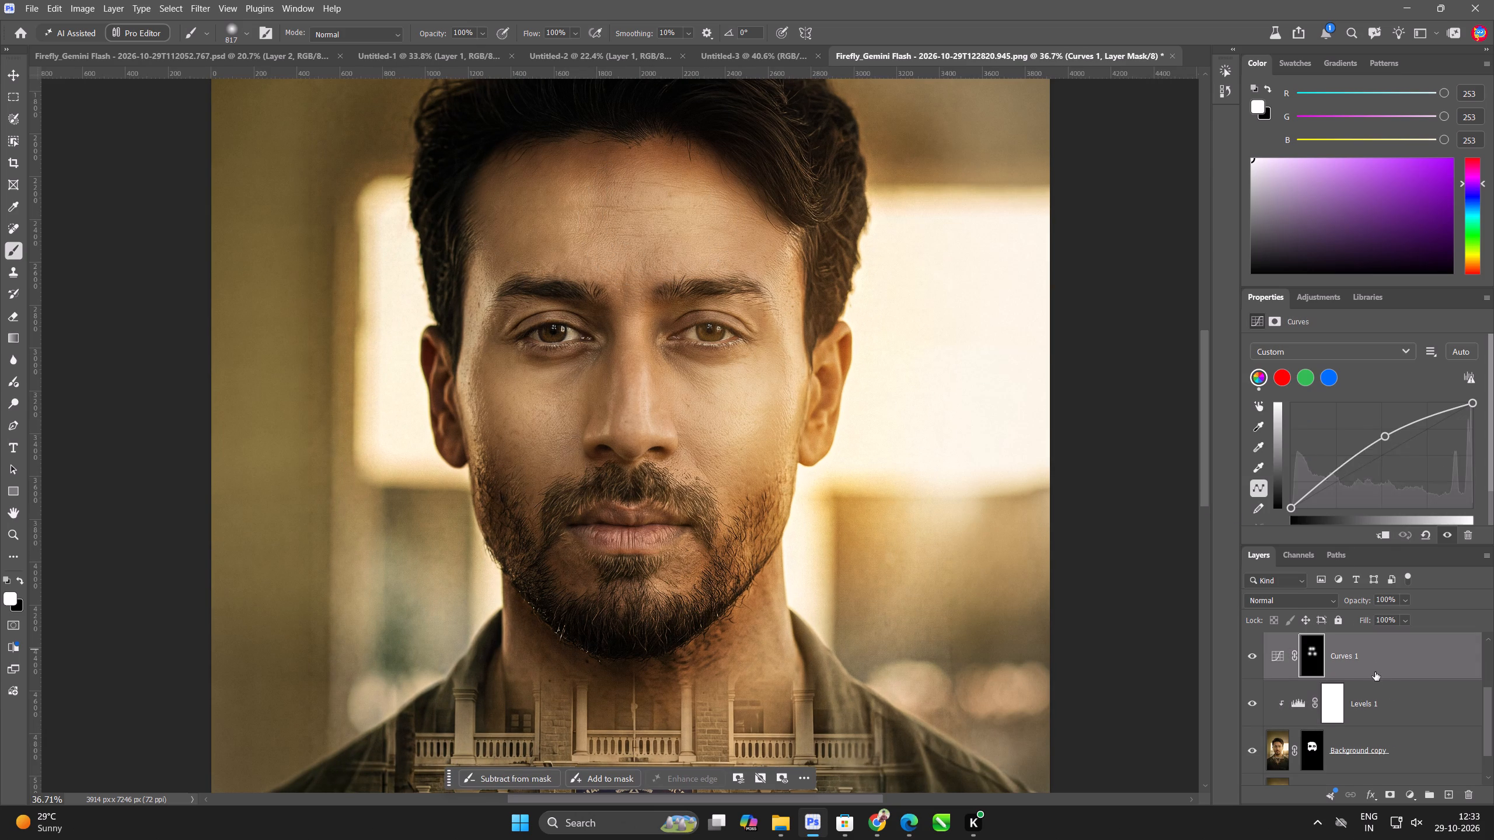
{"action": "left_click", "coordinate": [1379, 677], "text": "alt"}
Set the brightening Curves layer's opacity to 40%.
{"action": "left_click_drag", "start_coordinate": [1350, 600], "coordinate": [1332, 602]}
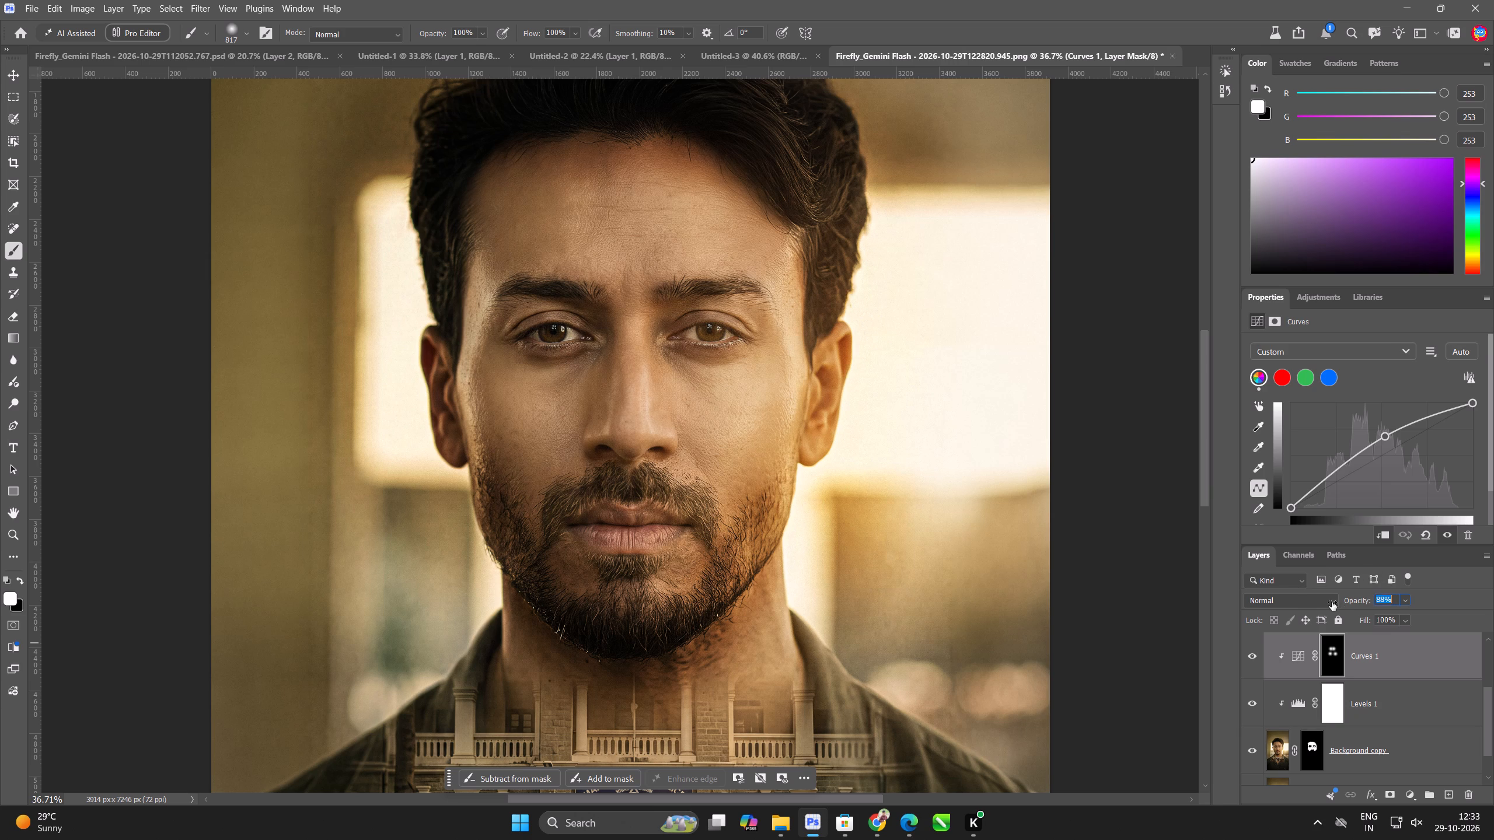
{"action": "left_click_drag", "start_coordinate": [1332, 602], "coordinate": [1306, 599]}
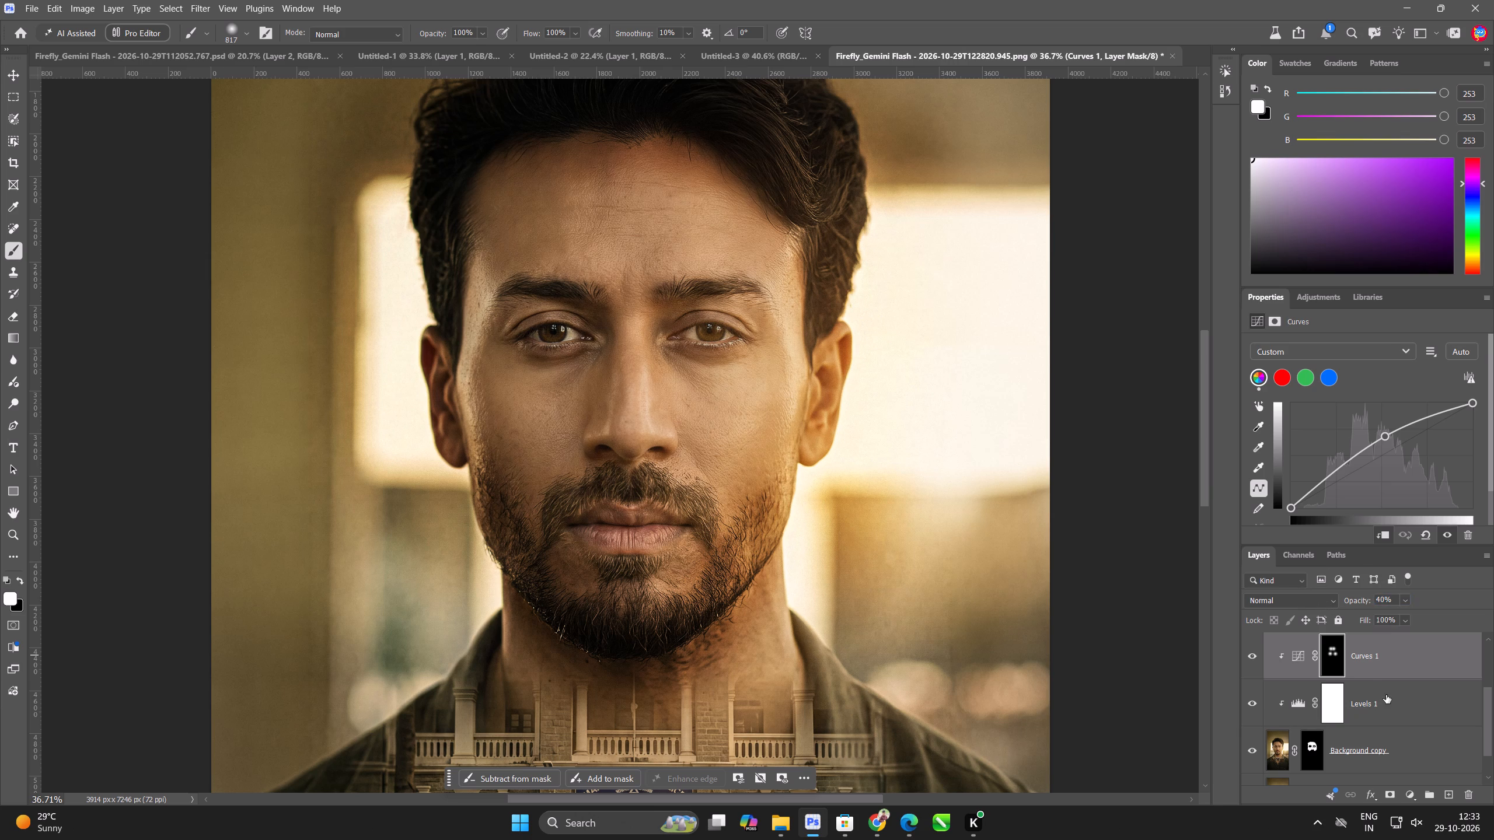
Set the darkening Curves copy's opacity to 13% and clip it to the layers below.
{"action": "left_click", "coordinate": [1386, 695]}
{"action": "scroll", "coordinate": [1377, 645], "scroll_direction": "up", "scroll_amount": 2}
{"action": "left_click", "coordinate": [1372, 694]}
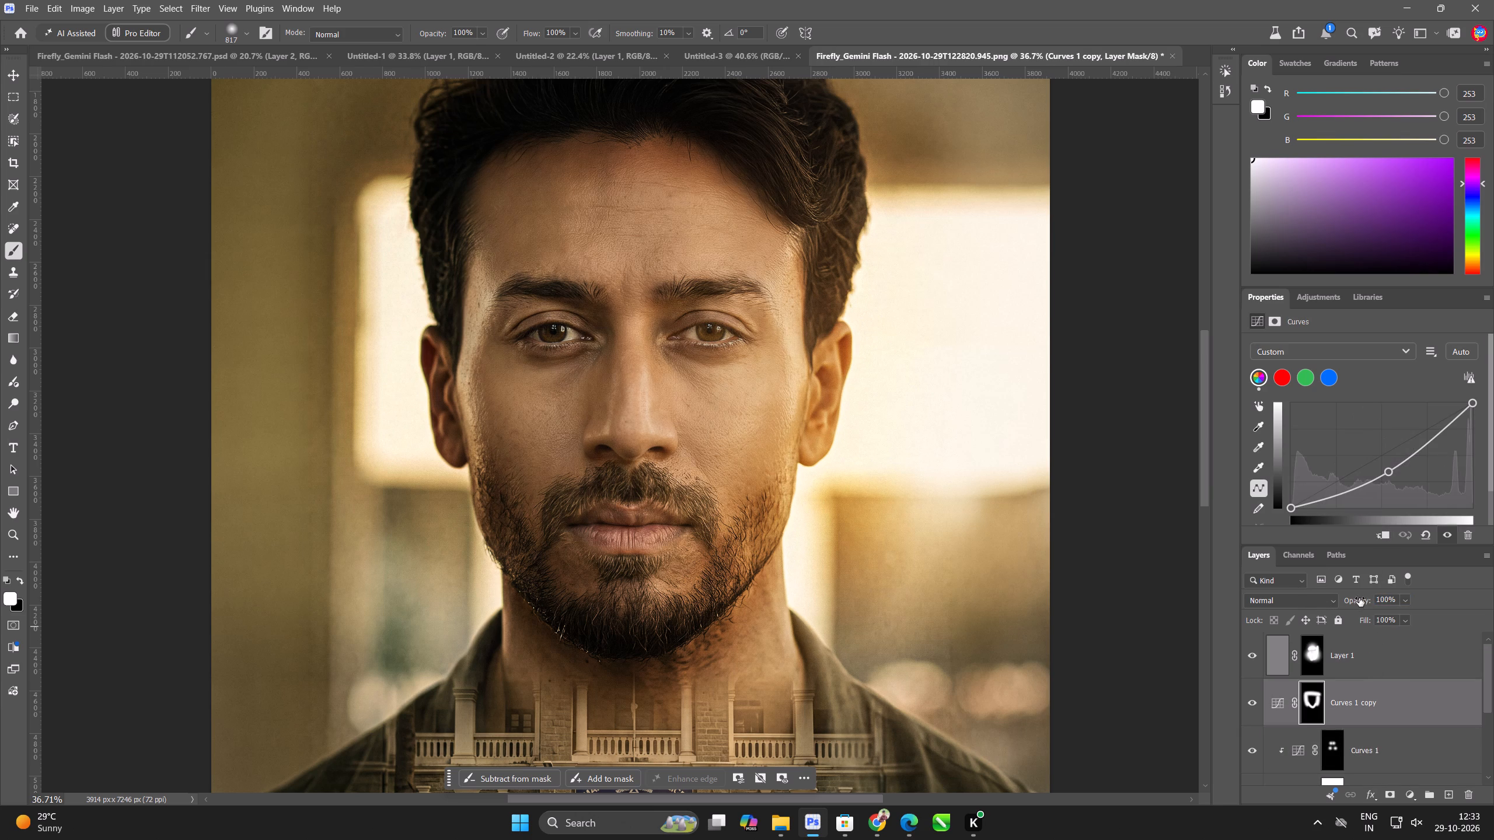
{"action": "left_click_drag", "start_coordinate": [1355, 597], "coordinate": [1289, 587]}
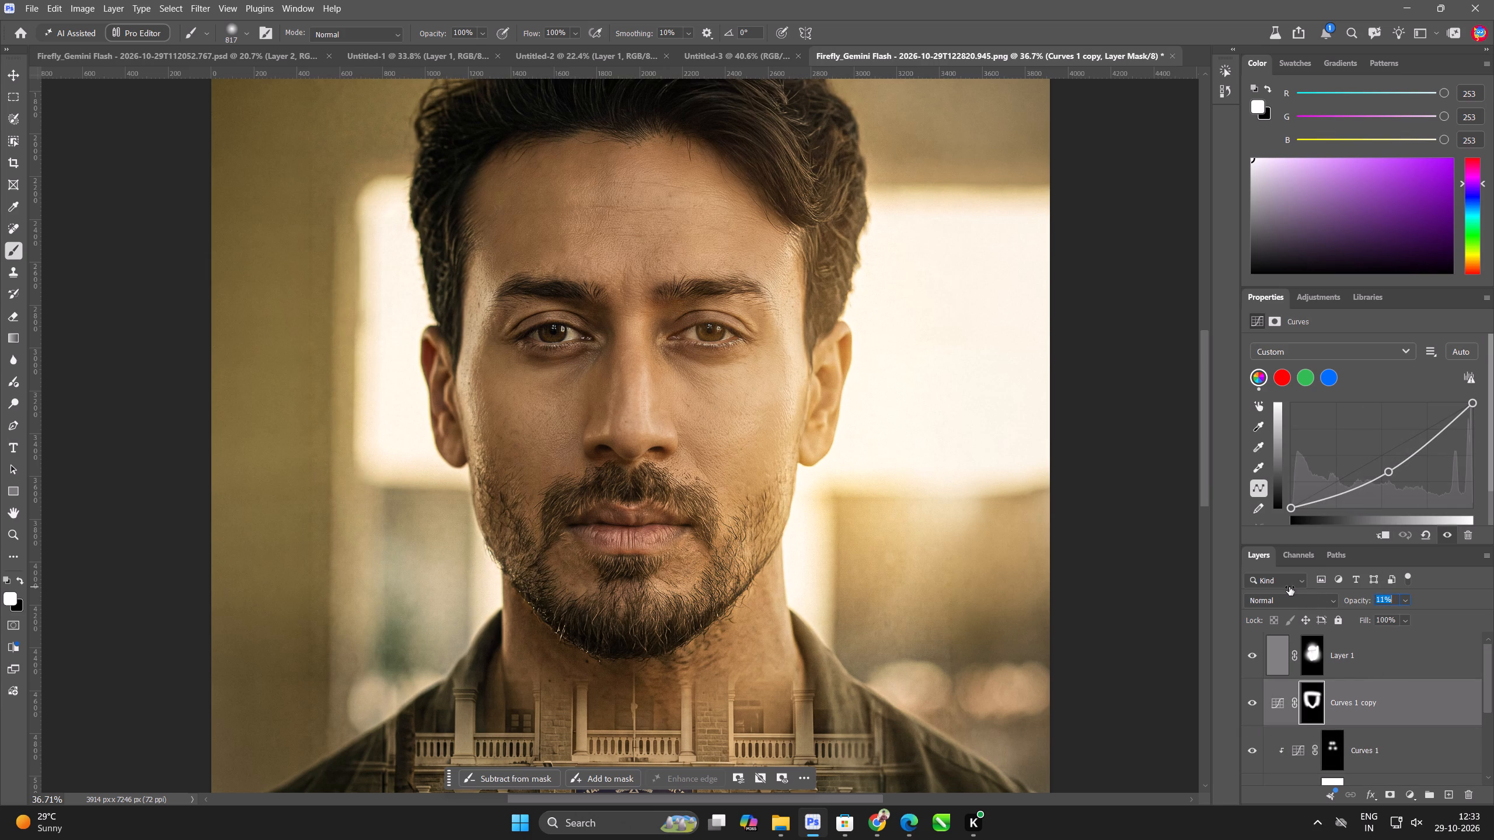
{"action": "left_click_drag", "start_coordinate": [1289, 587], "coordinate": [1290, 587]}
{"action": "left_click", "coordinate": [1388, 726], "text": "alt"}
{"action": "scroll", "coordinate": [1373, 652], "scroll_direction": "down", "scroll_amount": 3}
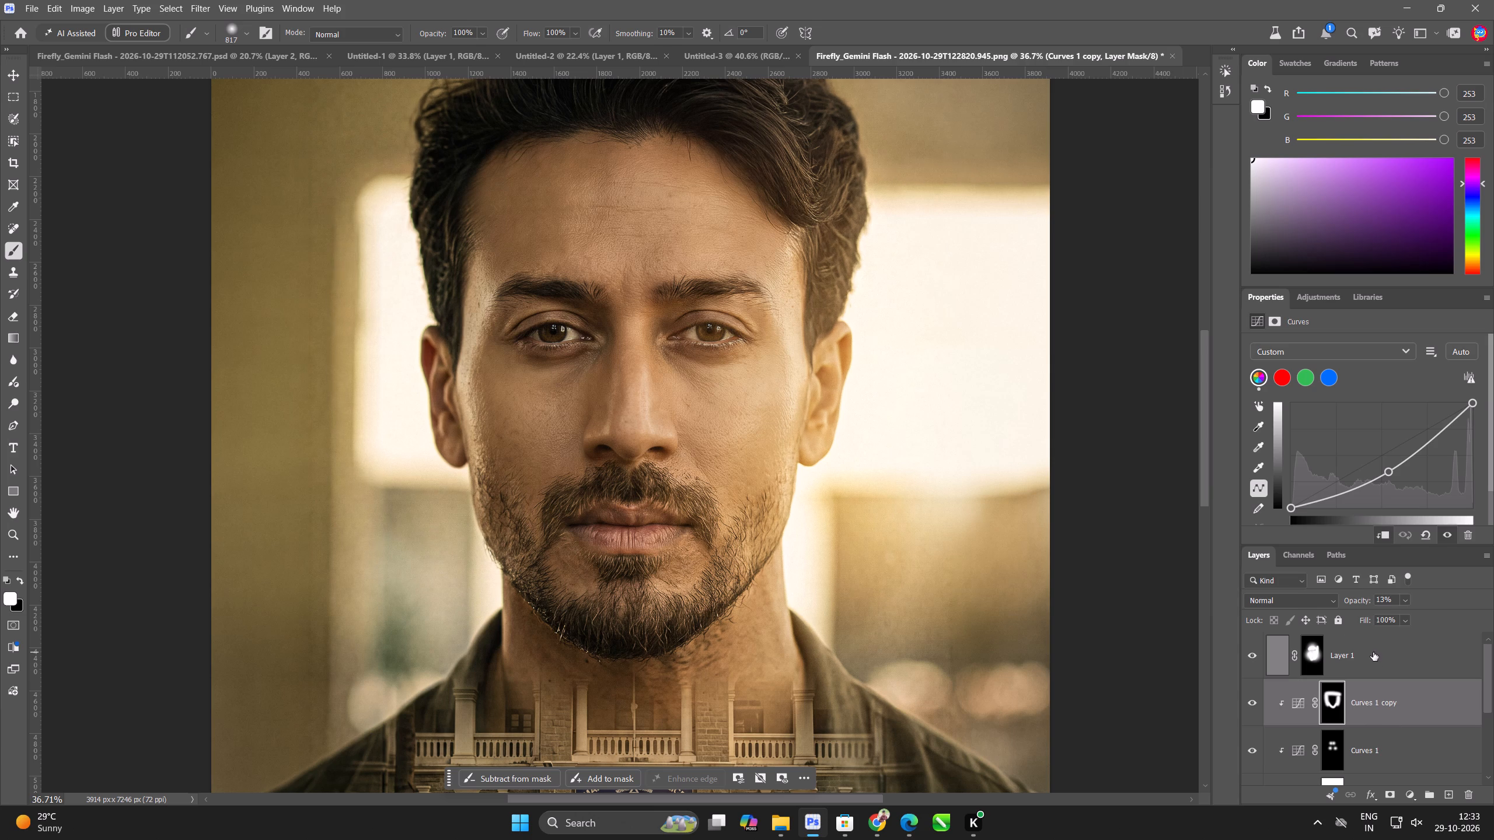
Examine the dodge-and-burn shading and skin texture on the portrait's face up close and at full view.
{"action": "scroll", "coordinate": [904, 544], "scroll_direction": "down", "scroll_amount": 15}
{"action": "scroll", "coordinate": [894, 488], "scroll_direction": "up", "scroll_amount": 9}
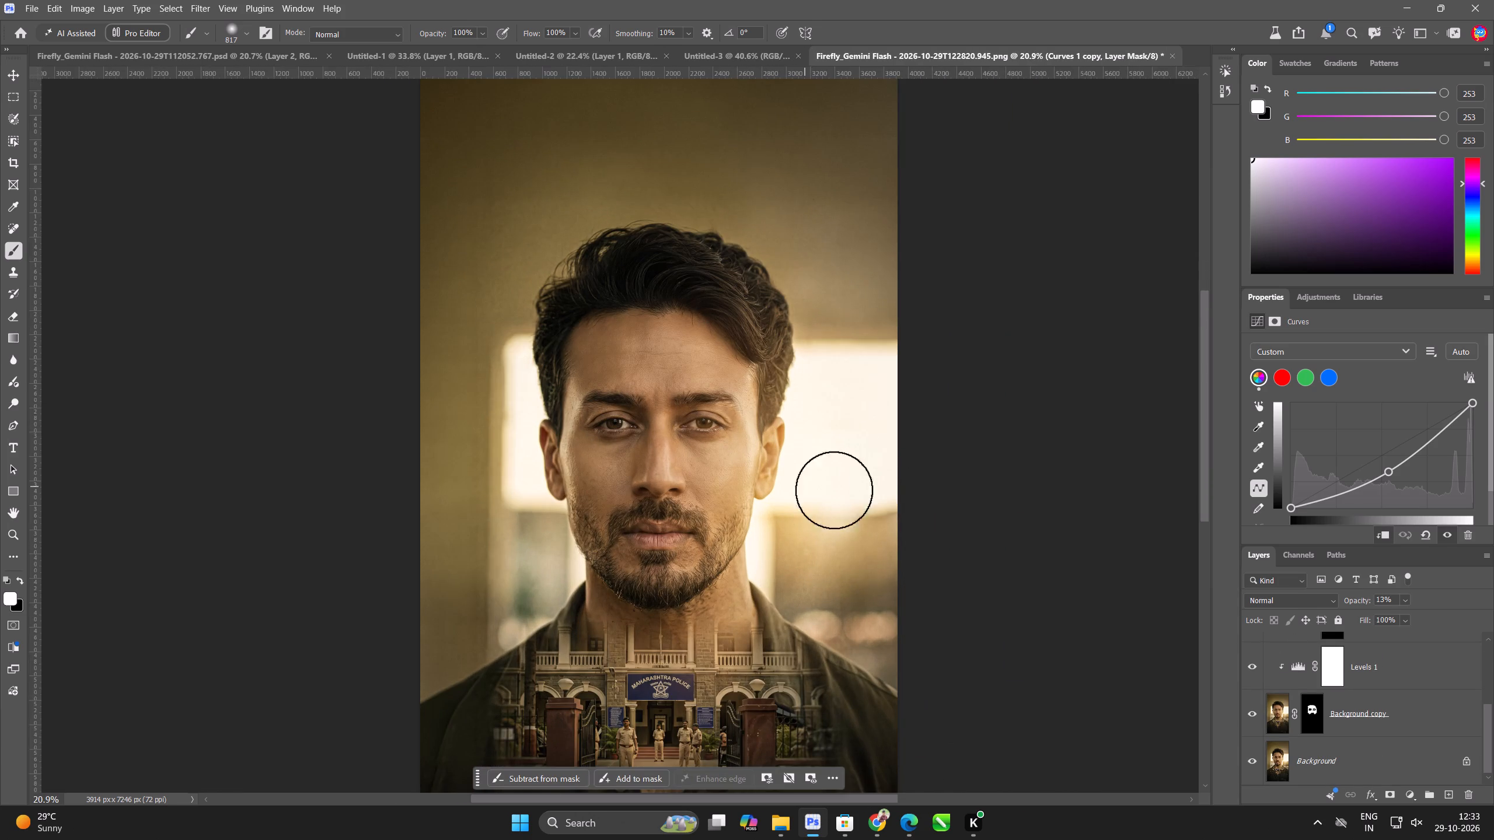
{"action": "scroll", "coordinate": [782, 409], "scroll_direction": "up", "scroll_amount": 14}
{"action": "scroll", "coordinate": [761, 384], "scroll_direction": "down", "scroll_amount": 1}
{"action": "scroll", "coordinate": [793, 418], "scroll_direction": "up", "scroll_amount": 6}
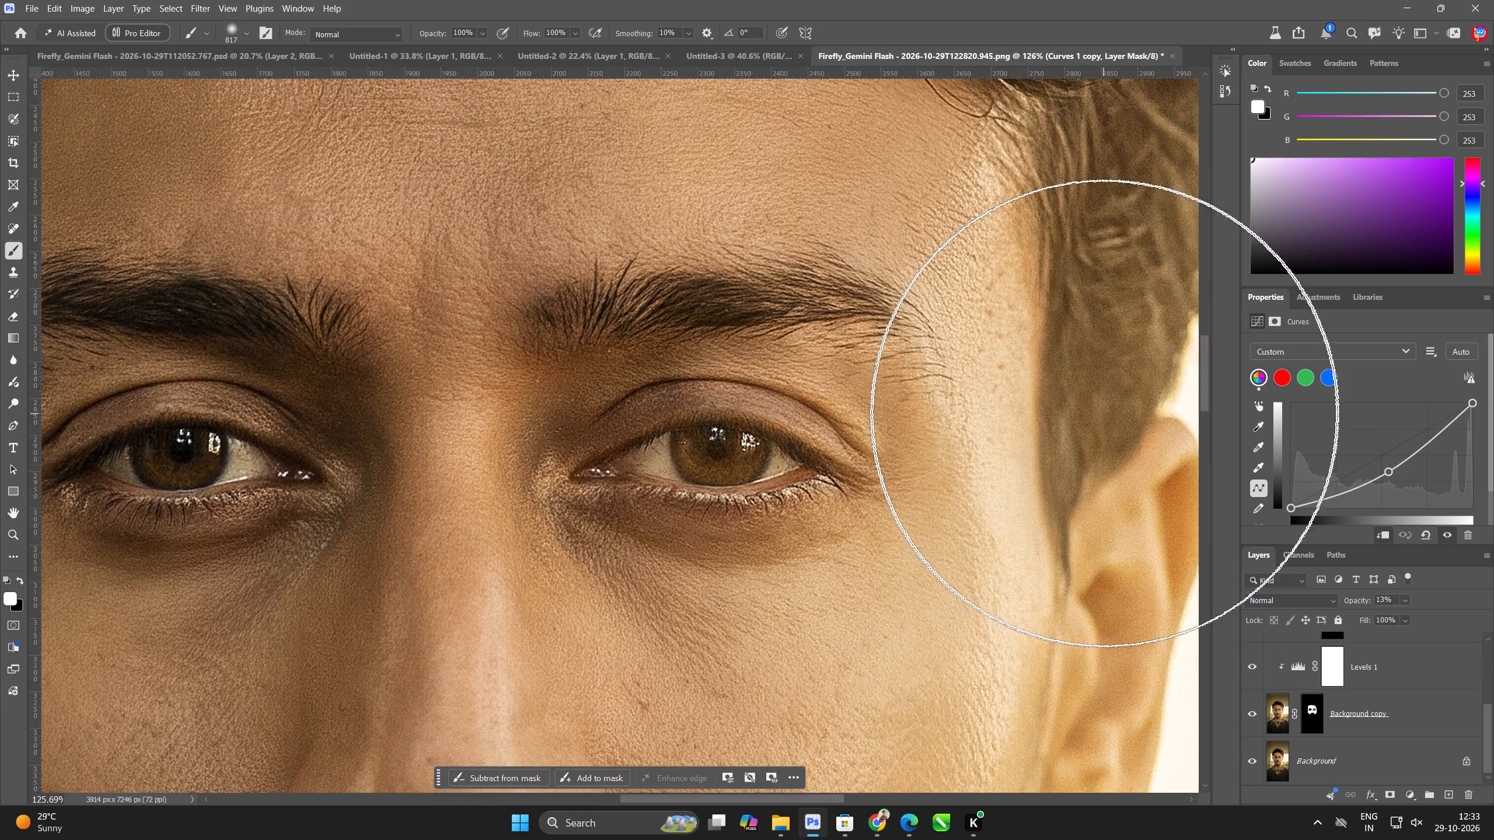
{"action": "scroll", "coordinate": [1106, 412], "scroll_direction": "down", "scroll_amount": 13}
{"action": "key", "text": "ctrl+0"}
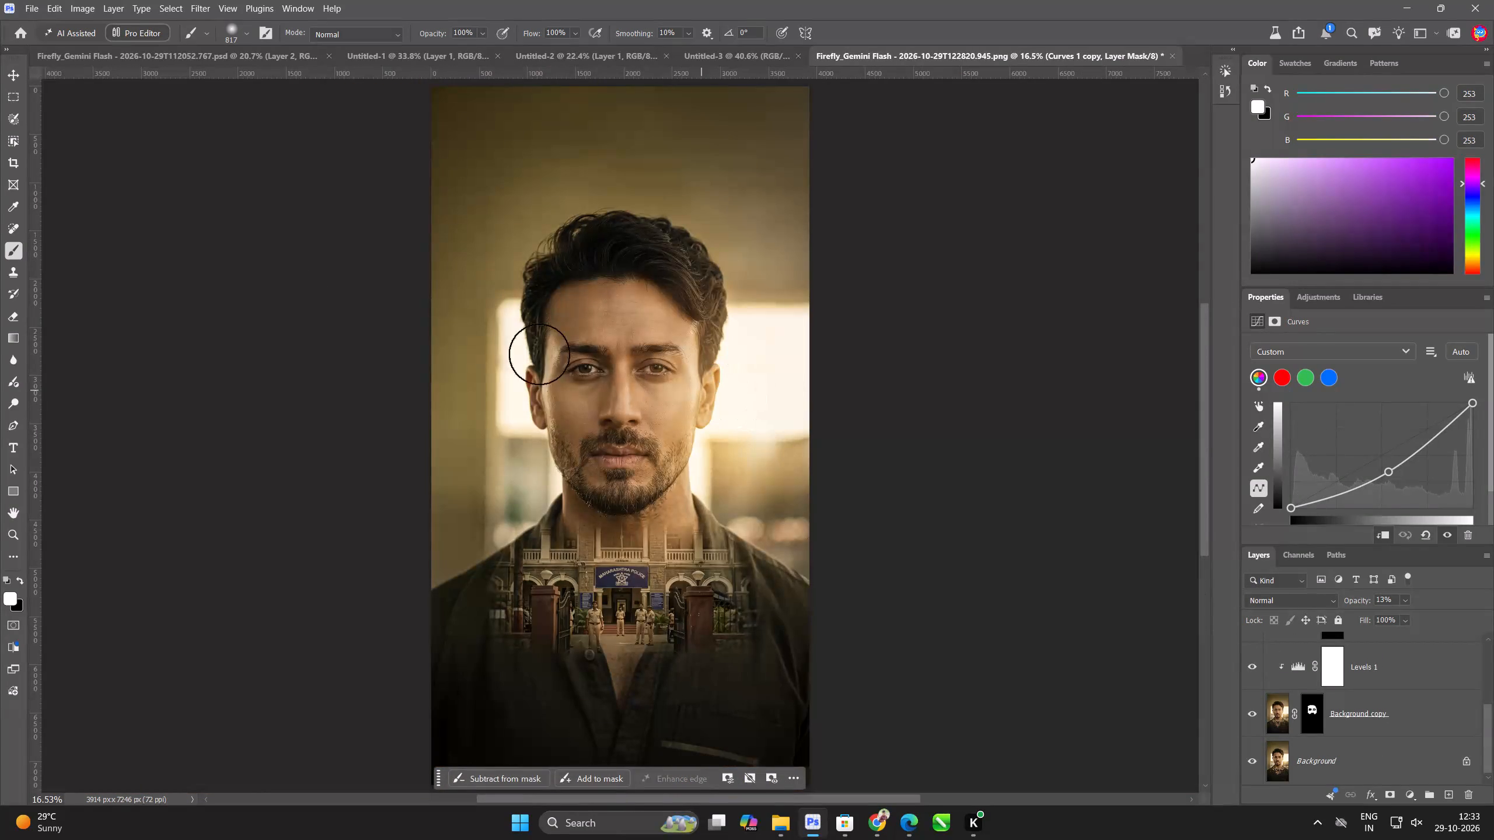
{"action": "left_click", "coordinate": [15, 82]}
{"action": "left_click", "coordinate": [57, 190]}
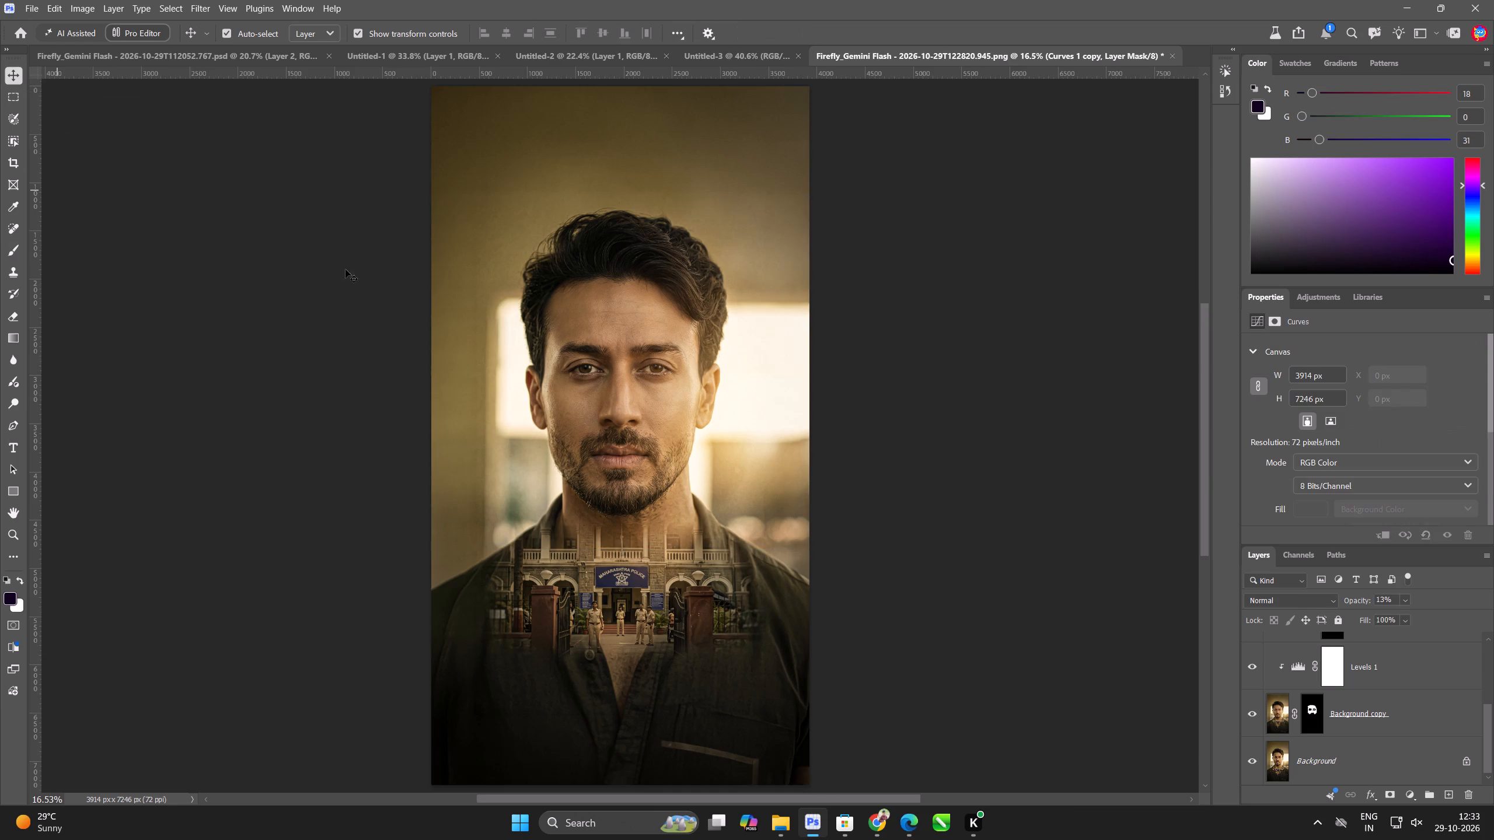
{"action": "scroll", "coordinate": [389, 276], "scroll_direction": "up", "scroll_amount": 20}
{"action": "scroll", "coordinate": [389, 276], "scroll_direction": "up", "scroll_amount": 1}
{"action": "scroll", "coordinate": [657, 431], "scroll_direction": "down", "scroll_amount": 12}
{"action": "scroll", "coordinate": [653, 430], "scroll_direction": "up", "scroll_amount": 1}
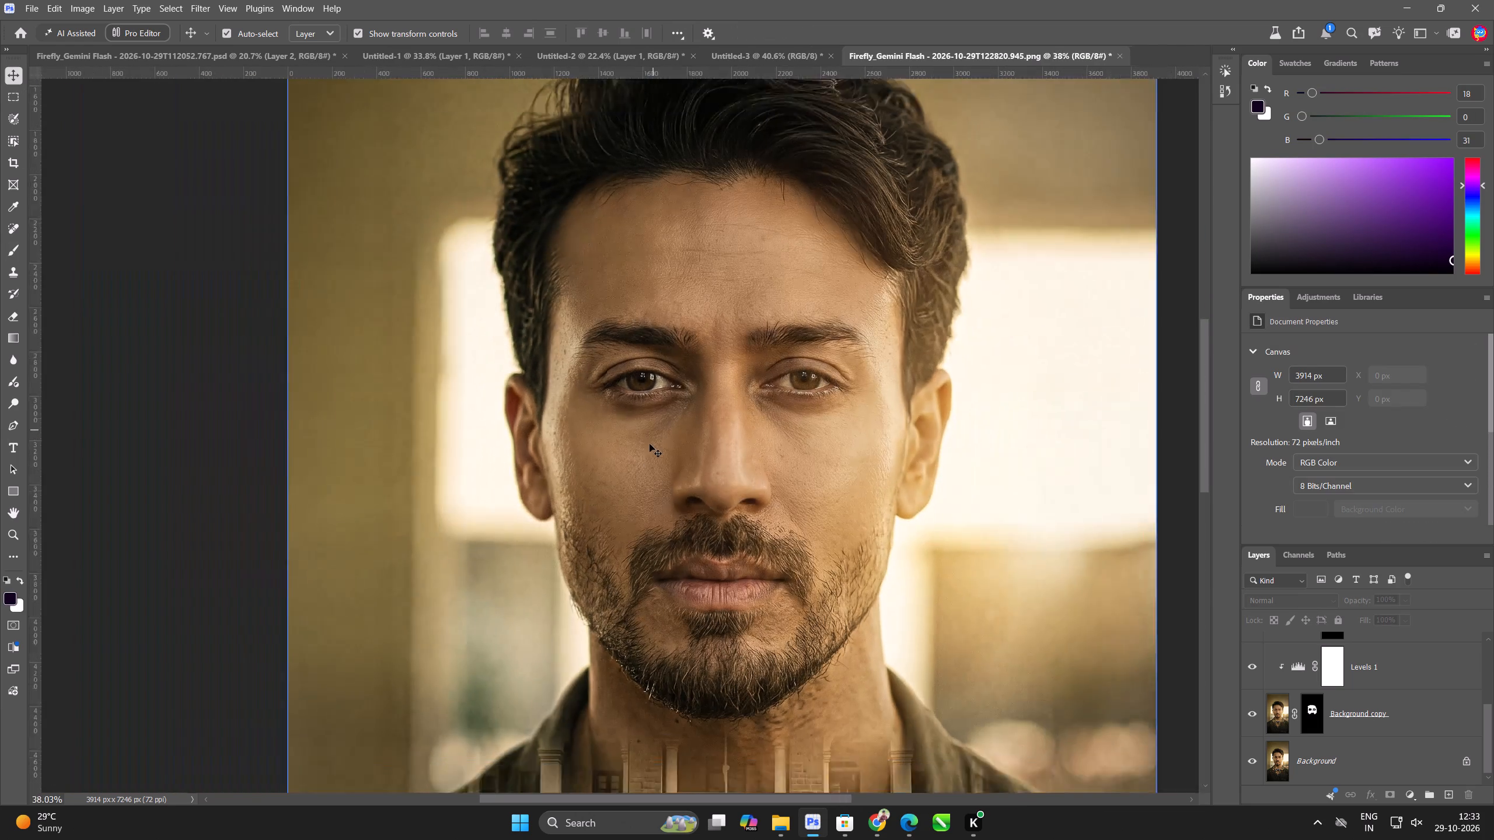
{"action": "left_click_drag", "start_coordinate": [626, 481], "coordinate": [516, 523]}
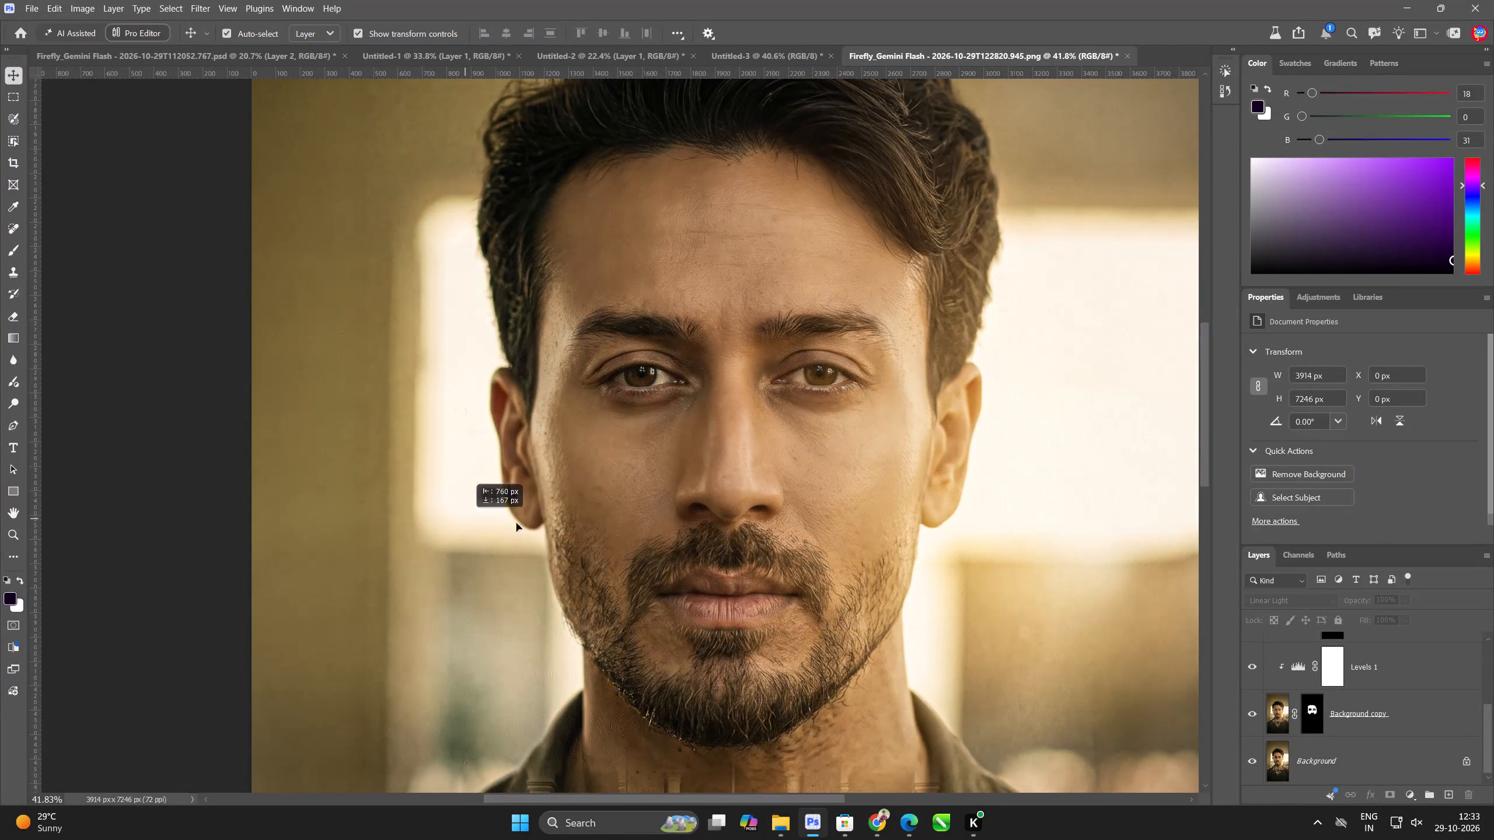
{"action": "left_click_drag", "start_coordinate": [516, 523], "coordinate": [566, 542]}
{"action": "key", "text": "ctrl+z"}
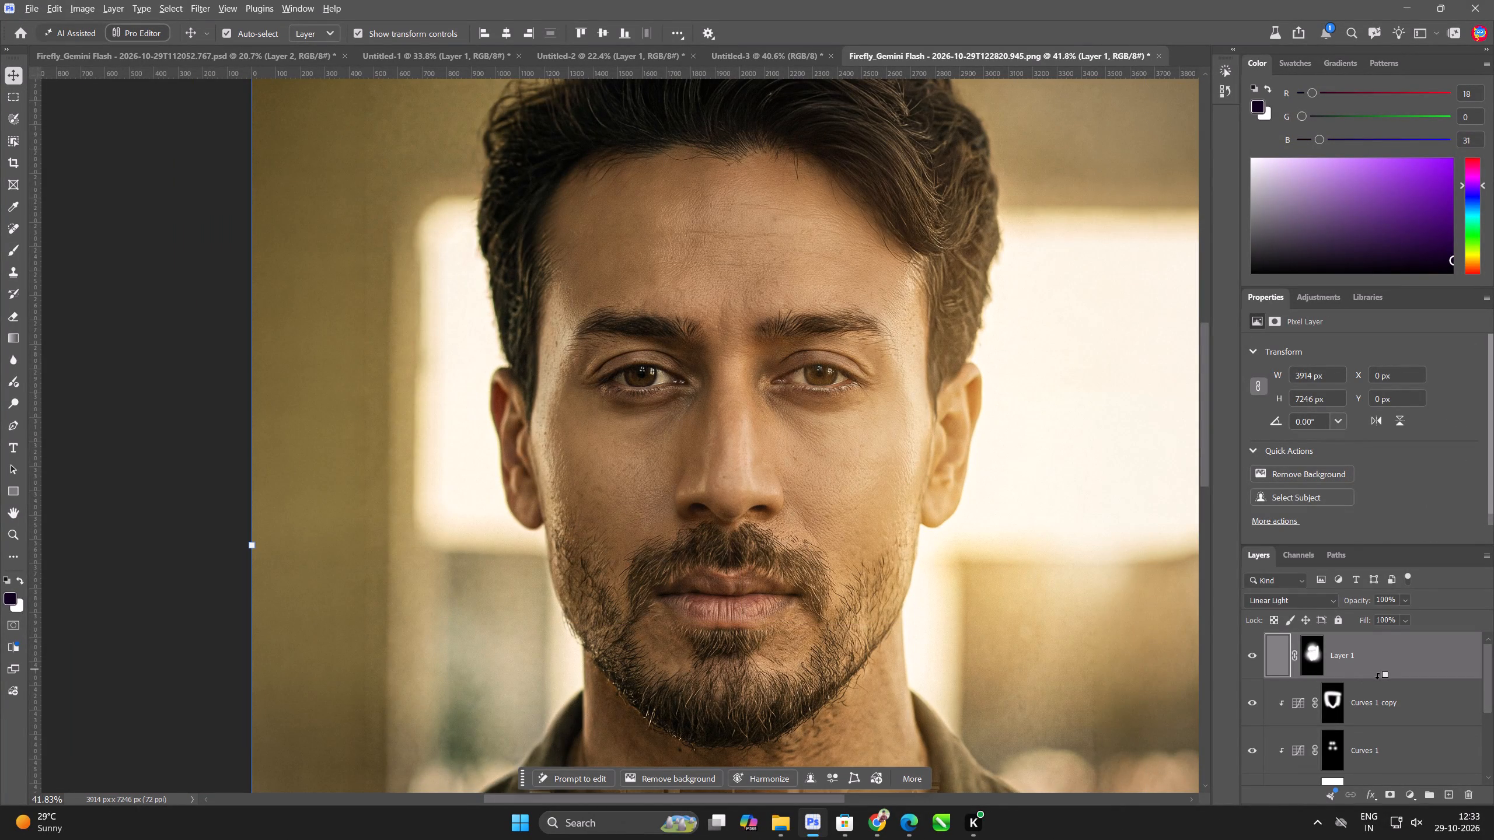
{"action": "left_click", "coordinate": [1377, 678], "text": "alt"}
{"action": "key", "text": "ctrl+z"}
Compare the face with and without the Background copy retouch and the Layer 1 texture, restoring both layers' visibility.
{"action": "scroll", "coordinate": [1350, 659], "scroll_direction": "down", "scroll_amount": 10}
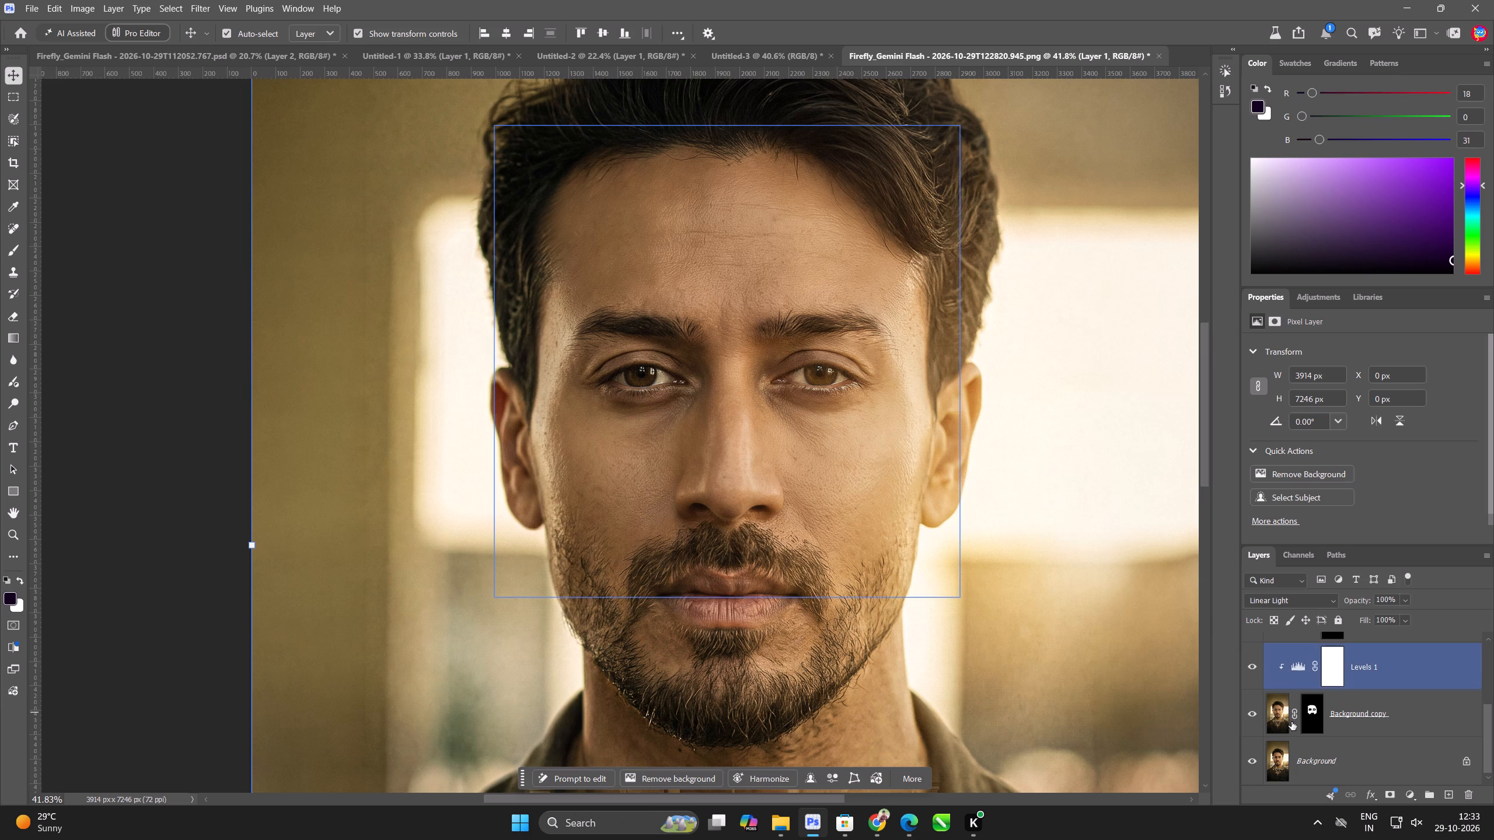
{"action": "left_click", "coordinate": [1261, 713]}
{"action": "left_click", "coordinate": [1257, 678]}
{"action": "left_click", "coordinate": [1257, 712]}
{"action": "scroll", "coordinate": [1275, 692], "scroll_direction": "up", "scroll_amount": 3}
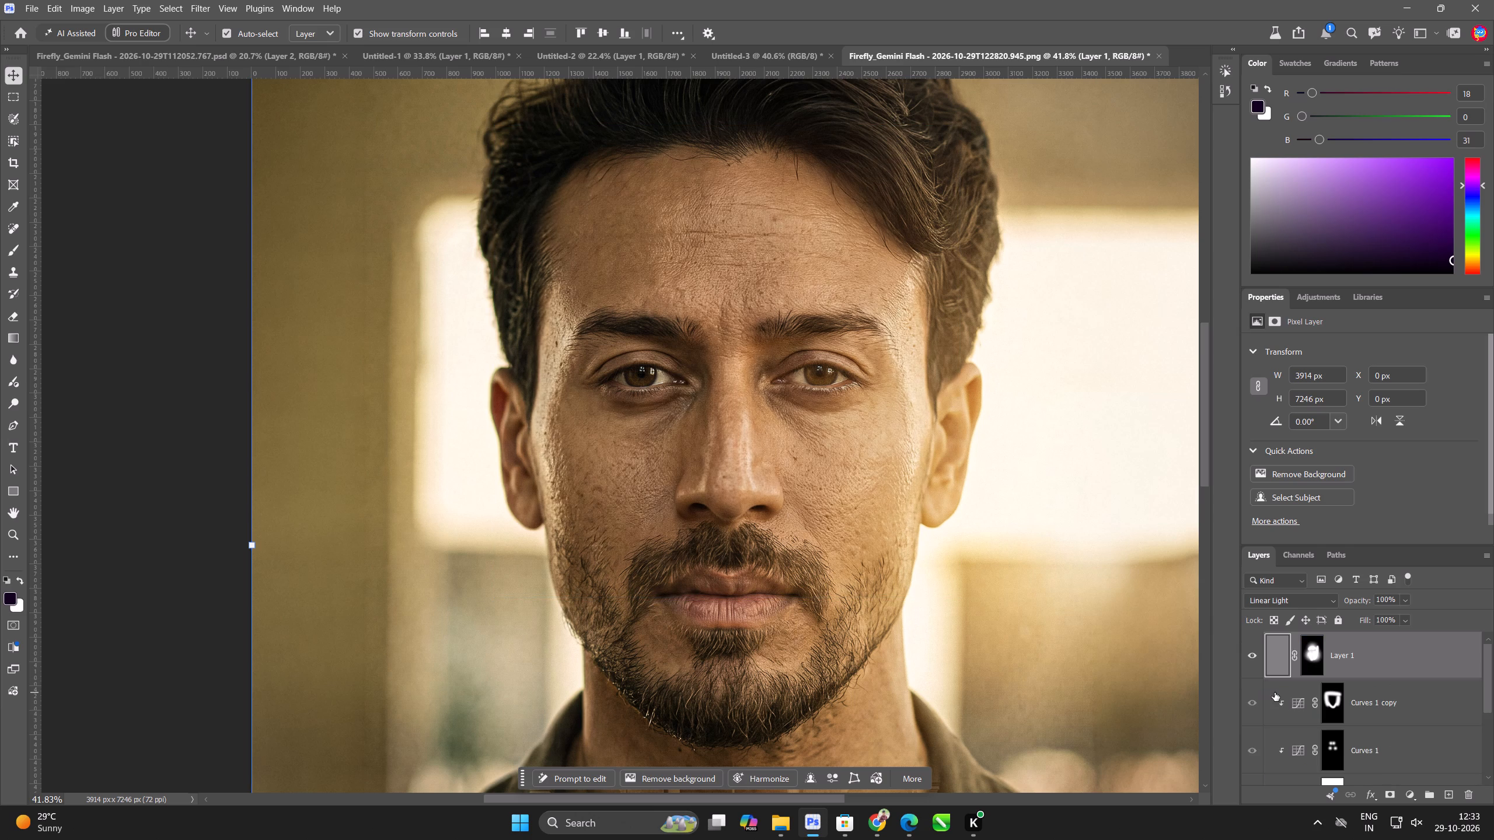
{"action": "scroll", "coordinate": [1264, 665], "scroll_direction": "up", "scroll_amount": 1}
{"action": "left_click", "coordinate": [1257, 659]}
{"action": "scroll", "coordinate": [718, 327], "scroll_direction": "down", "scroll_amount": 10}
{"action": "scroll", "coordinate": [704, 359], "scroll_direction": "up", "scroll_amount": 4}
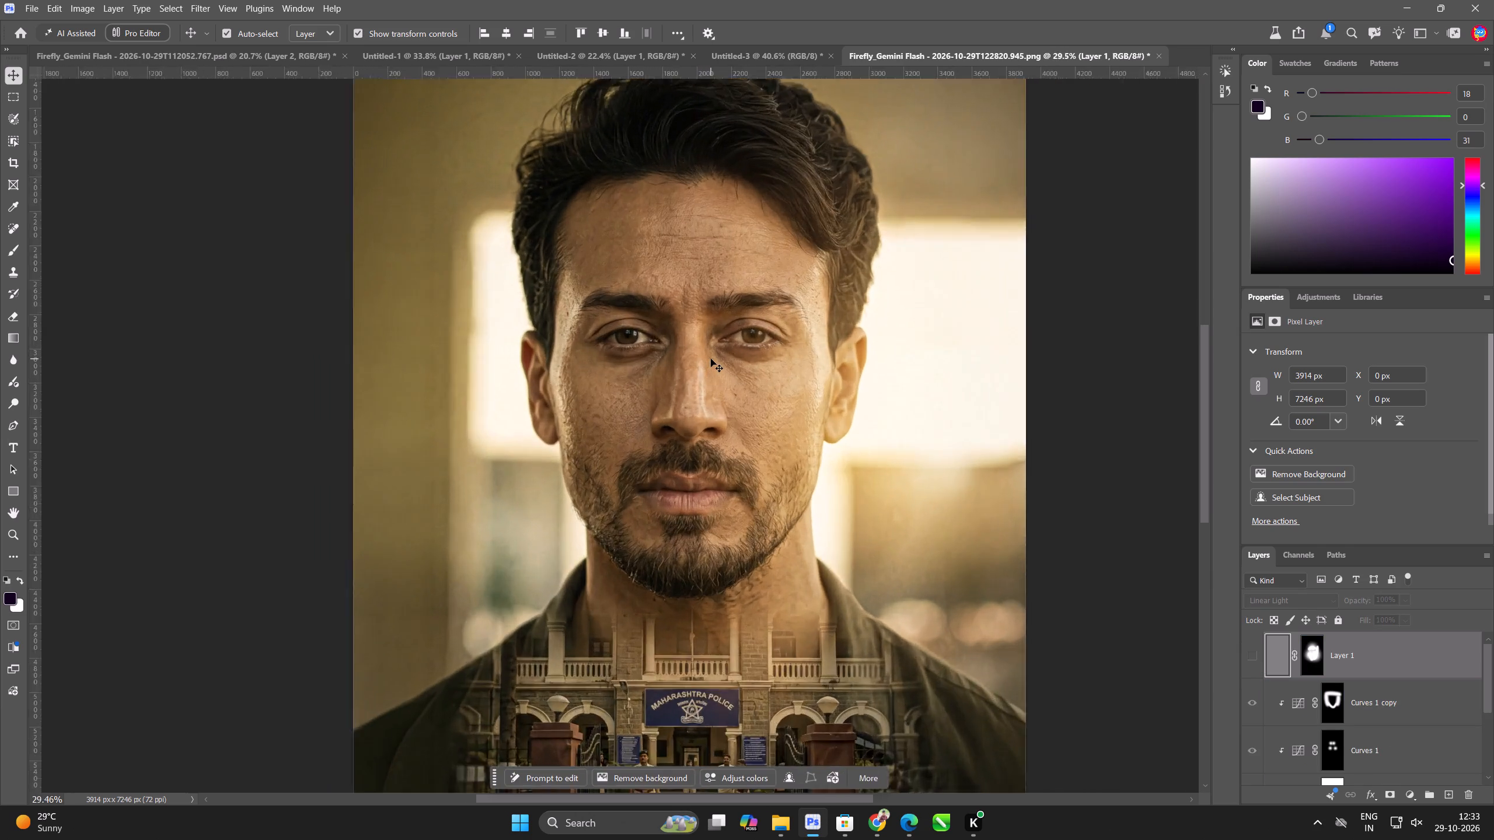
{"action": "scroll", "coordinate": [711, 359], "scroll_direction": "up", "scroll_amount": 20}
{"action": "scroll", "coordinate": [711, 359], "scroll_direction": "up", "scroll_amount": 2}
{"action": "scroll", "coordinate": [1298, 719], "scroll_direction": "down", "scroll_amount": 7}
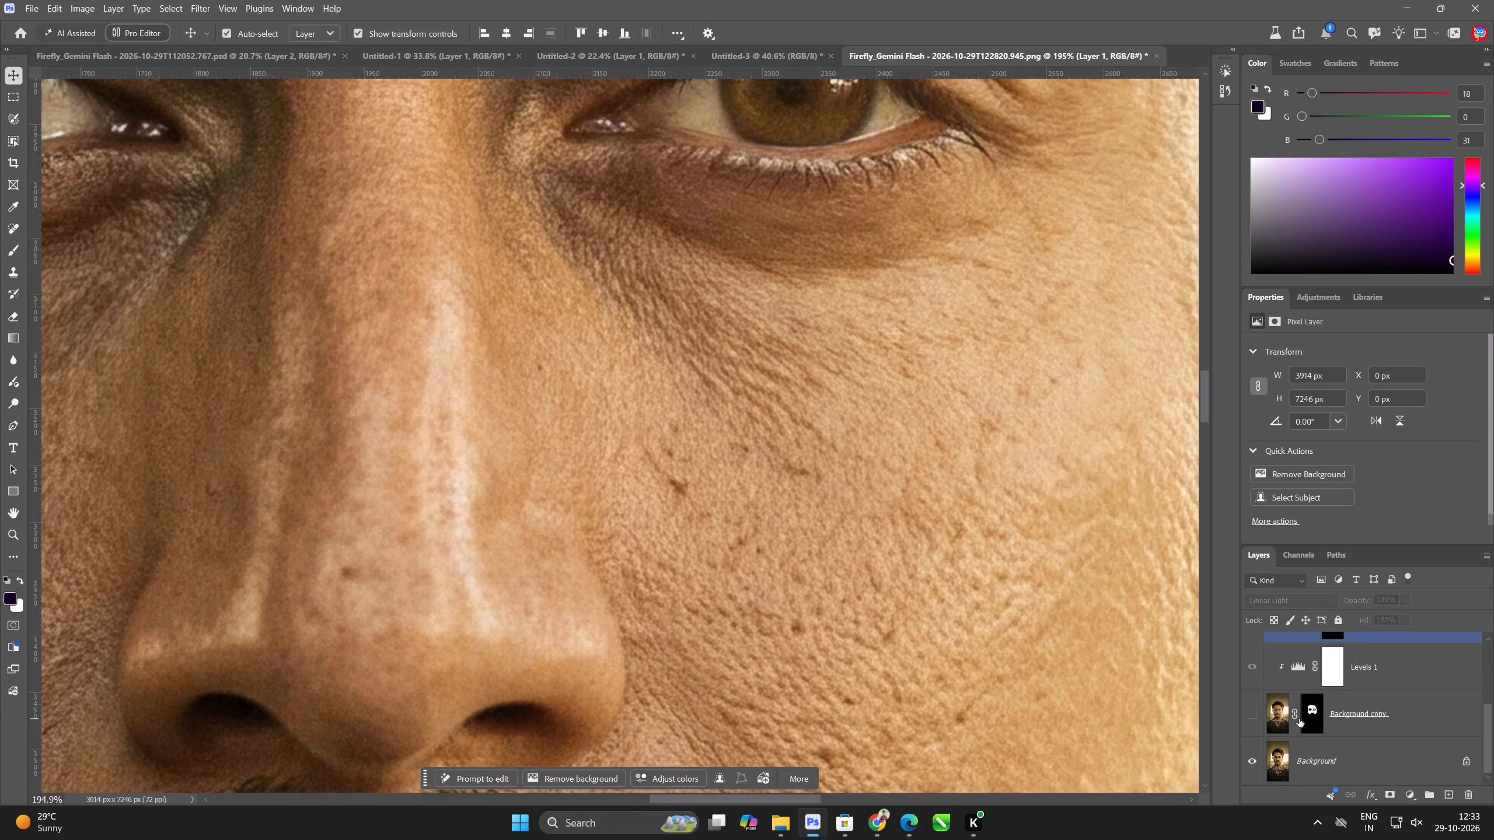
{"action": "left_click", "coordinate": [1248, 715]}
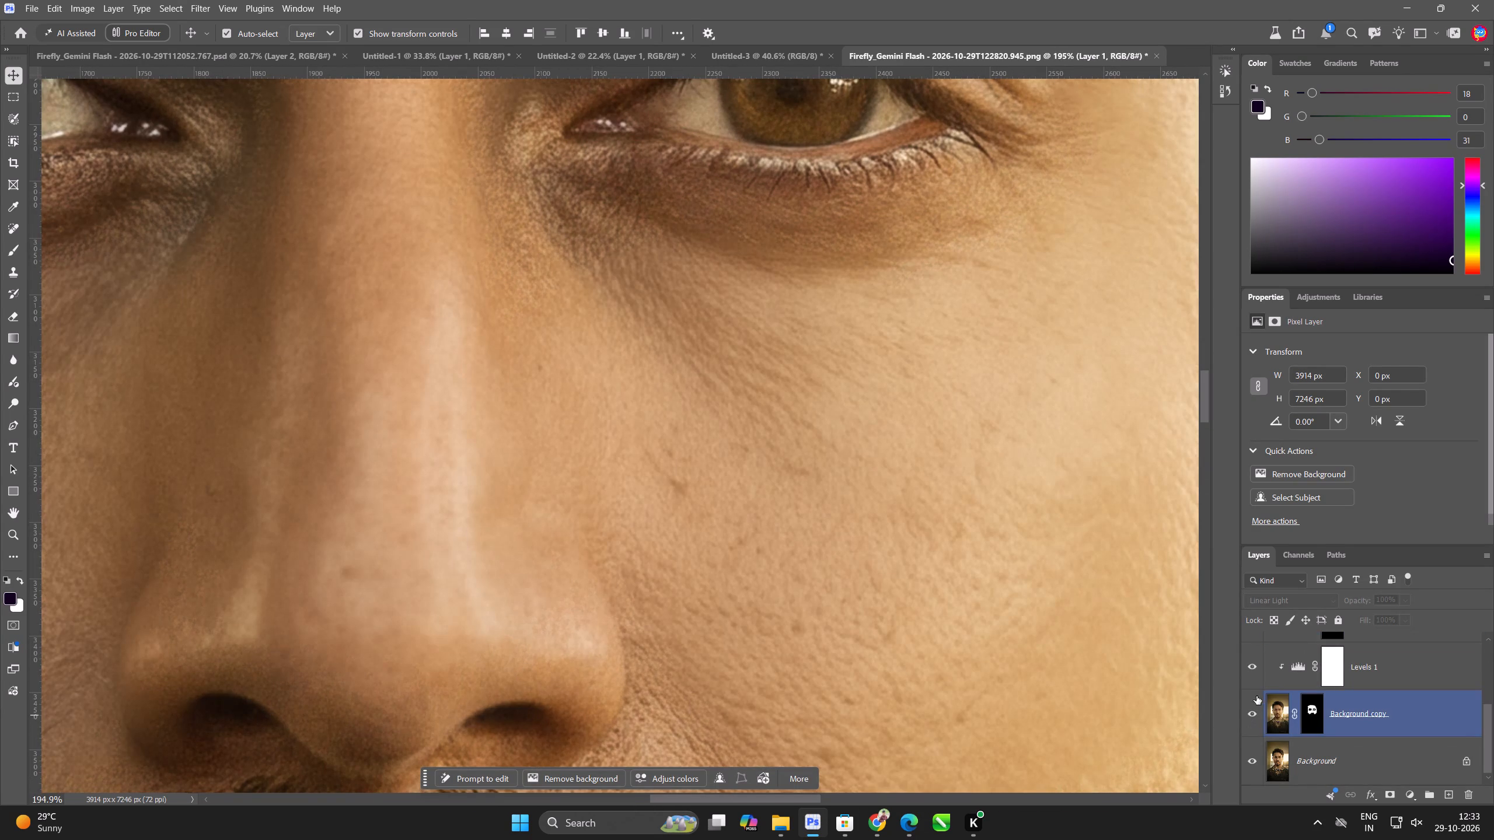
{"action": "scroll", "coordinate": [1259, 677], "scroll_direction": "up", "scroll_amount": 4}
{"action": "left_click", "coordinate": [1259, 652]}
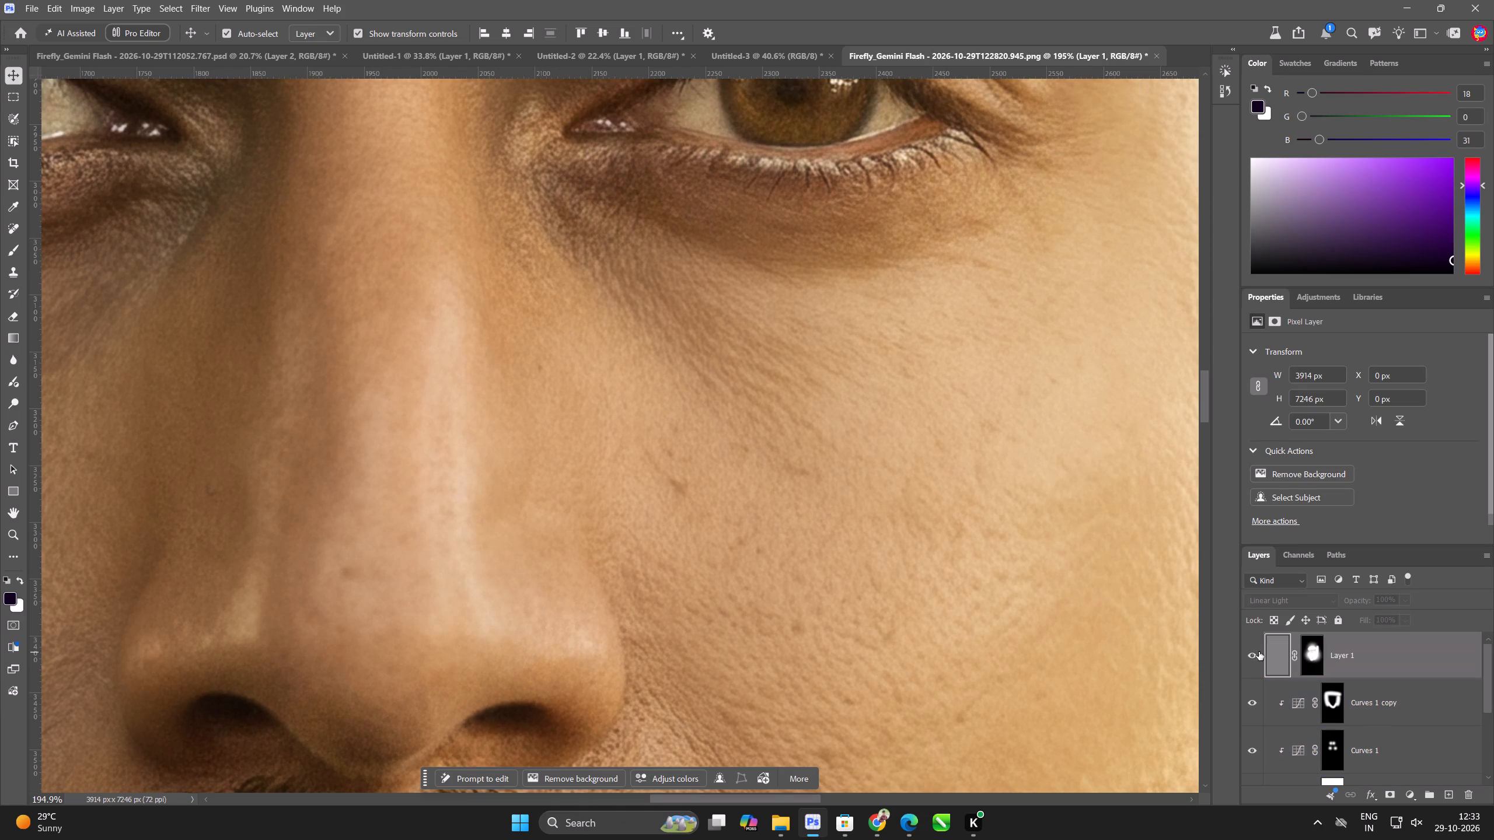
{"action": "scroll", "coordinate": [814, 408], "scroll_direction": "down", "scroll_amount": 14}
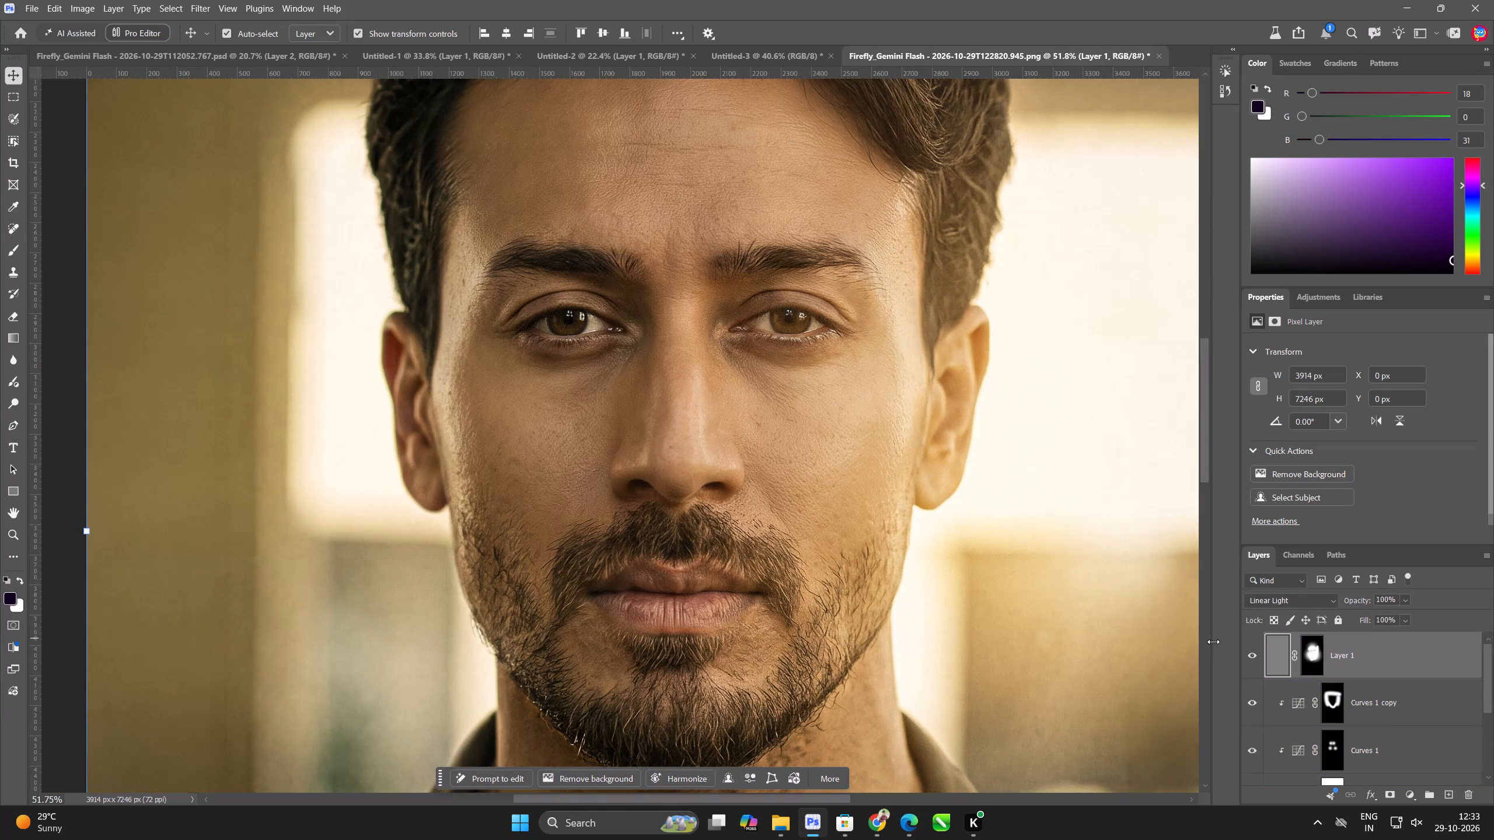
{"action": "scroll", "coordinate": [1120, 605], "scroll_direction": "down", "scroll_amount": 19}
{"action": "left_click", "coordinate": [935, 400]}
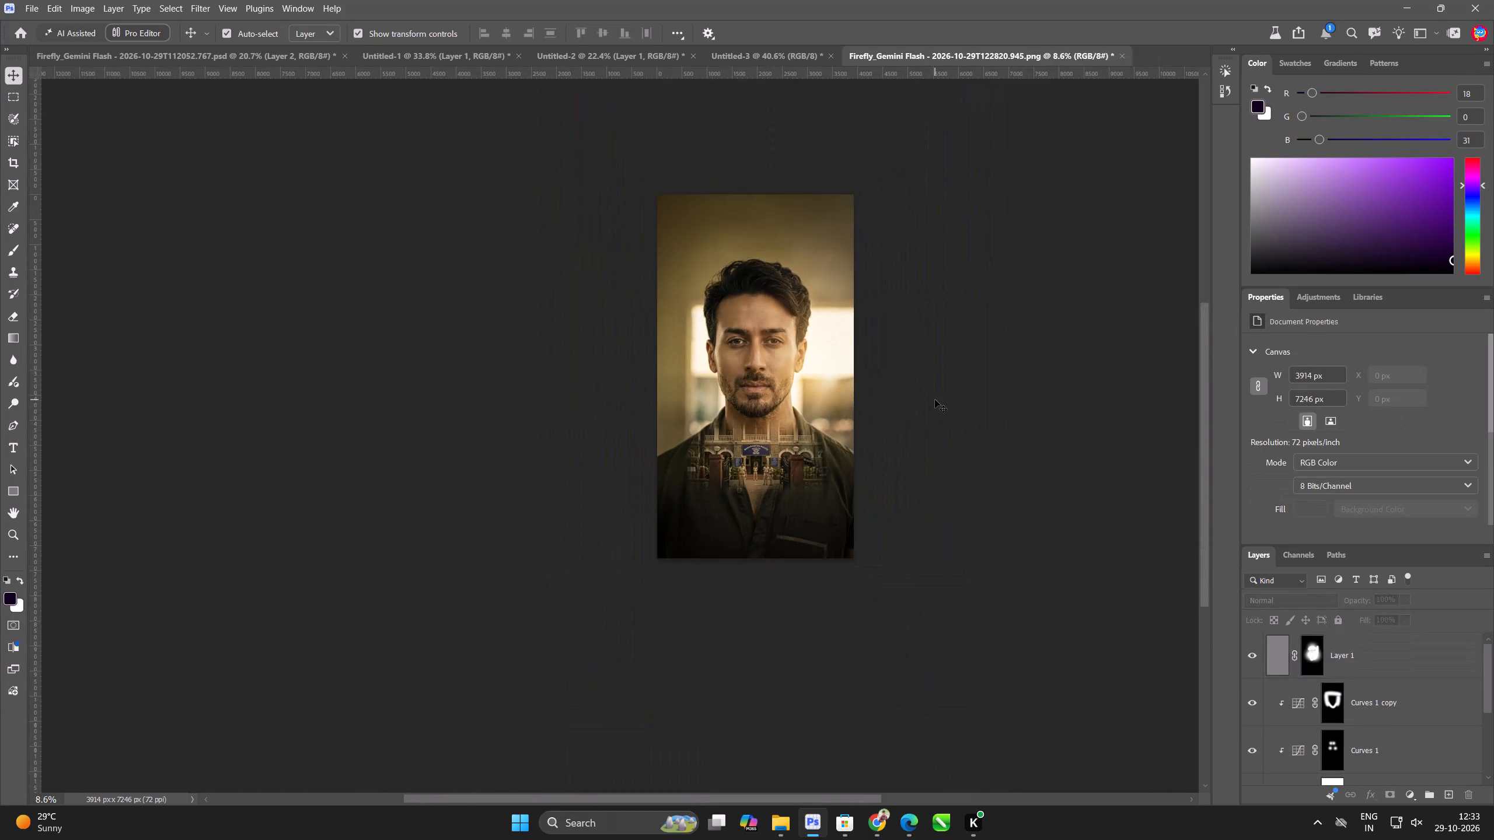
Place the LPT PG reel.png logo from the logos folder as an embedded object in the portrait document.
{"action": "key", "text": "ctrl+9"}
{"action": "key", "text": "ctrl+0"}
{"action": "key", "text": "ctrl+shift+m"}
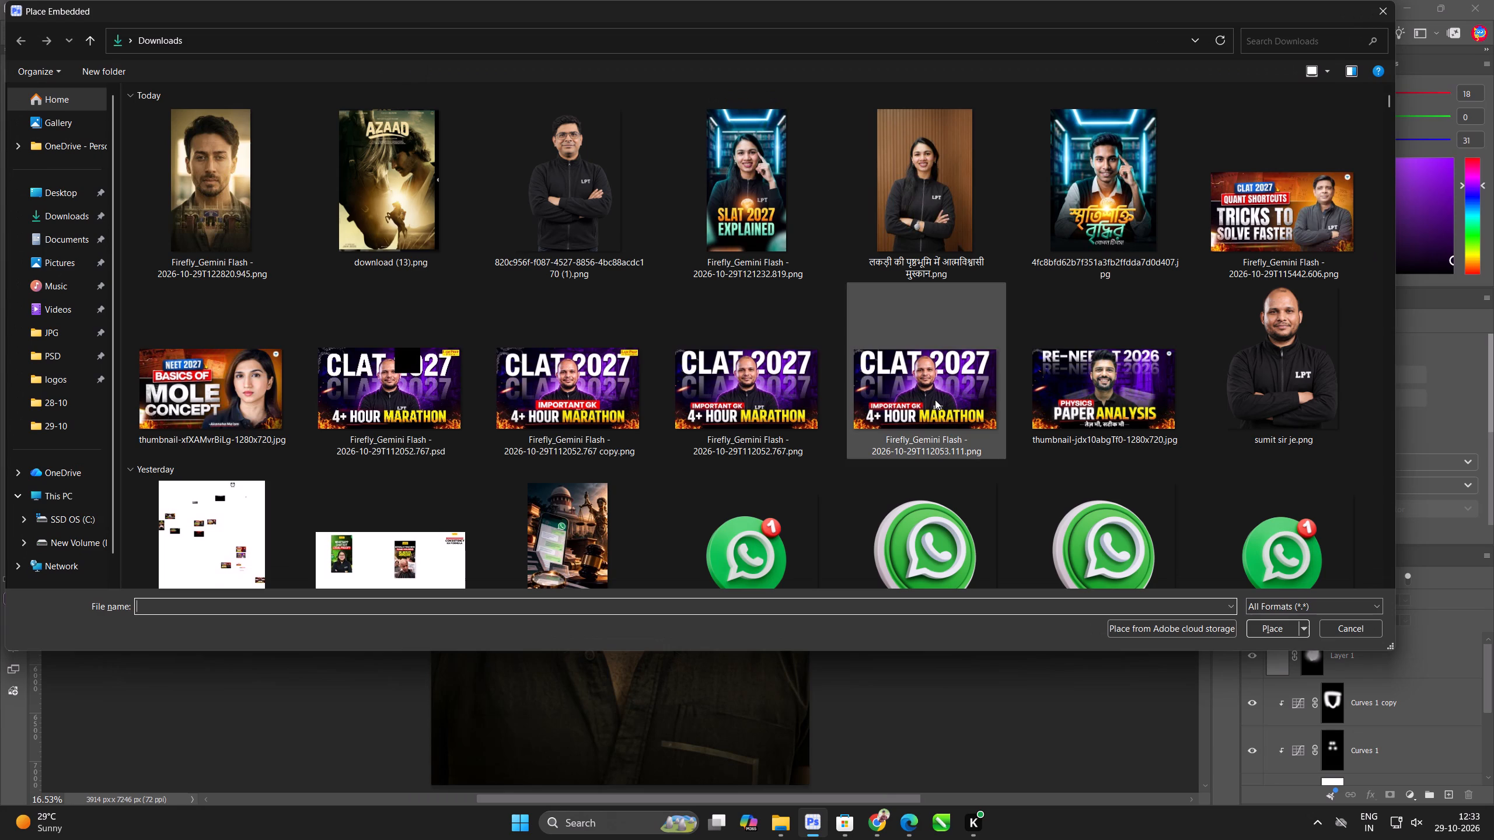
{"action": "left_click", "coordinate": [76, 335]}
{"action": "left_click", "coordinate": [72, 357]}
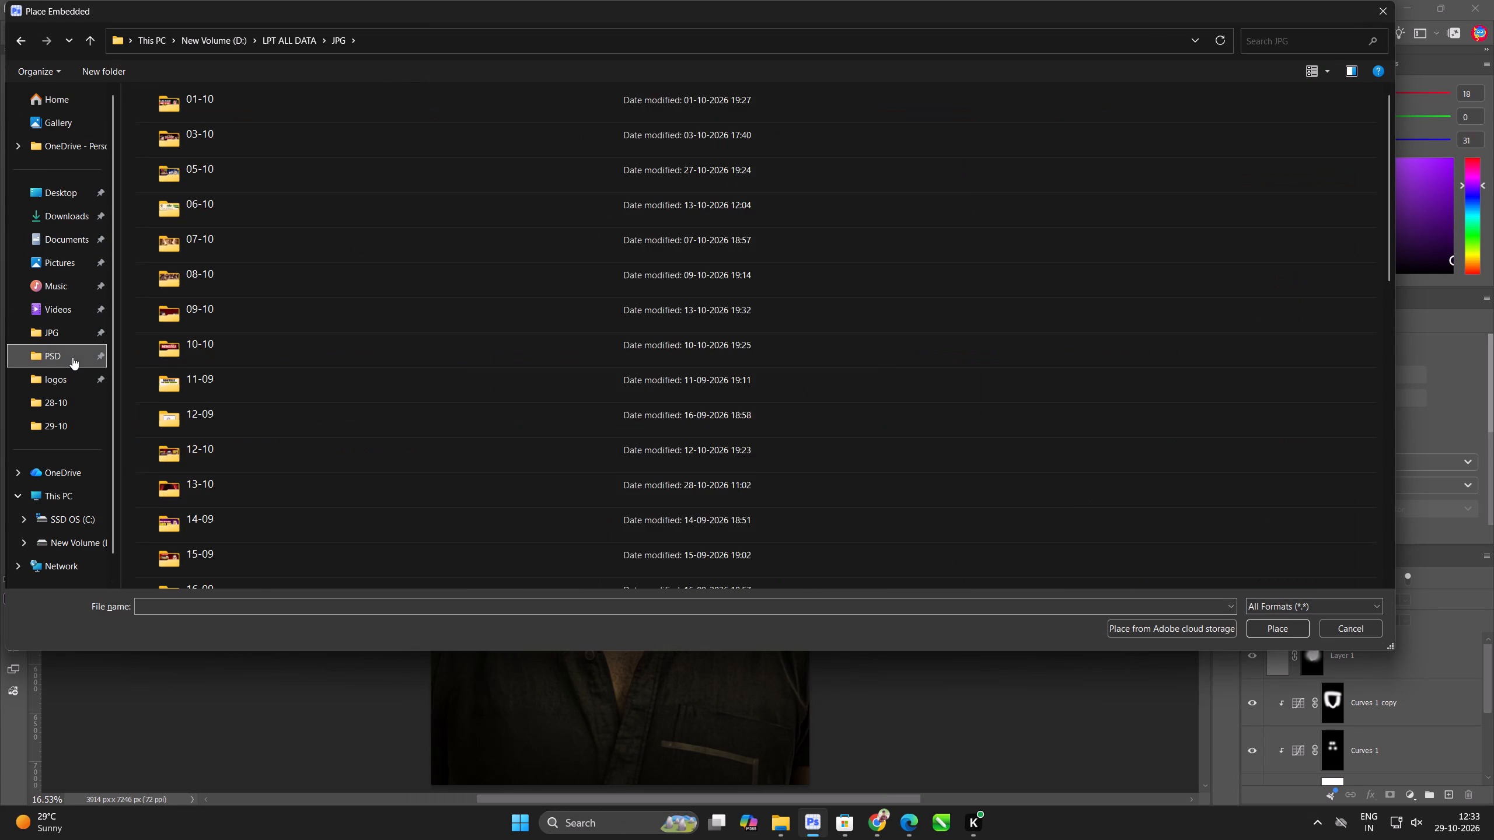
{"action": "left_click", "coordinate": [62, 380]}
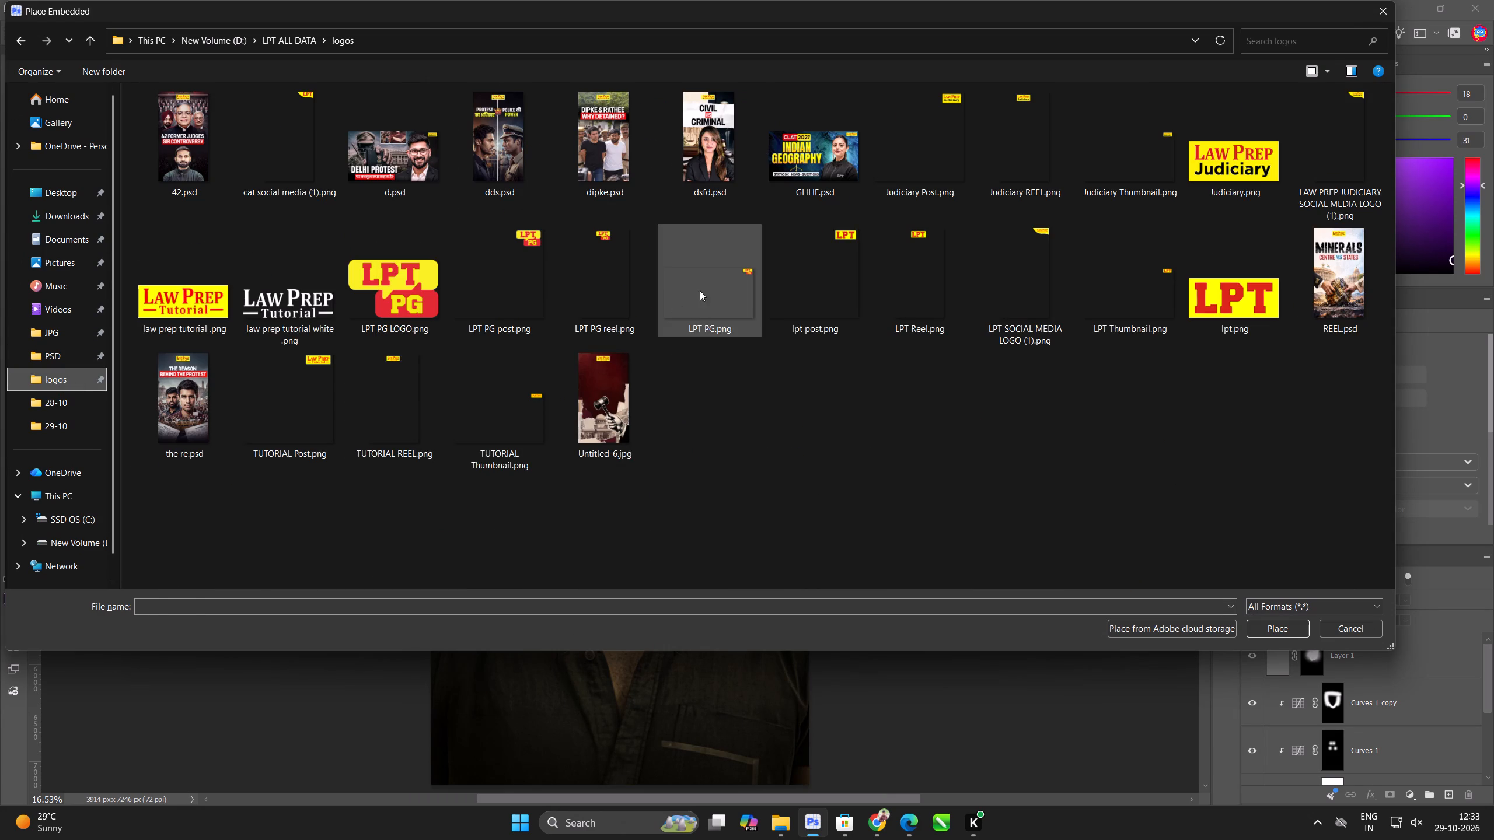
{"action": "double_click", "coordinate": [628, 278]}
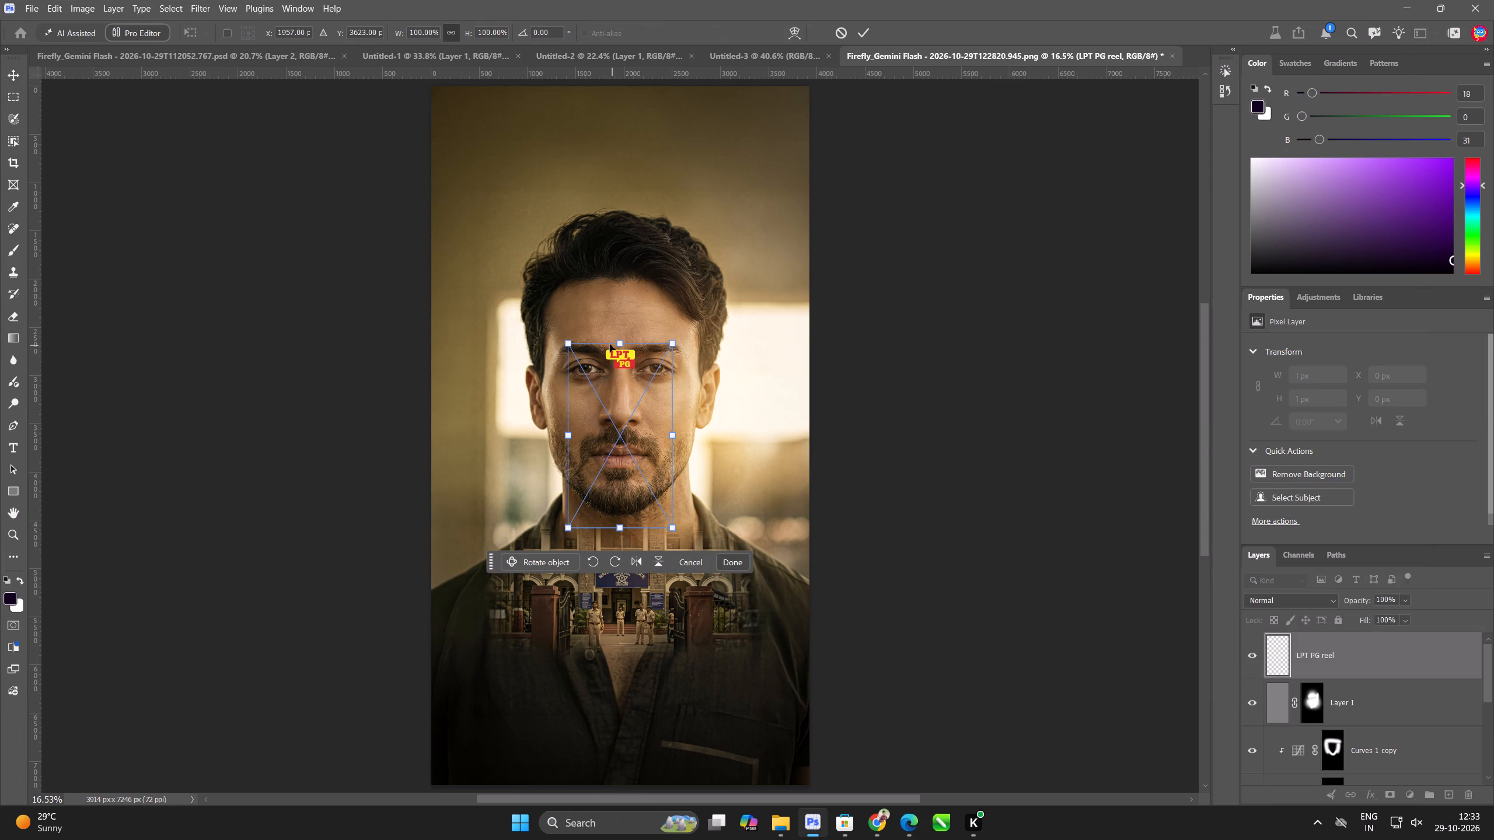
Scale the placed LPT PG reel logo proportionally so its frame spans the full canvas height, keeping it horizontally centred.
{"action": "left_click_drag", "start_coordinate": [620, 341], "coordinate": [625, 85]}
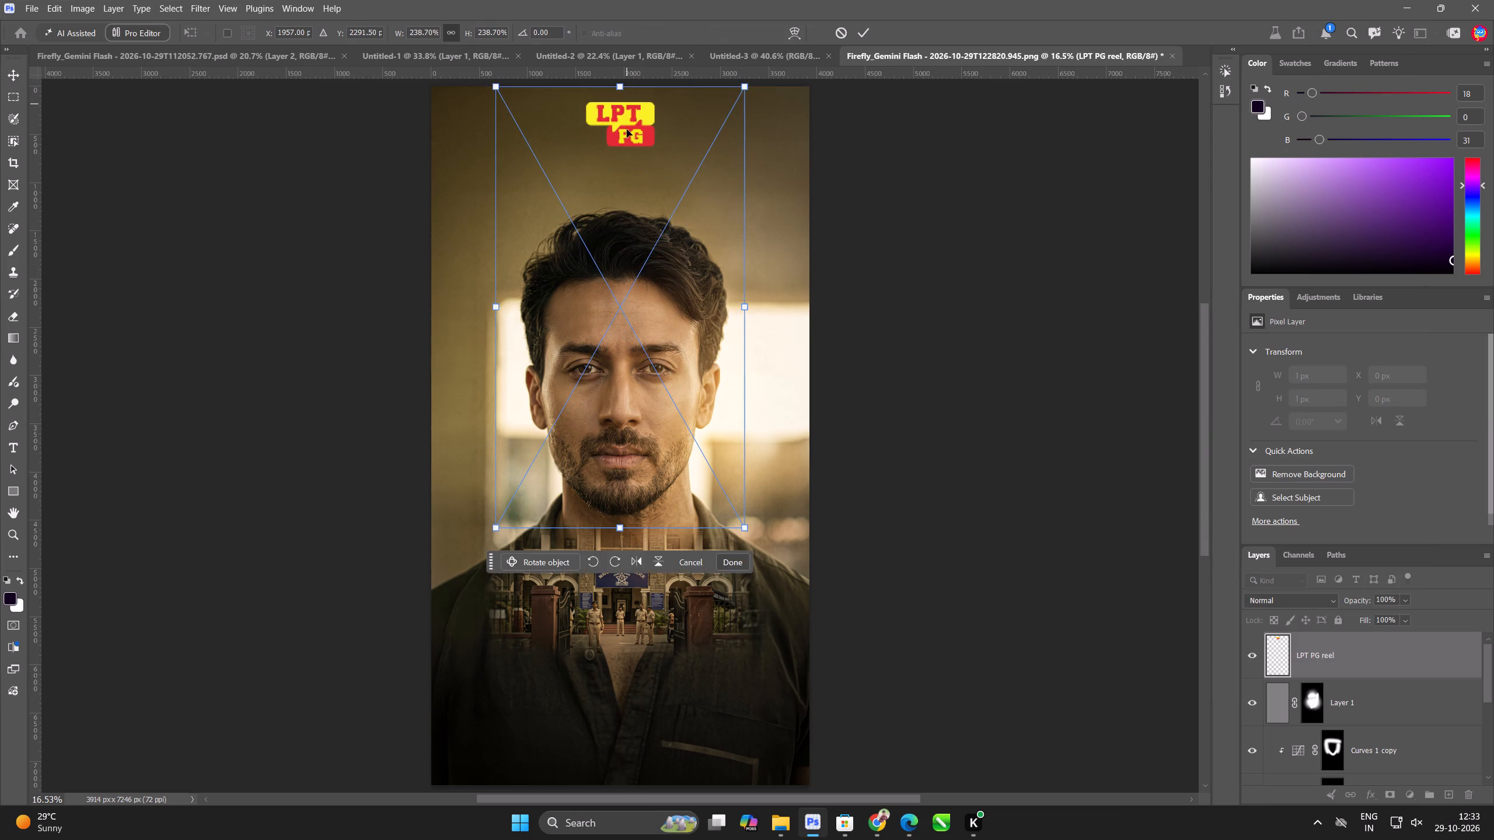
{"action": "scroll", "coordinate": [627, 187], "scroll_direction": "down", "scroll_amount": 4}
{"action": "scroll", "coordinate": [598, 373], "scroll_direction": "up", "scroll_amount": 1}
{"action": "left_click_drag", "start_coordinate": [622, 457], "coordinate": [626, 637]}
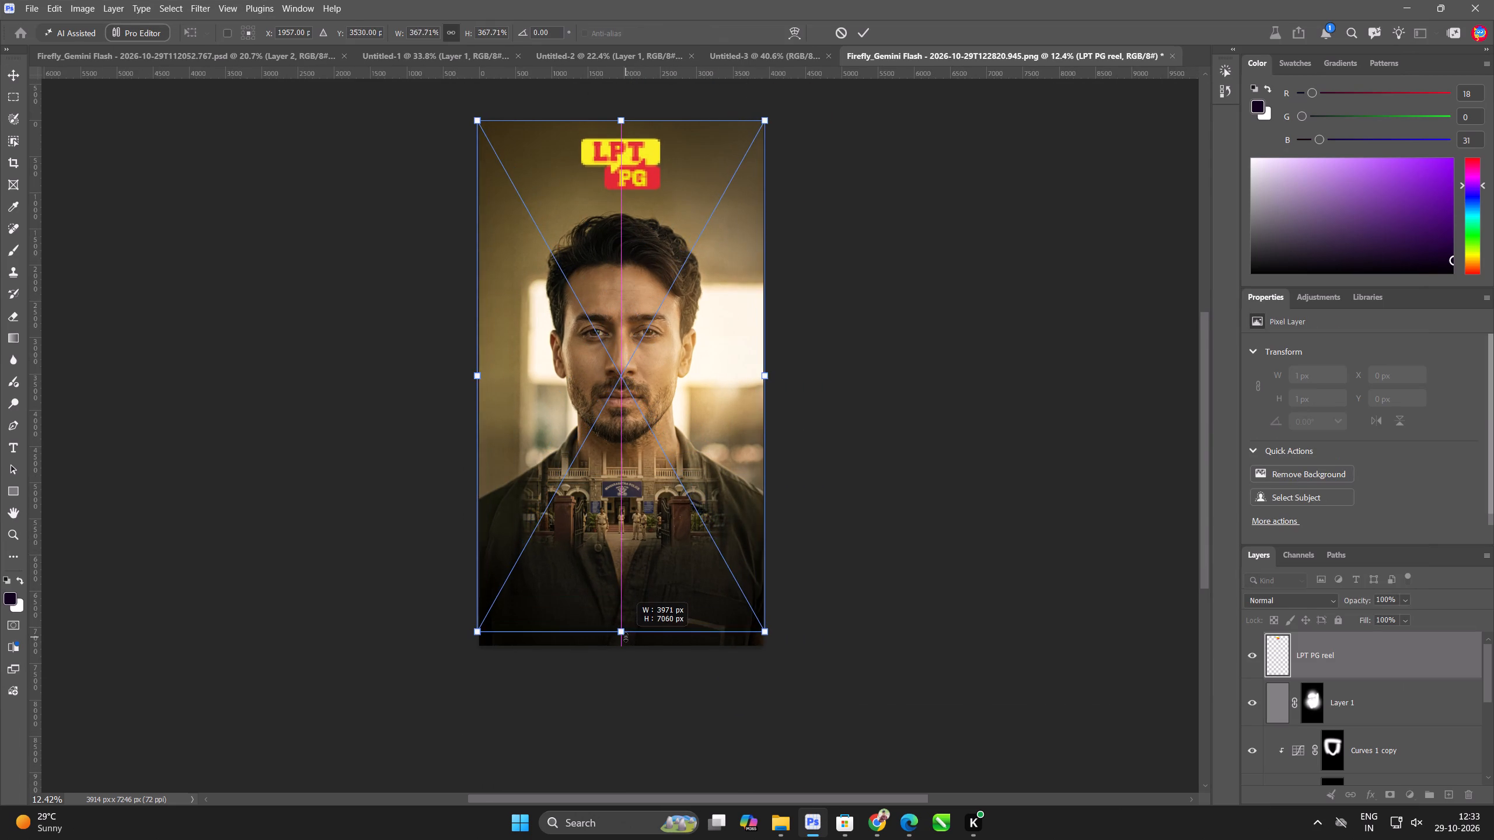
{"action": "left_click_drag", "start_coordinate": [626, 637], "coordinate": [626, 648]}
{"action": "key", "text": "Return"}
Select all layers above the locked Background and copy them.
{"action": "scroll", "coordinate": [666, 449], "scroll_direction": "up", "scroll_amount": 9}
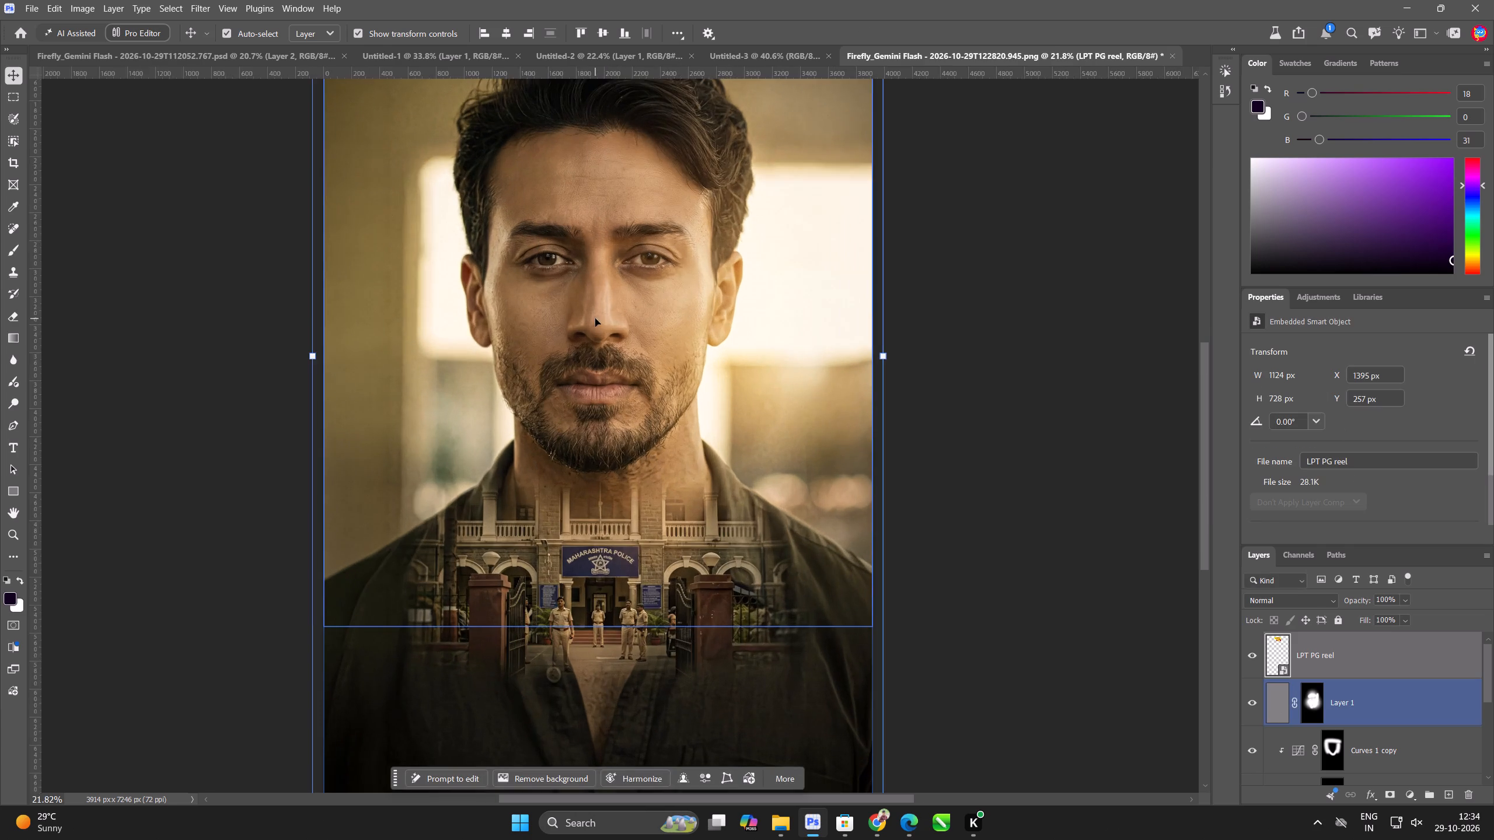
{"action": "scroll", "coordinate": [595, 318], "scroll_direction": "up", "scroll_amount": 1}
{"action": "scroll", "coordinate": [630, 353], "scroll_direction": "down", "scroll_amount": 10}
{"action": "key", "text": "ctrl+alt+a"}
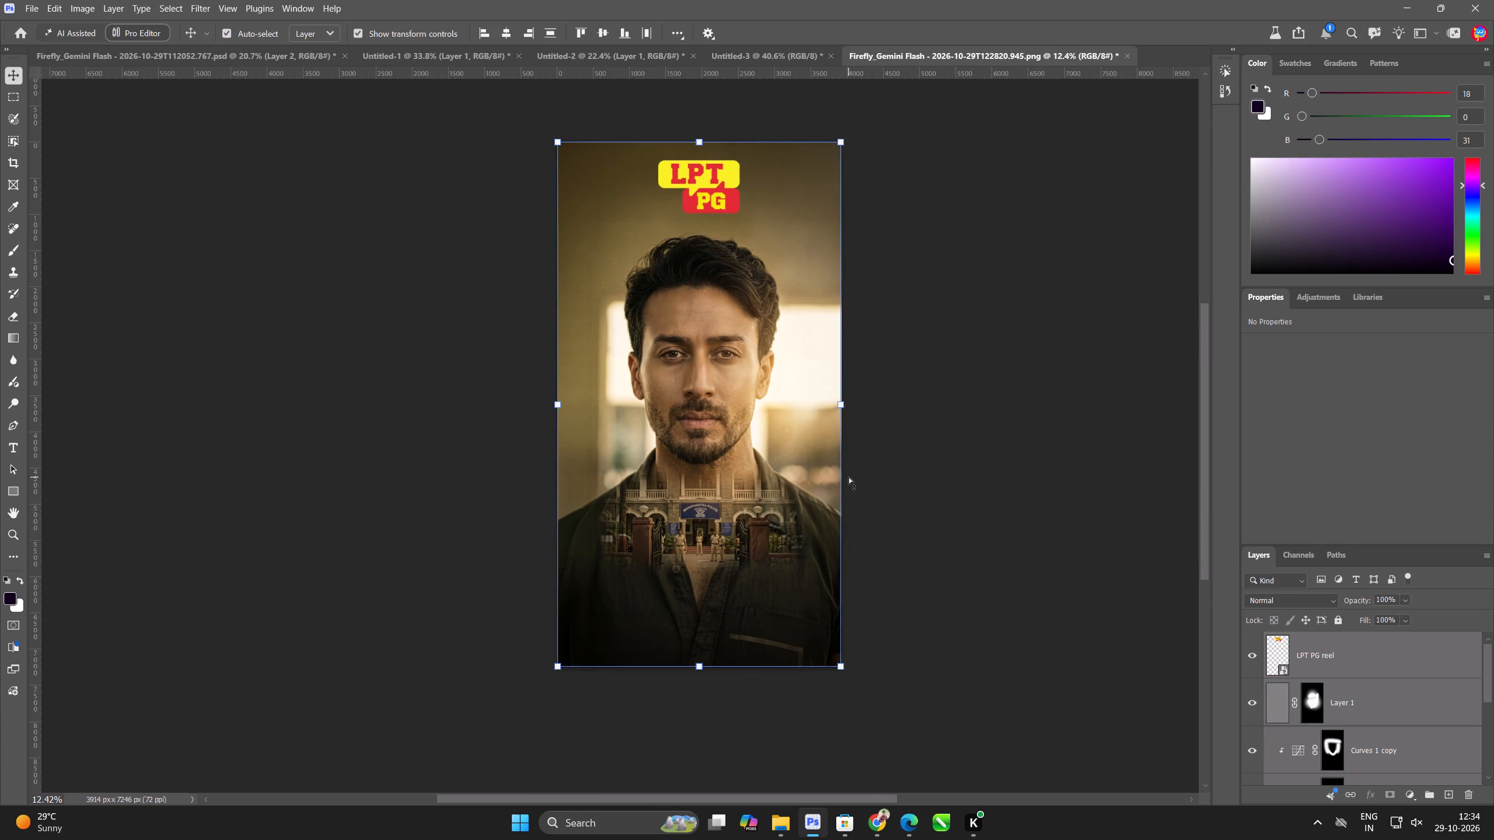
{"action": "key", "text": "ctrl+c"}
Create a new portrait-orientation document, 9 by 16 inches at 300 pixels per inch, from the recent 16 x 9 in custom preset.
{"action": "key", "text": "ctrl+n"}
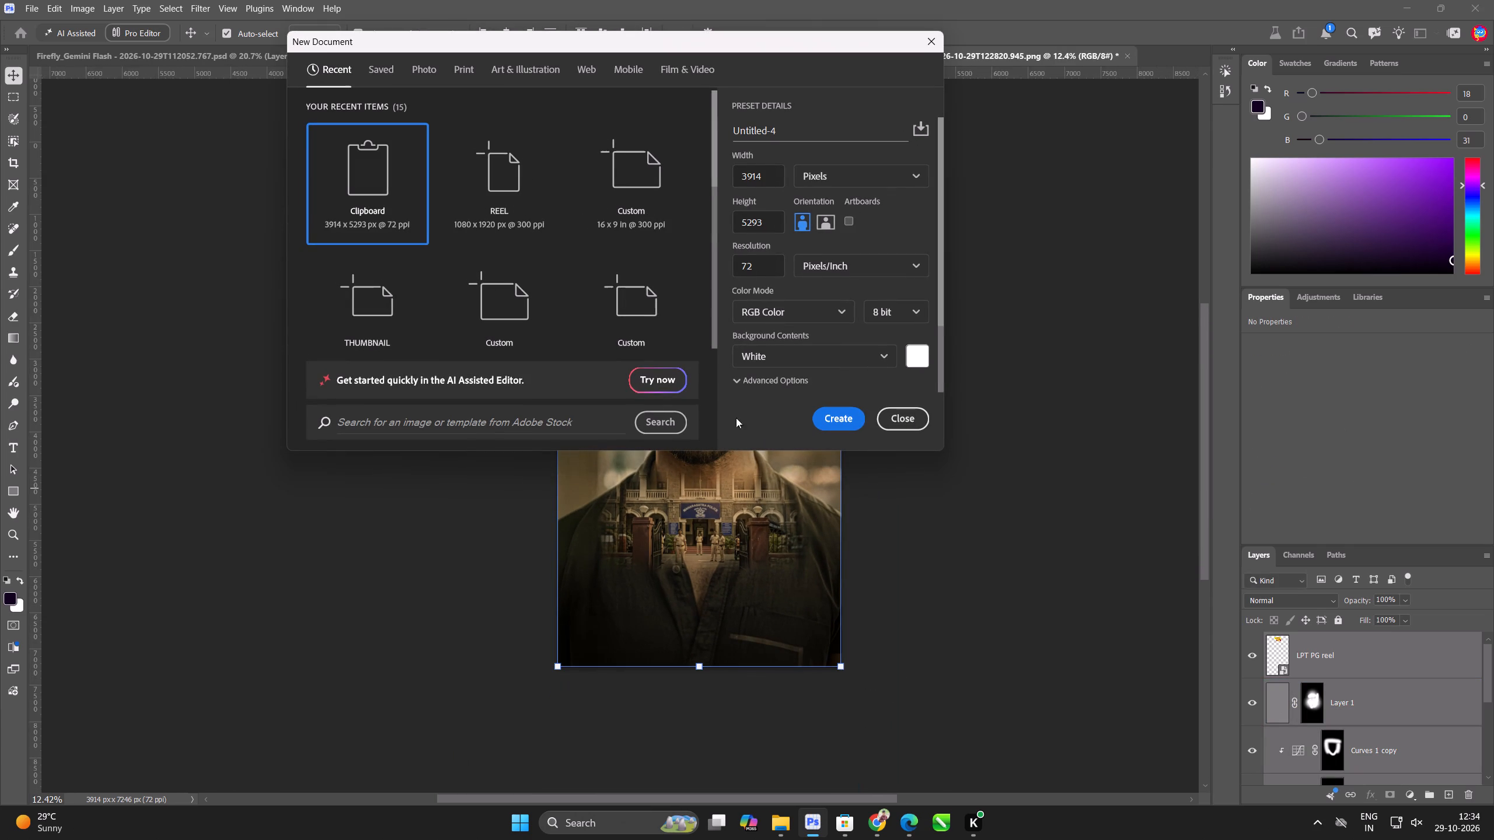
{"action": "scroll", "coordinate": [496, 204], "scroll_direction": "down", "scroll_amount": 1}
{"action": "left_click", "coordinate": [373, 326]}
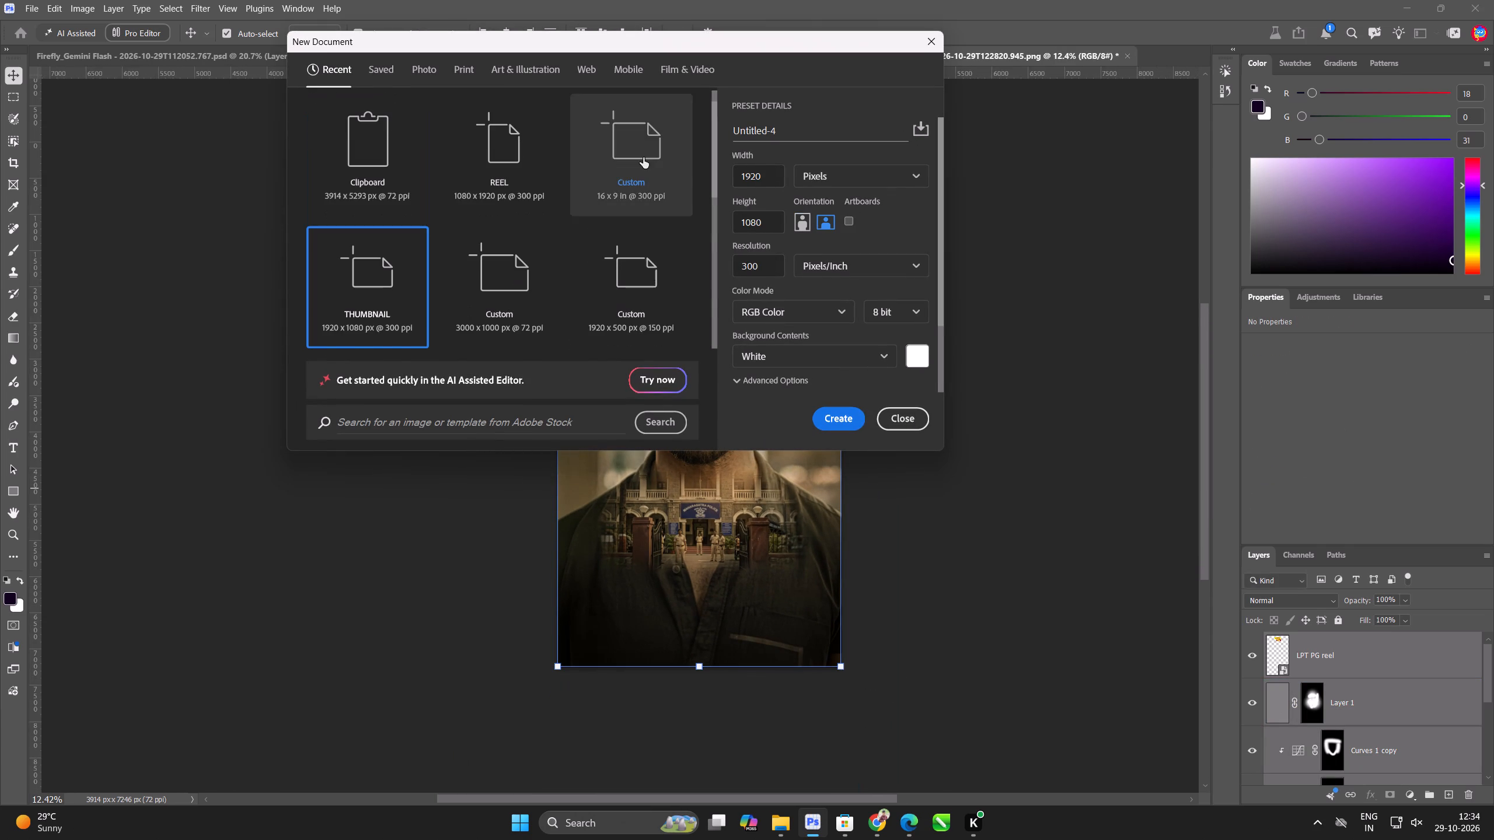
{"action": "left_click", "coordinate": [643, 156]}
{"action": "left_click", "coordinate": [805, 233]}
{"action": "left_click", "coordinate": [805, 225]}
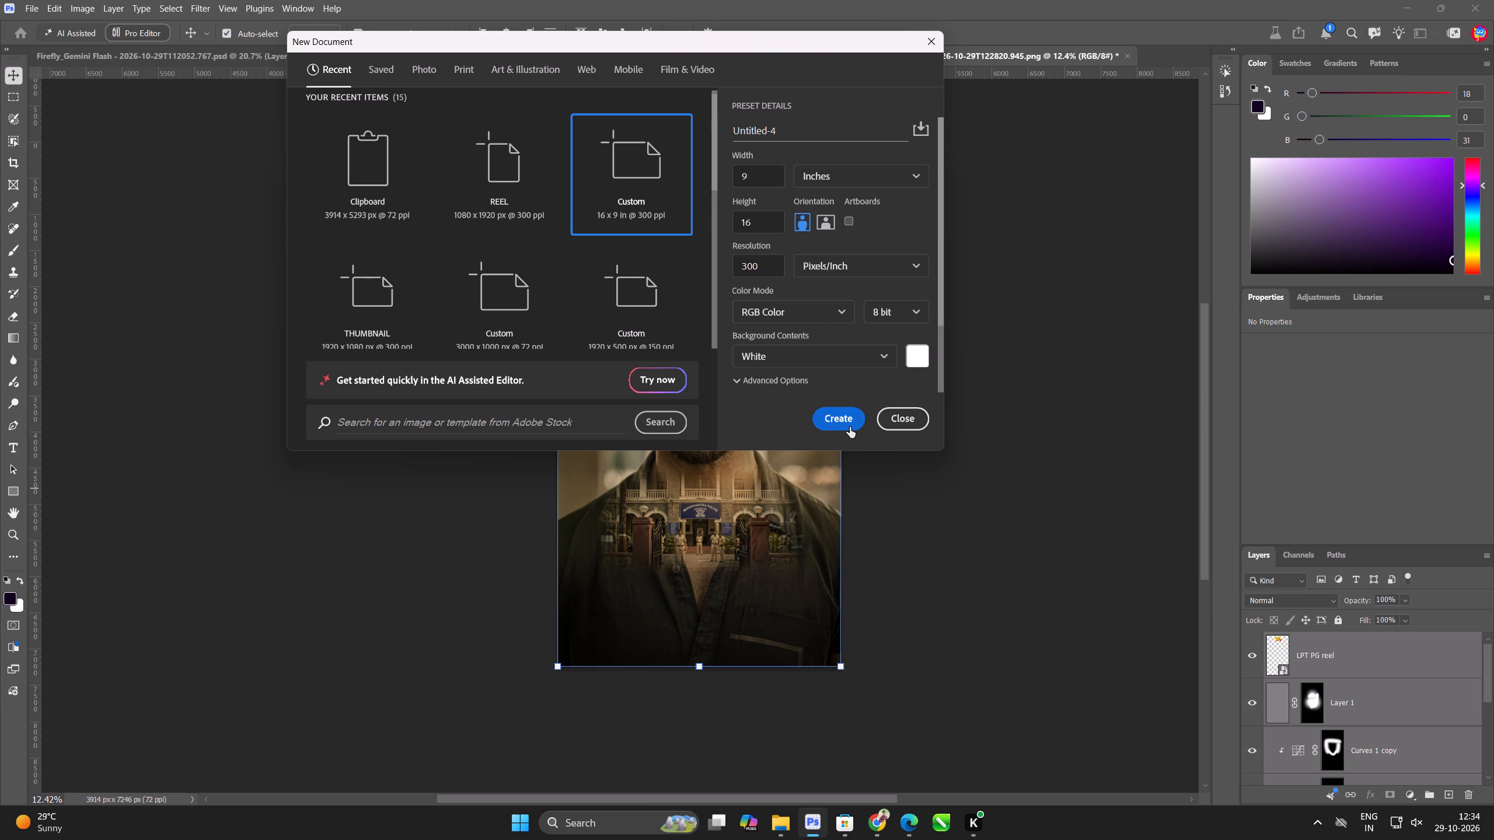
{"action": "left_click", "coordinate": [850, 423]}
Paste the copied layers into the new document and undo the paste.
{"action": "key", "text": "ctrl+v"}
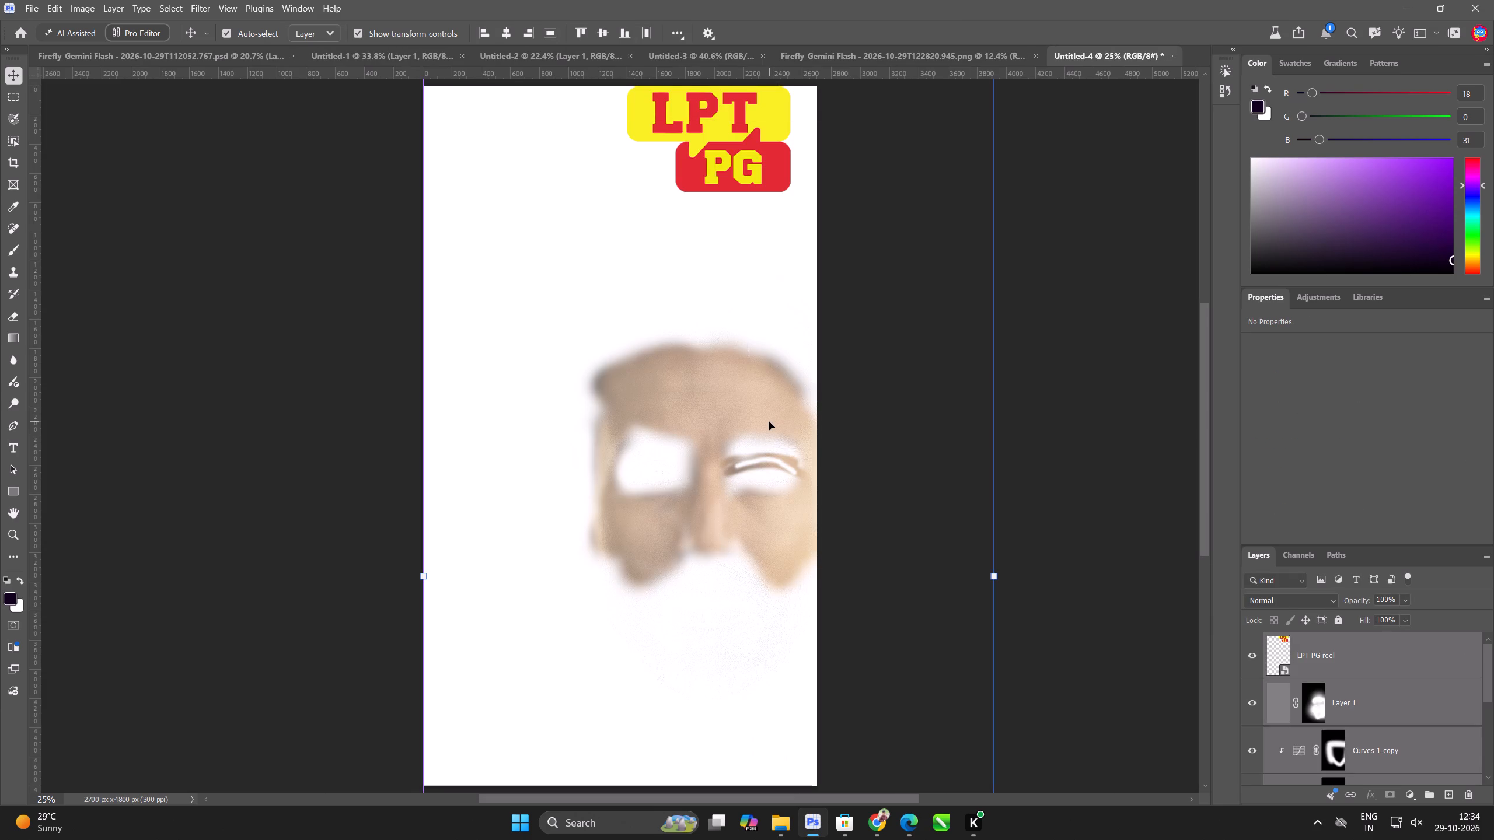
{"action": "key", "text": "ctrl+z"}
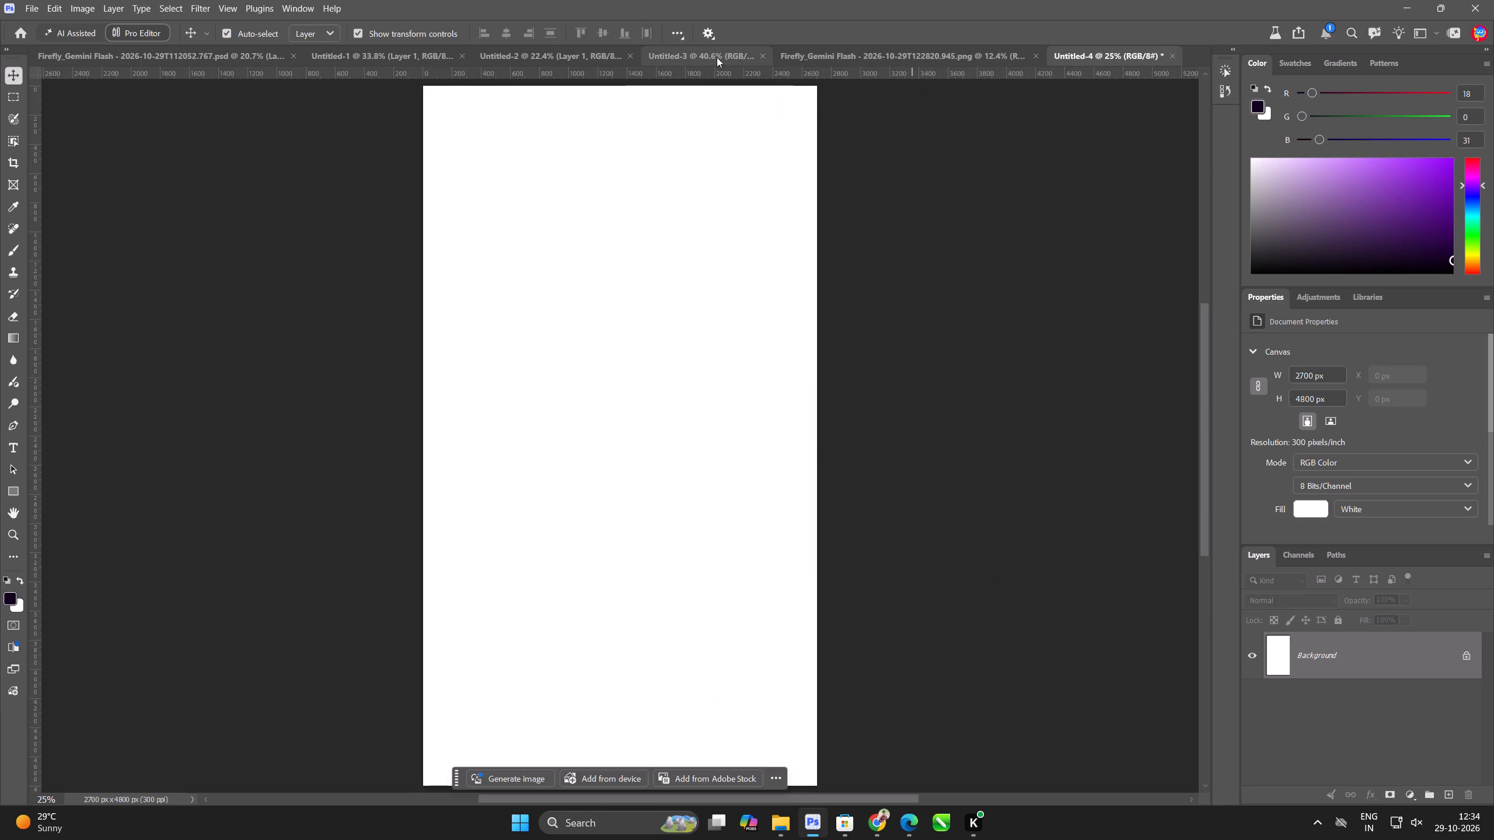
Return to the Firefly portrait document and unlock its Background layer.
{"action": "left_click", "coordinate": [818, 55]}
{"action": "scroll", "coordinate": [1378, 713], "scroll_direction": "down", "scroll_amount": 11}
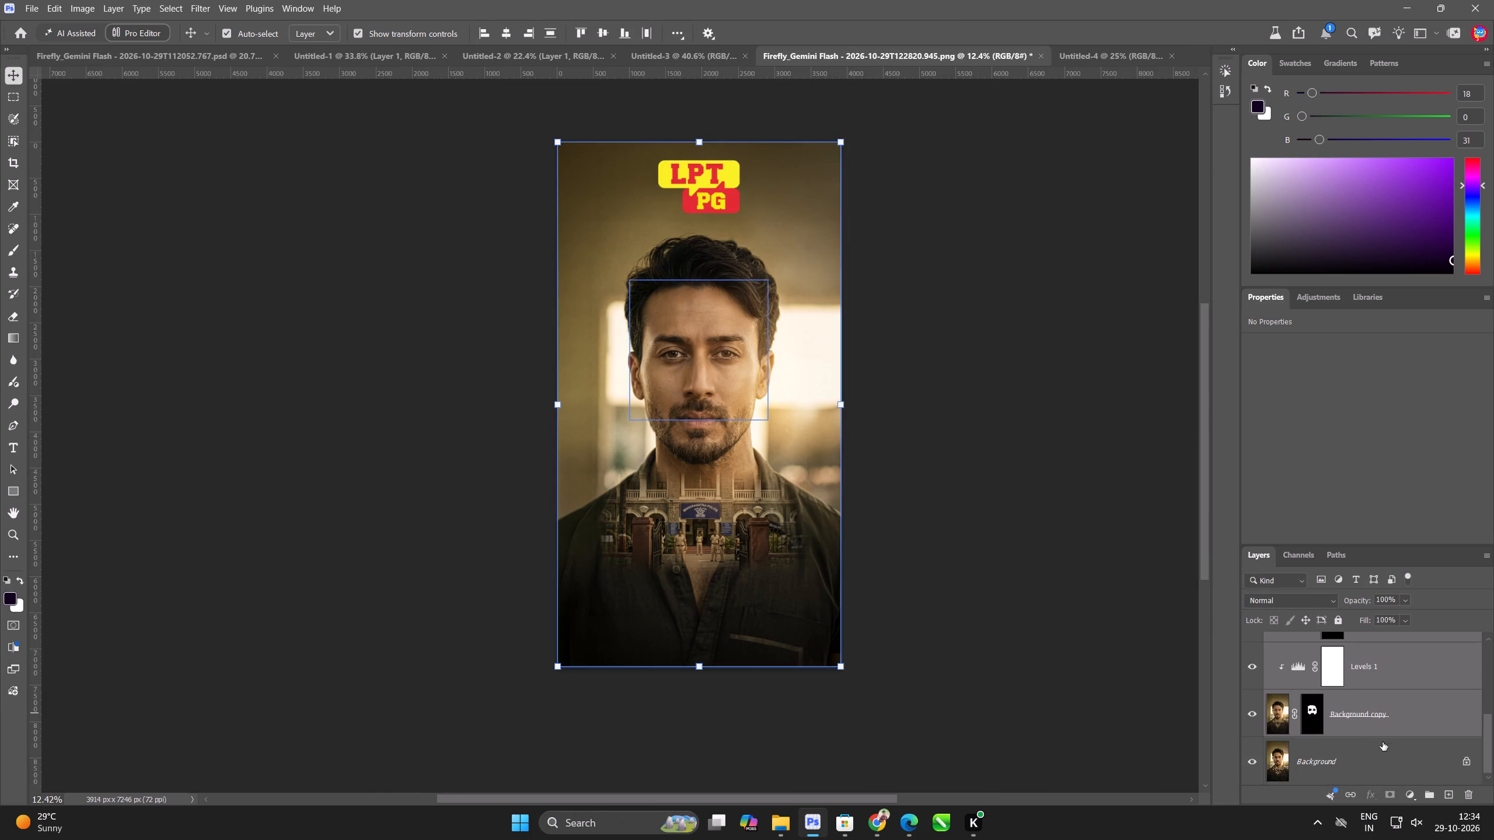
{"action": "left_click", "coordinate": [1465, 768], "text": "ctrl"}
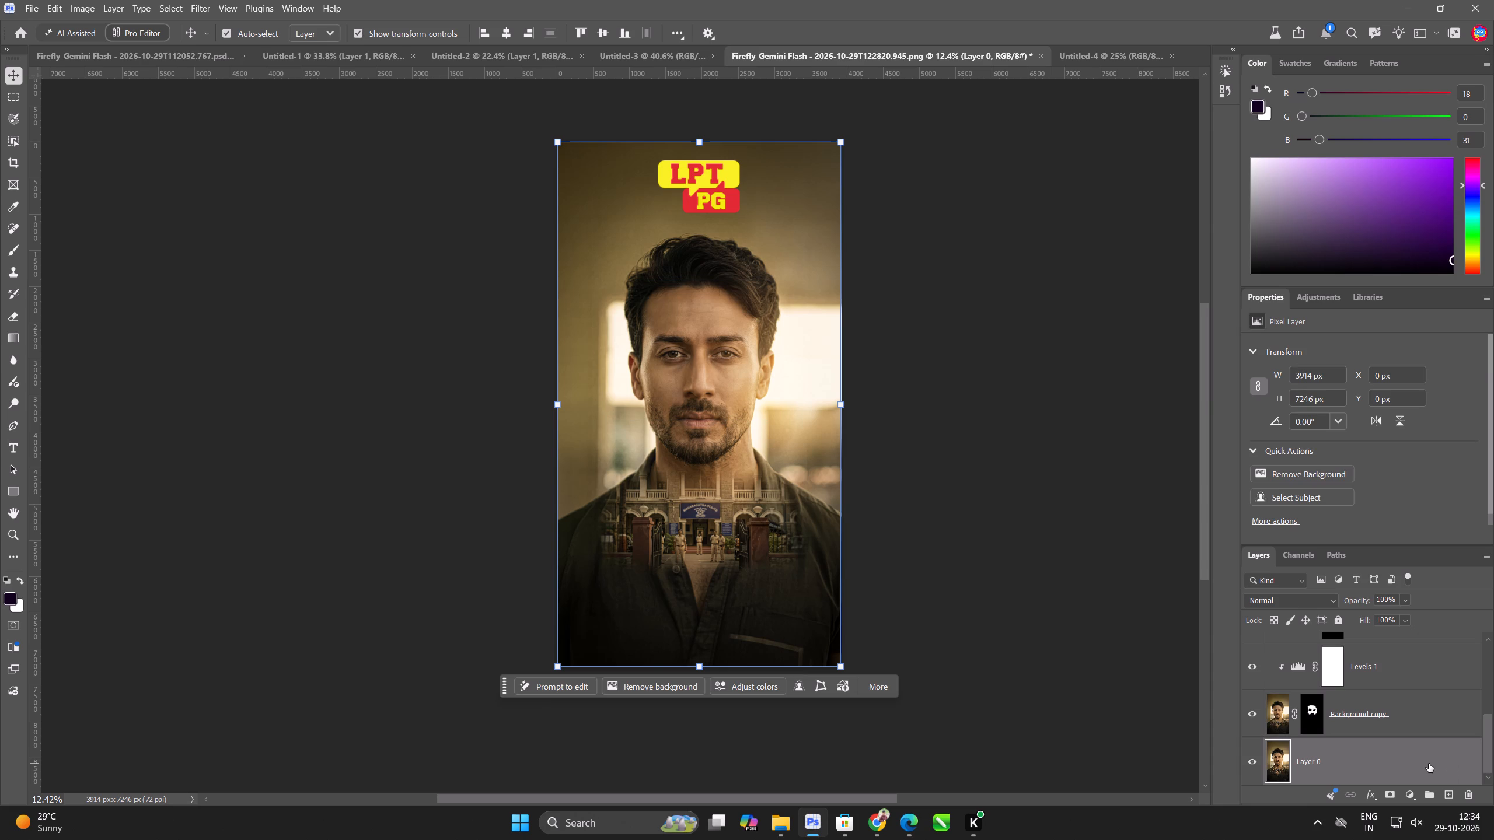
Group all of the portrait document's layers, including the unlocked base layer, and copy the group.
{"action": "key", "text": "ctrl+alt+a"}
{"action": "key", "text": "ctrl+g"}
{"action": "key", "text": "ctrl+c"}
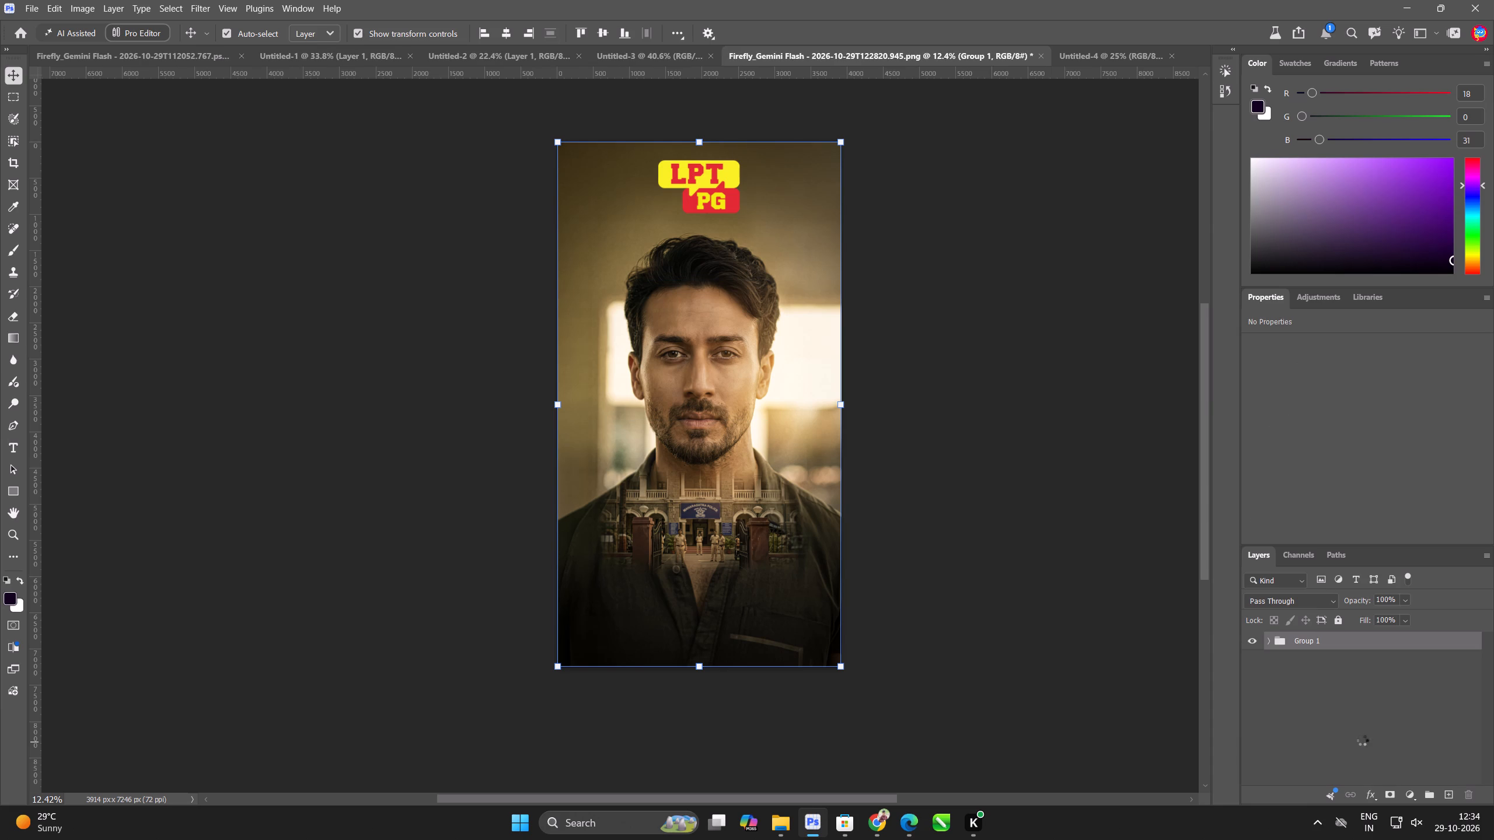
Paste the copied portrait group into the blank 2700 x 4800 px document, Untitled-4.
{"action": "key", "text": "ctrl+Tab"}
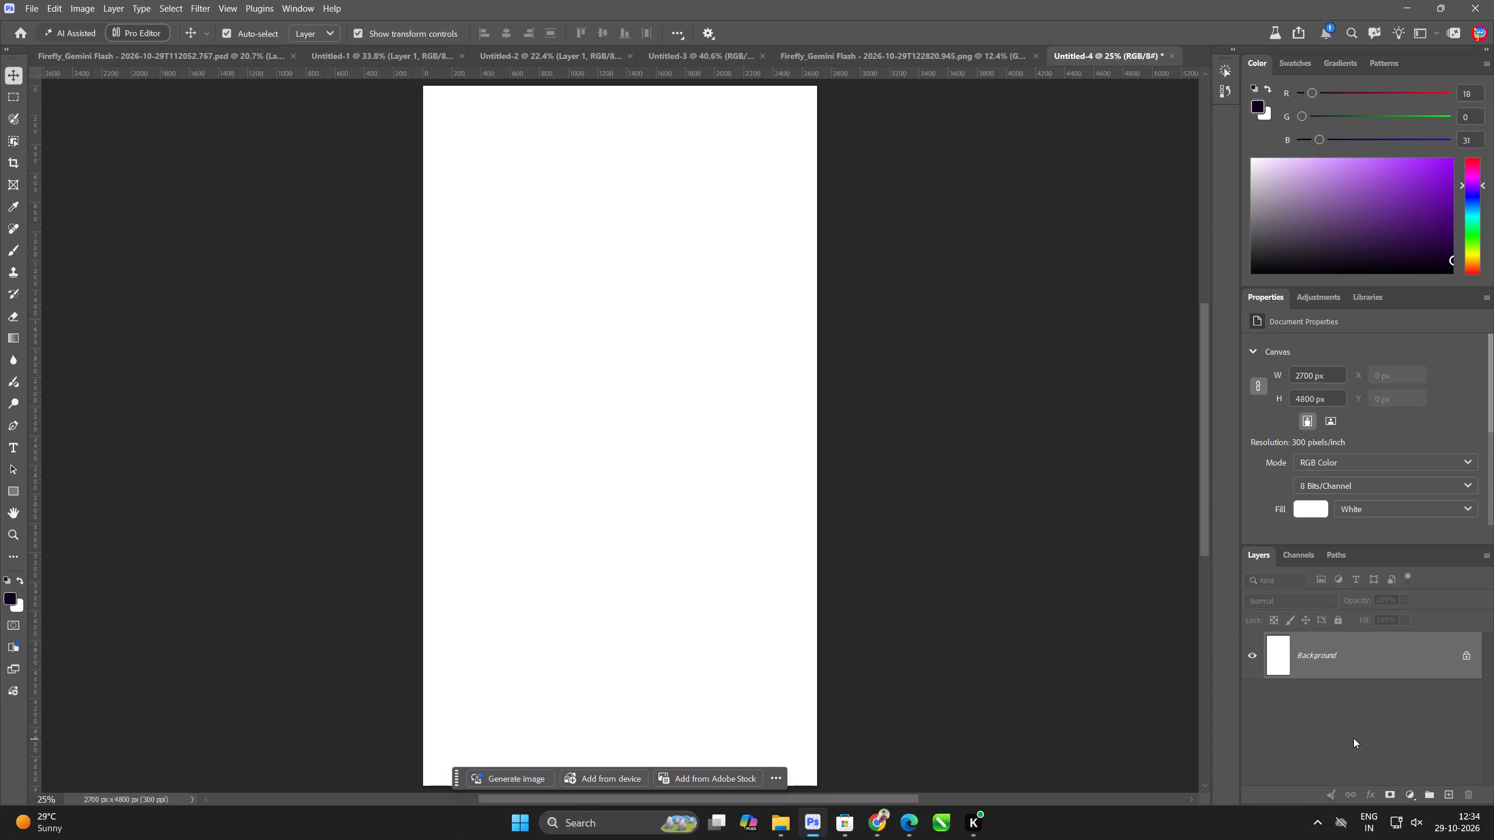
{"action": "key", "text": "ctrl+v"}
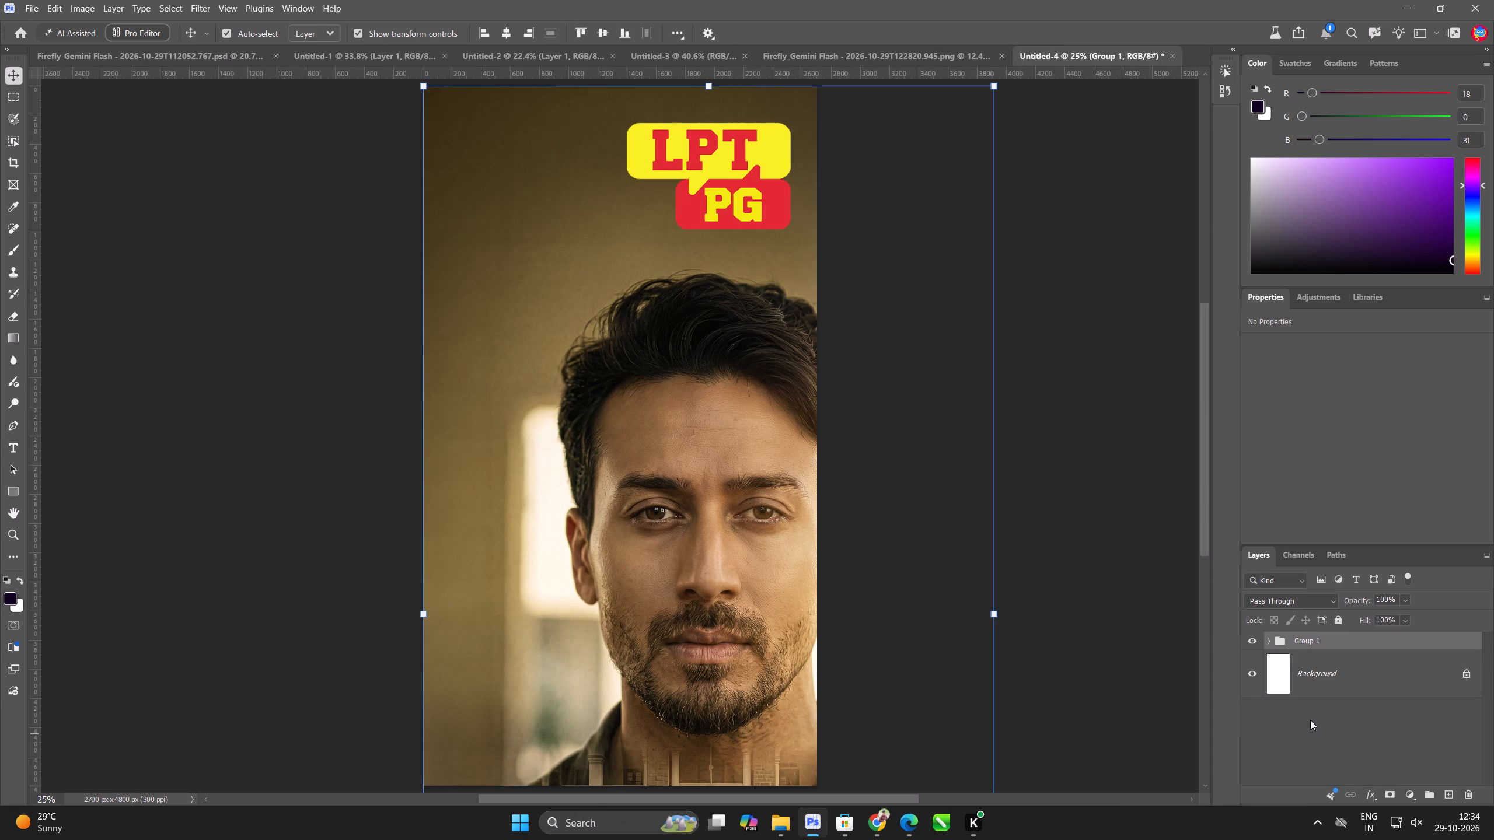
Scale the pasted group proportionally to 68.98% to span the canvas width, align its top edge with the canvas, and deselect it.
{"action": "key", "text": "ctrl+t"}
{"action": "scroll", "coordinate": [1165, 682], "scroll_direction": "down", "scroll_amount": 4}
{"action": "left_click", "coordinate": [874, 561]}
{"action": "left_click_drag", "start_coordinate": [877, 558], "coordinate": [874, 558]}
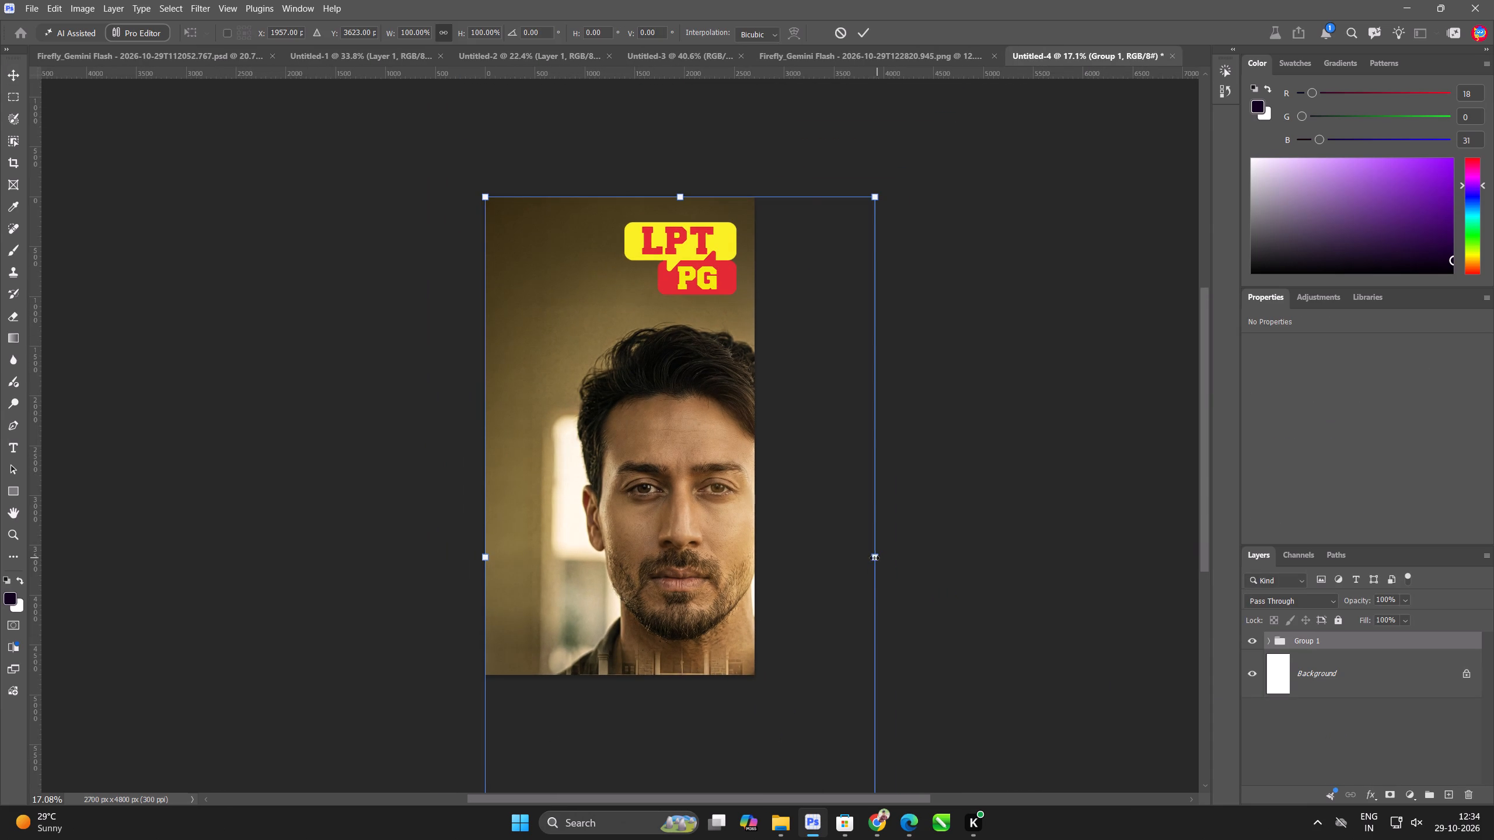
{"action": "left_click_drag", "start_coordinate": [874, 558], "coordinate": [758, 576]}
{"action": "left_click_drag", "start_coordinate": [717, 628], "coordinate": [713, 506]}
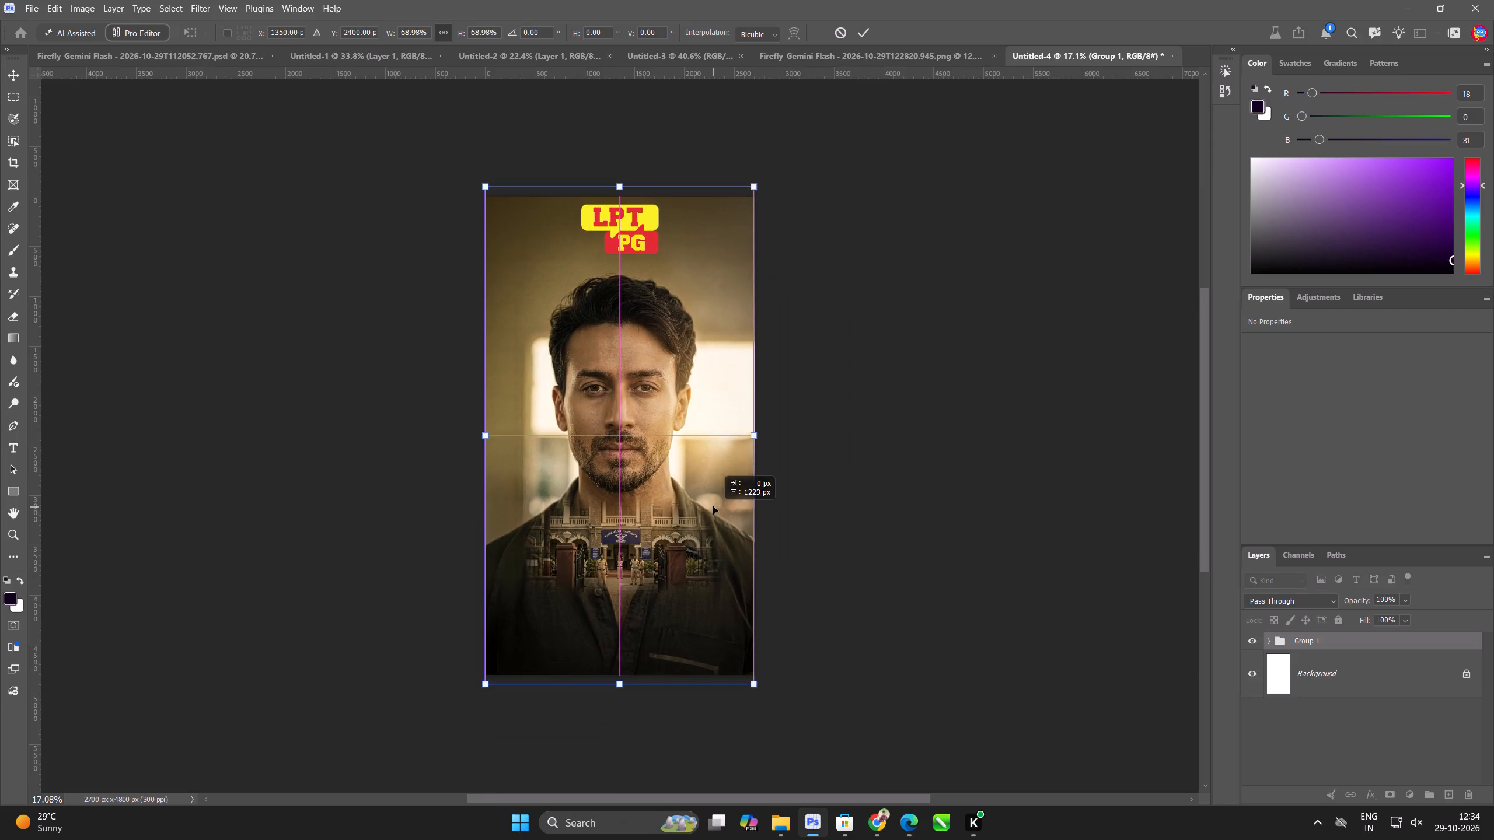
{"action": "left_click_drag", "start_coordinate": [713, 506], "coordinate": [713, 514]}
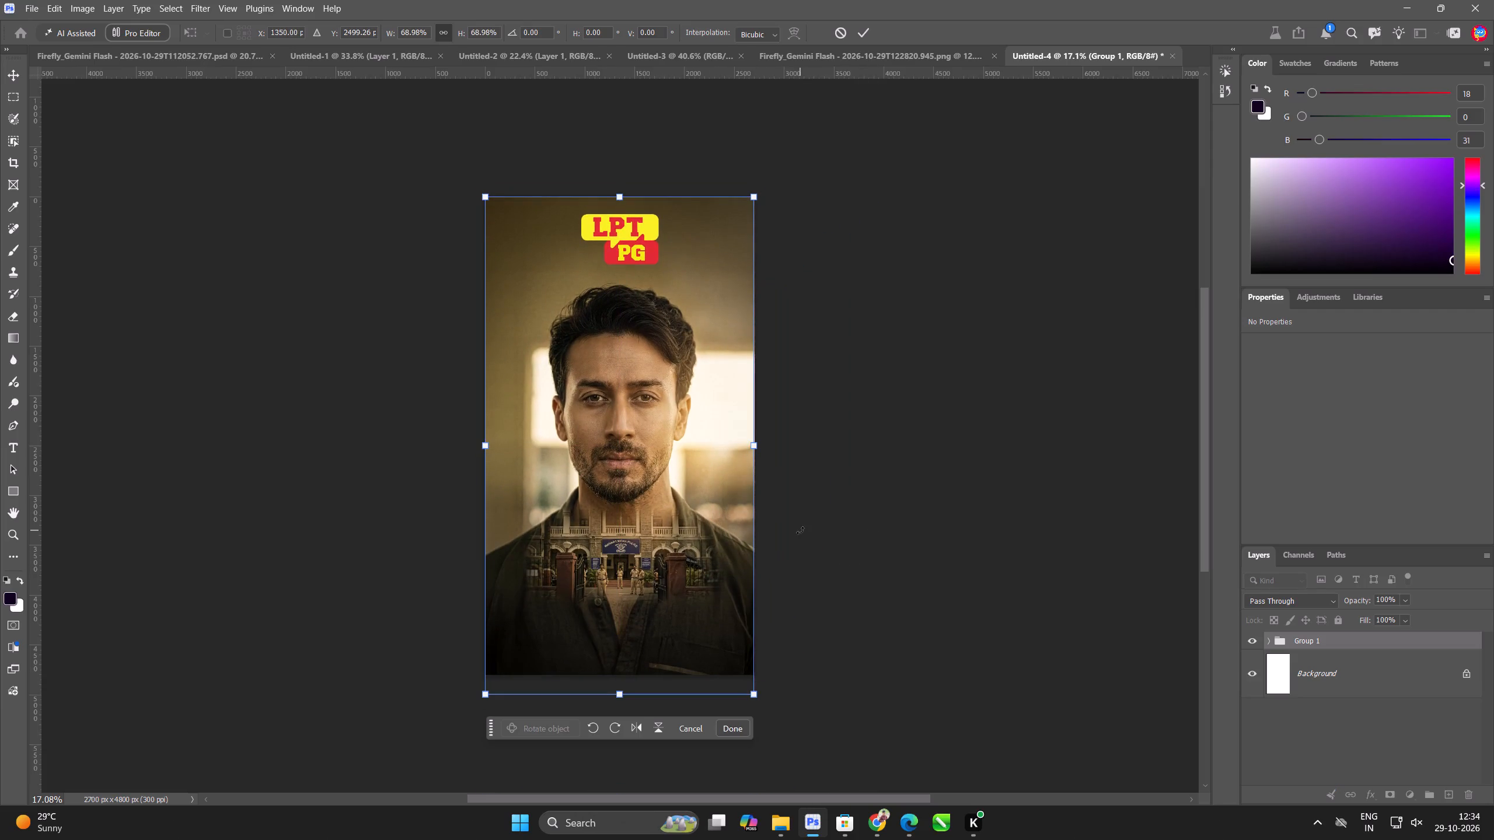
{"action": "key", "text": "Return"}
{"action": "left_click", "coordinate": [1062, 524]}
{"action": "scroll", "coordinate": [689, 331], "scroll_direction": "up", "scroll_amount": 12}
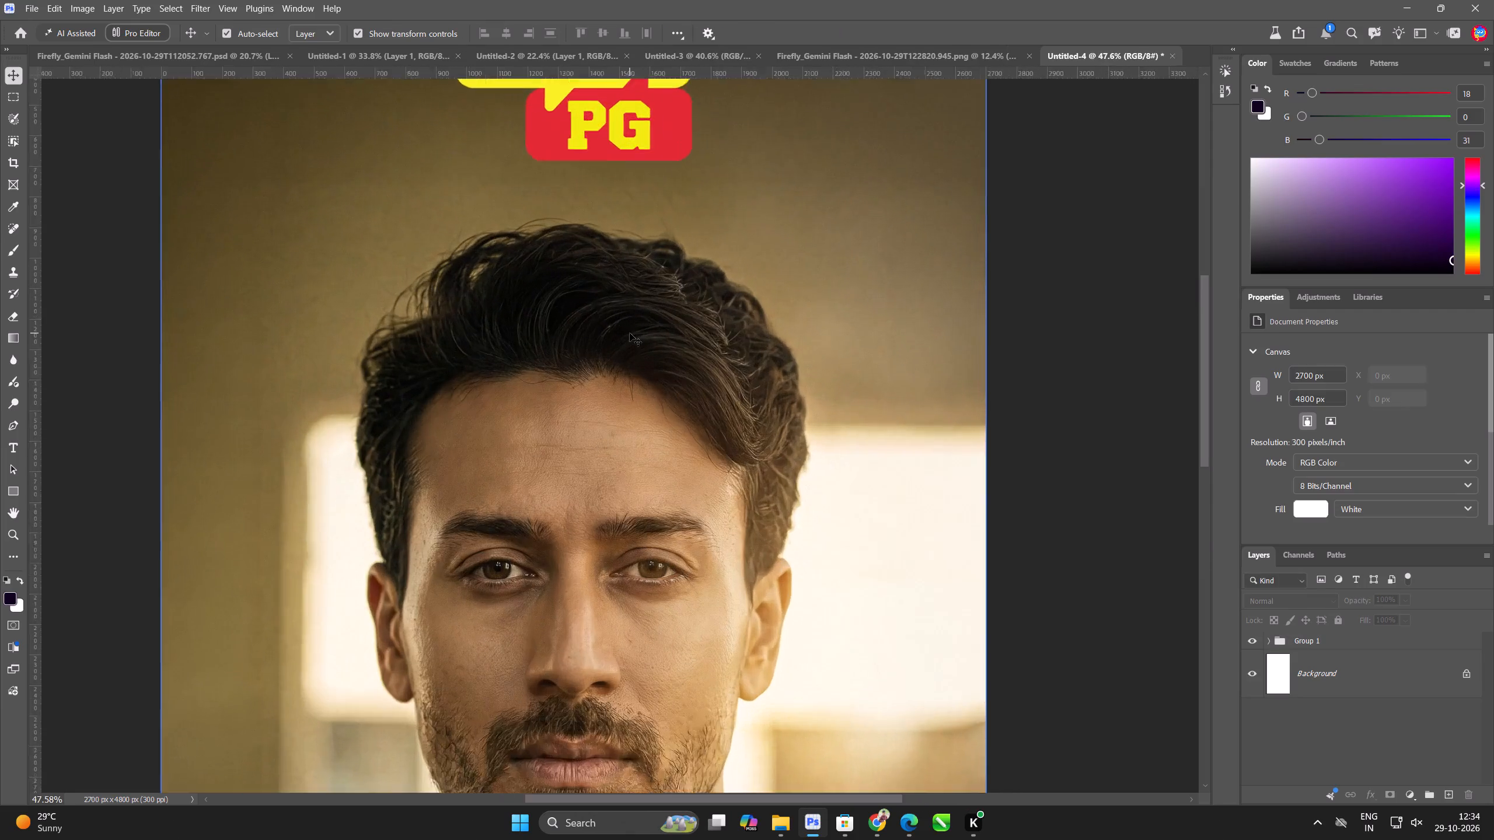
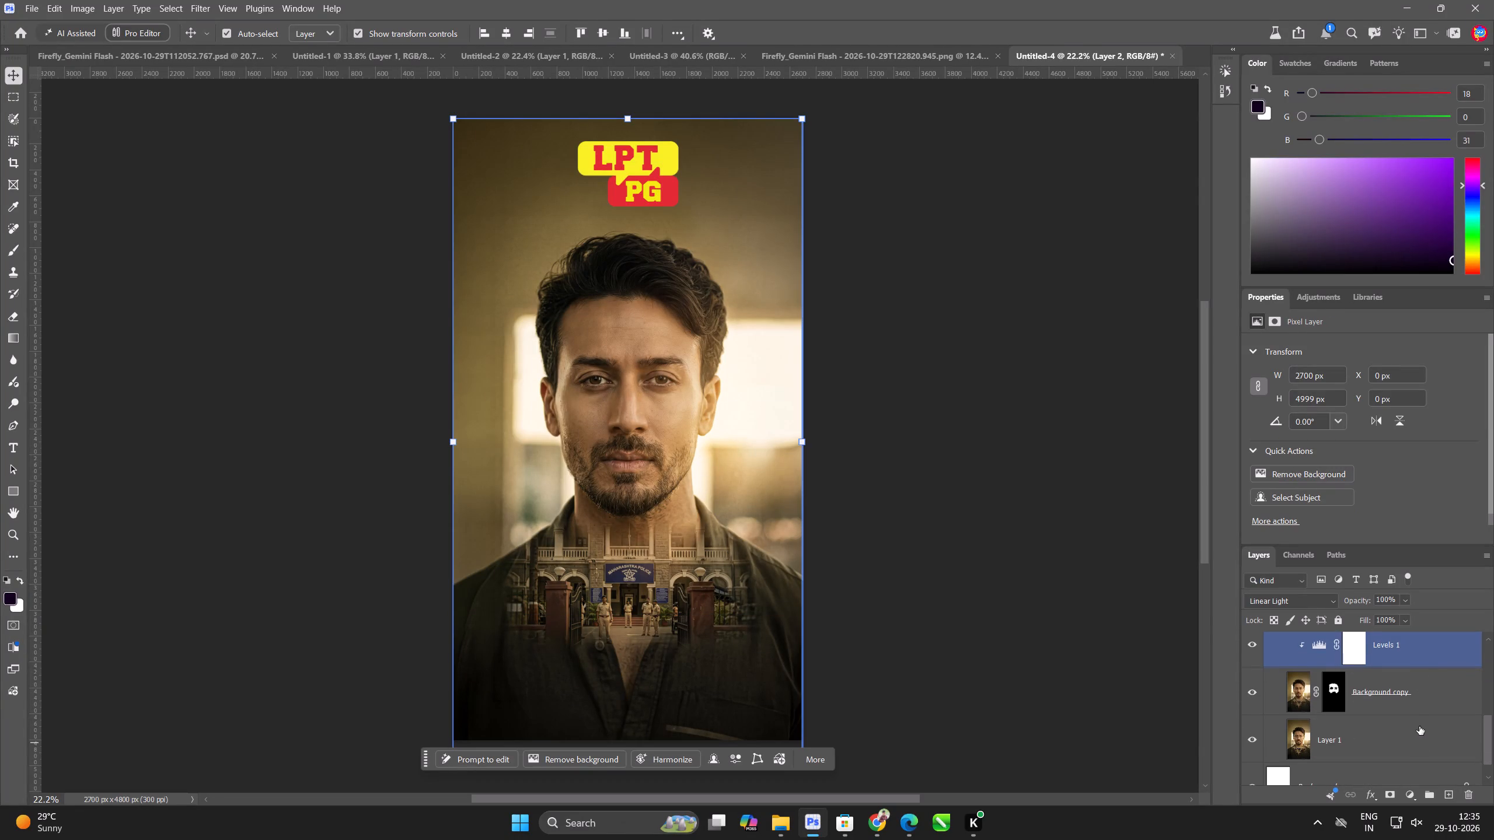
Select all the portrait layers from Layer 2 down to Layer 1, excluding the LPT PG logo, and move them straight down to Y 547 px.
{"action": "left_click", "coordinate": [1419, 726], "text": "shift"}
{"action": "scroll", "coordinate": [1394, 695], "scroll_direction": "up", "scroll_amount": 16}
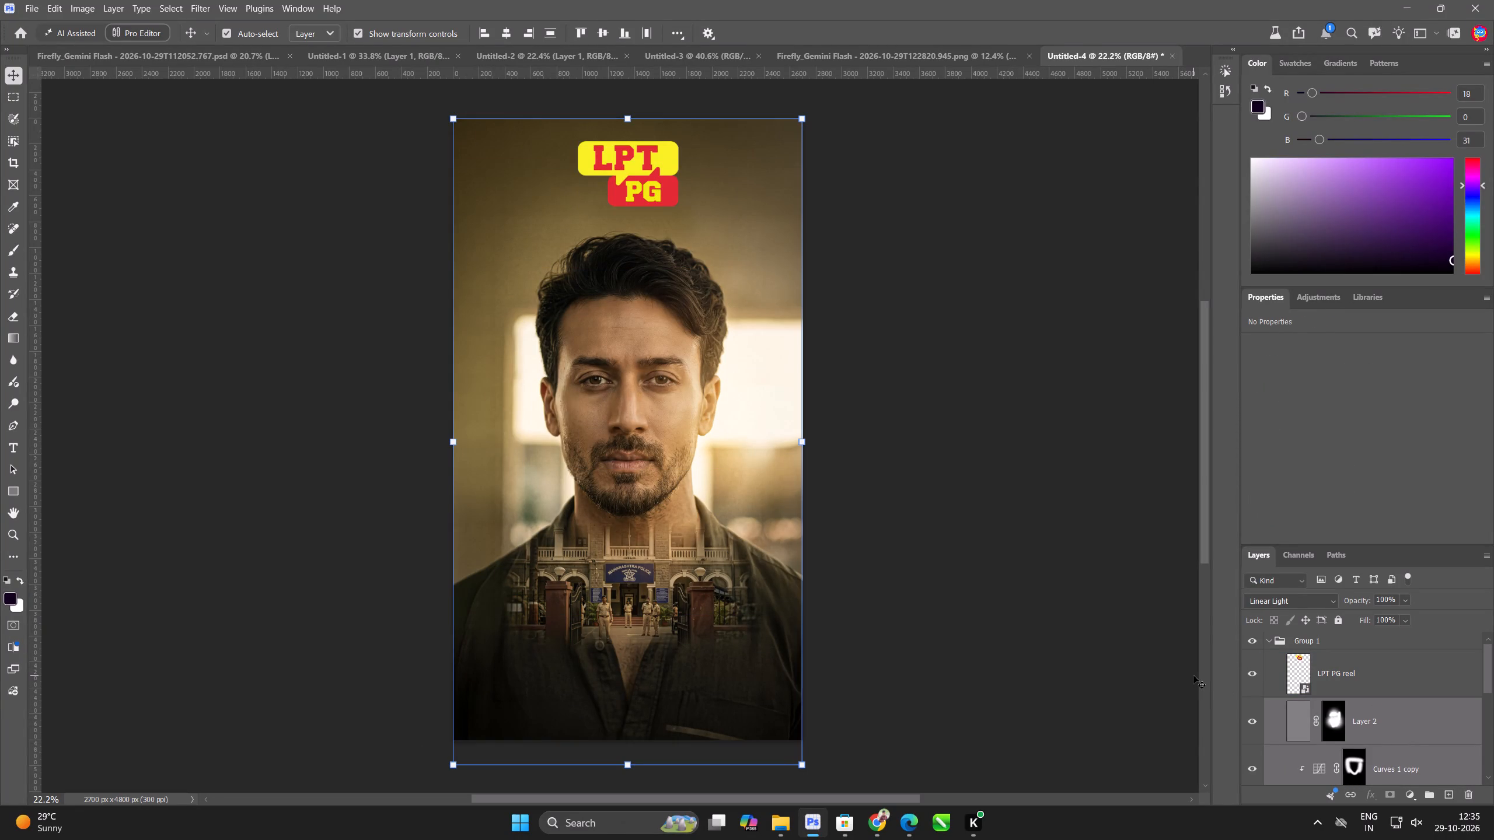
{"action": "key", "text": "Down"}
{"action": "key", "text": "Down"}
{"action": "key", "text": "Down"}
{"action": "key", "text": "Down"}
{"action": "key", "text": "Down"}
{"action": "key", "text": "Down"}
{"action": "key", "text": "Down"}
{"action": "key", "text": "Down"}
{"action": "key", "text": "Down"}
{"action": "key", "text": "Down"}
{"action": "key", "text": "Down"}
{"action": "key", "text": "Down"}
{"action": "key", "text": "Down"}
{"action": "key", "text": "Down"}
{"action": "key", "text": "Down"}
{"action": "key", "text": "Down"}
{"action": "key", "text": "Down"}
{"action": "key", "text": "Down"}
{"action": "key", "text": "Down"}
{"action": "key", "text": "Down"}
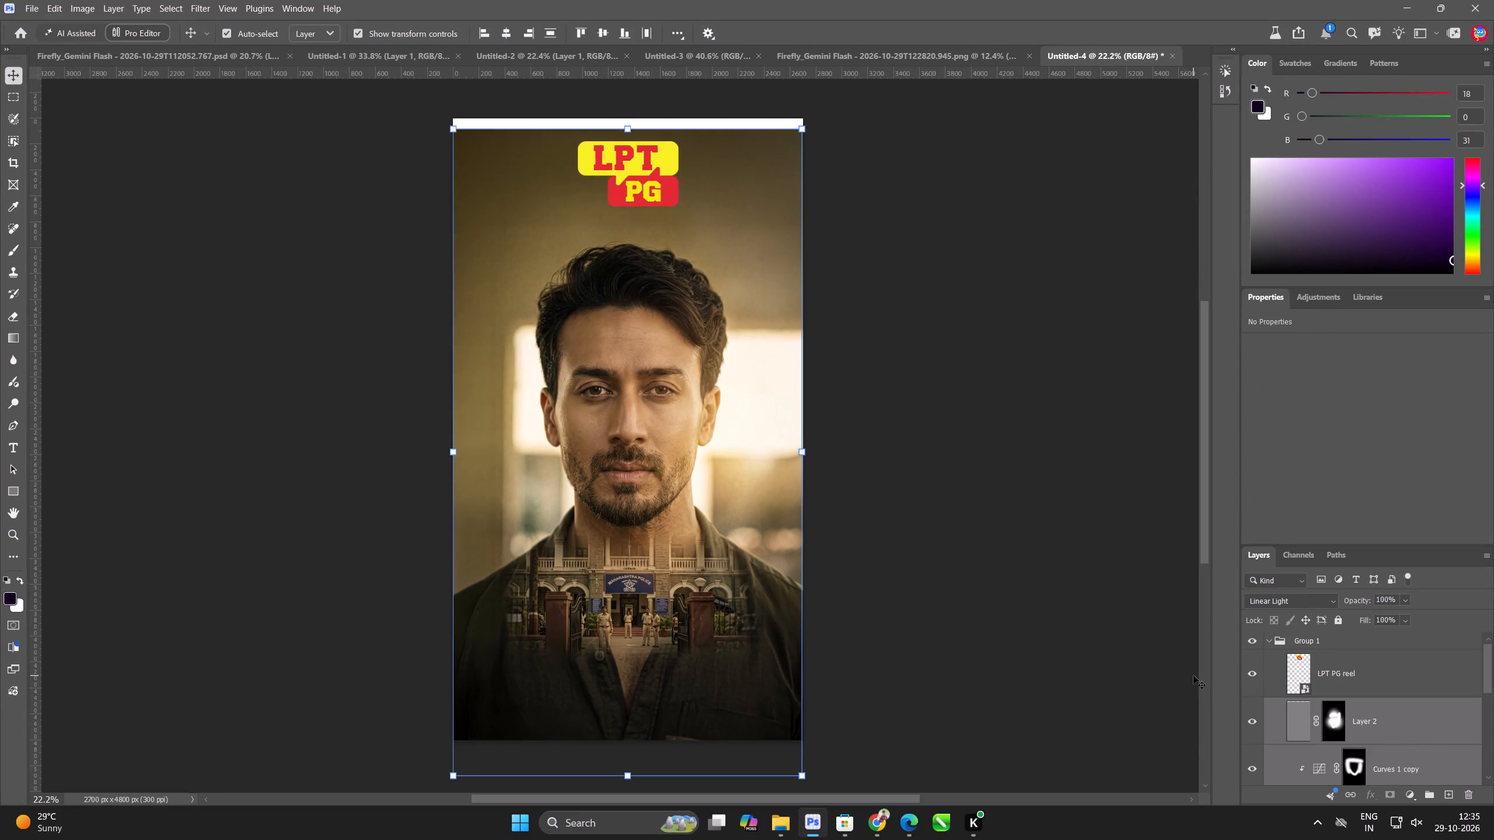
{"action": "key", "text": "ctrl+t"}
{"action": "left_click_drag", "start_coordinate": [682, 408], "coordinate": [682, 464]}
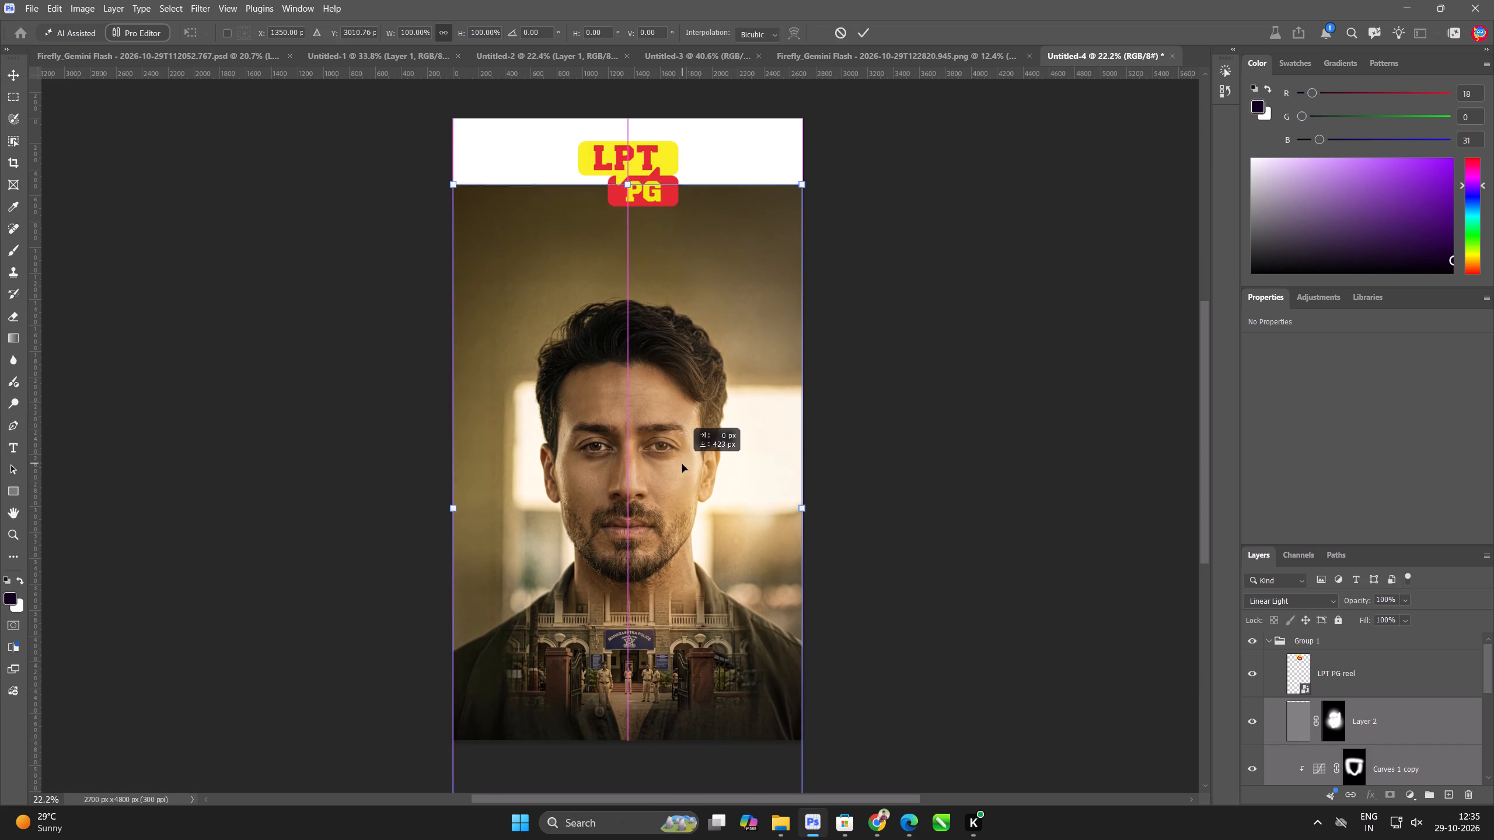
{"action": "left_click_drag", "start_coordinate": [682, 464], "coordinate": [680, 467]}
{"action": "key", "text": "Return"}
{"action": "left_click", "coordinate": [160, 255]}
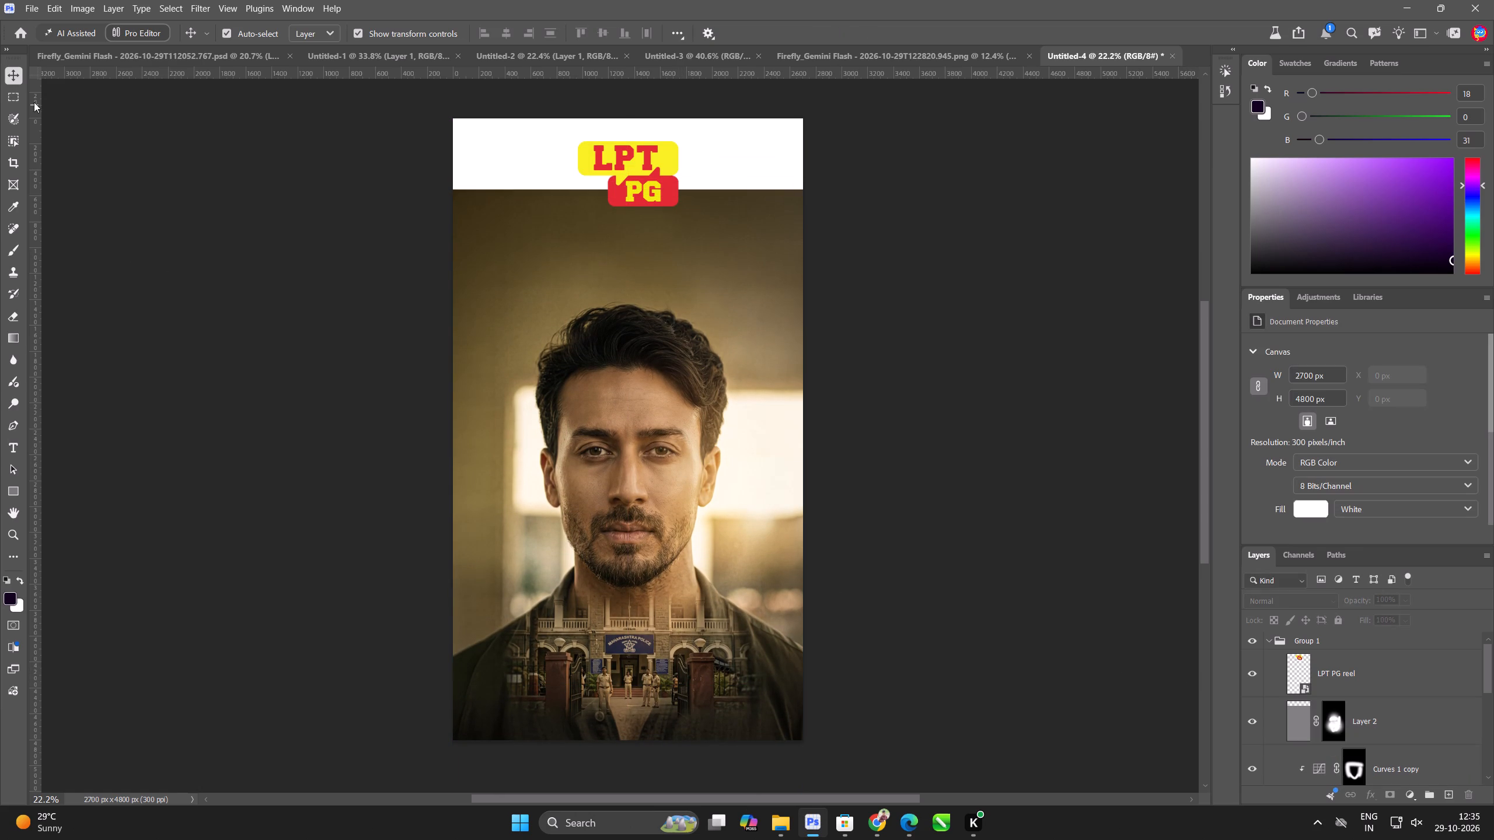
Select a full-width strip across the canvas top overlapping the portrait's upper edge, fill it on Layer 1 to extend the brown backdrop, and deselect.
{"action": "left_click", "coordinate": [18, 95]}
{"action": "left_click_drag", "start_coordinate": [407, 92], "coordinate": [966, 212]}
{"action": "scroll", "coordinate": [1413, 682], "scroll_direction": "down", "scroll_amount": 2}
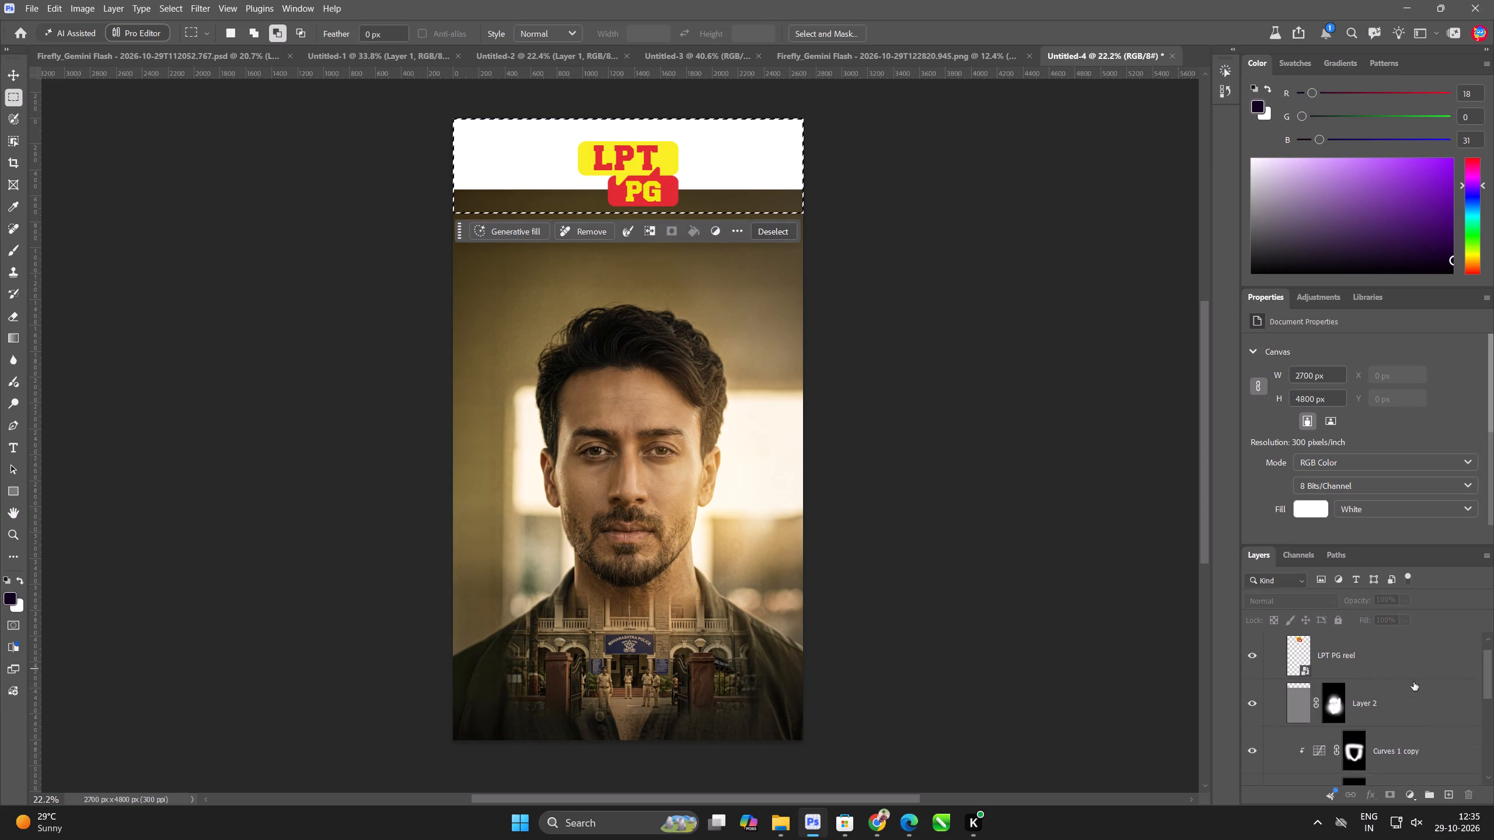
{"action": "scroll", "coordinate": [1413, 682], "scroll_direction": "down", "scroll_amount": 18}
{"action": "left_click", "coordinate": [1405, 715]}
{"action": "key", "text": "shift+F5"}
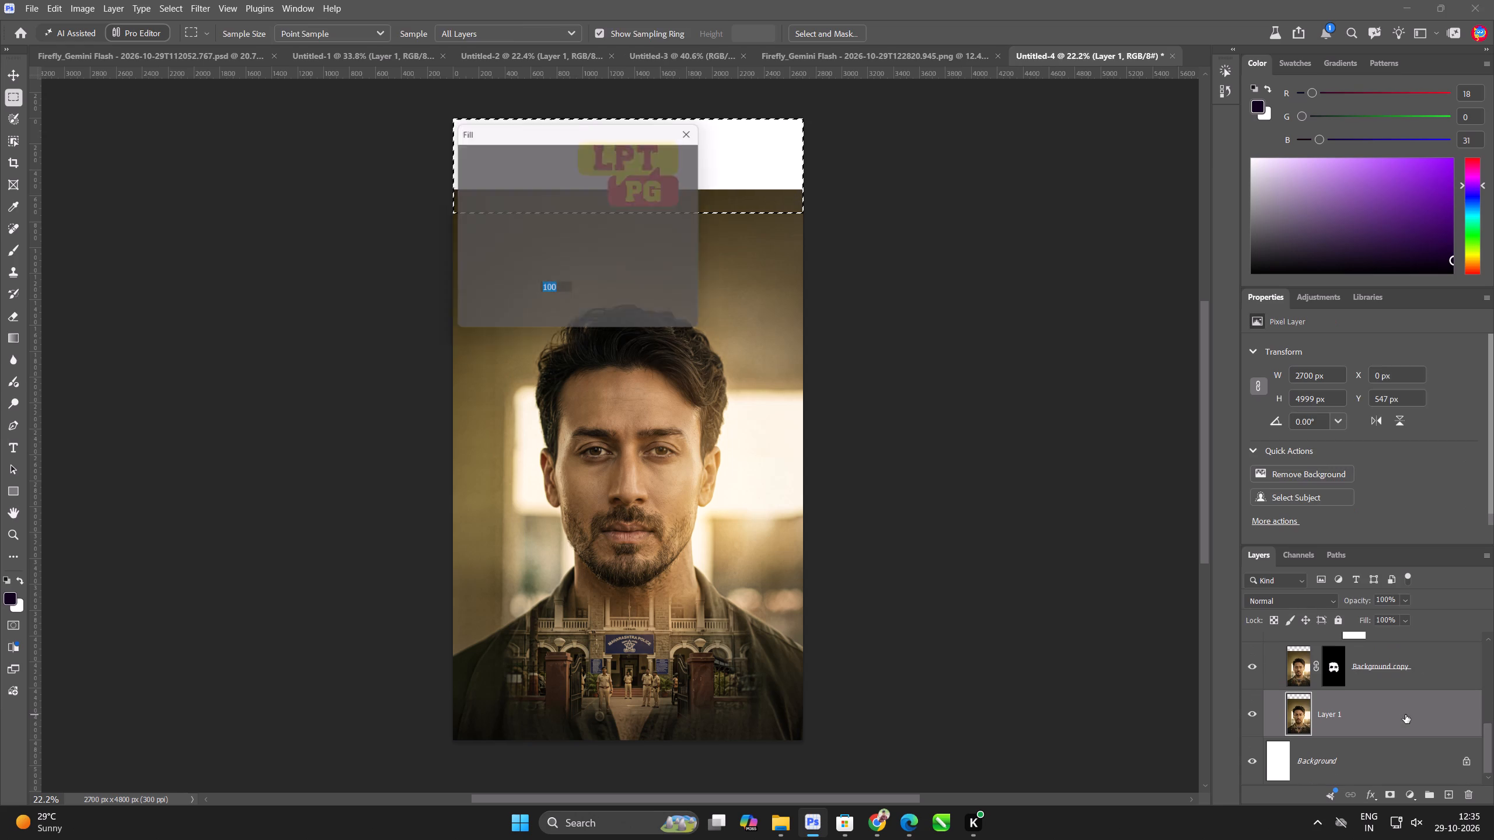
{"action": "key", "text": "Return"}
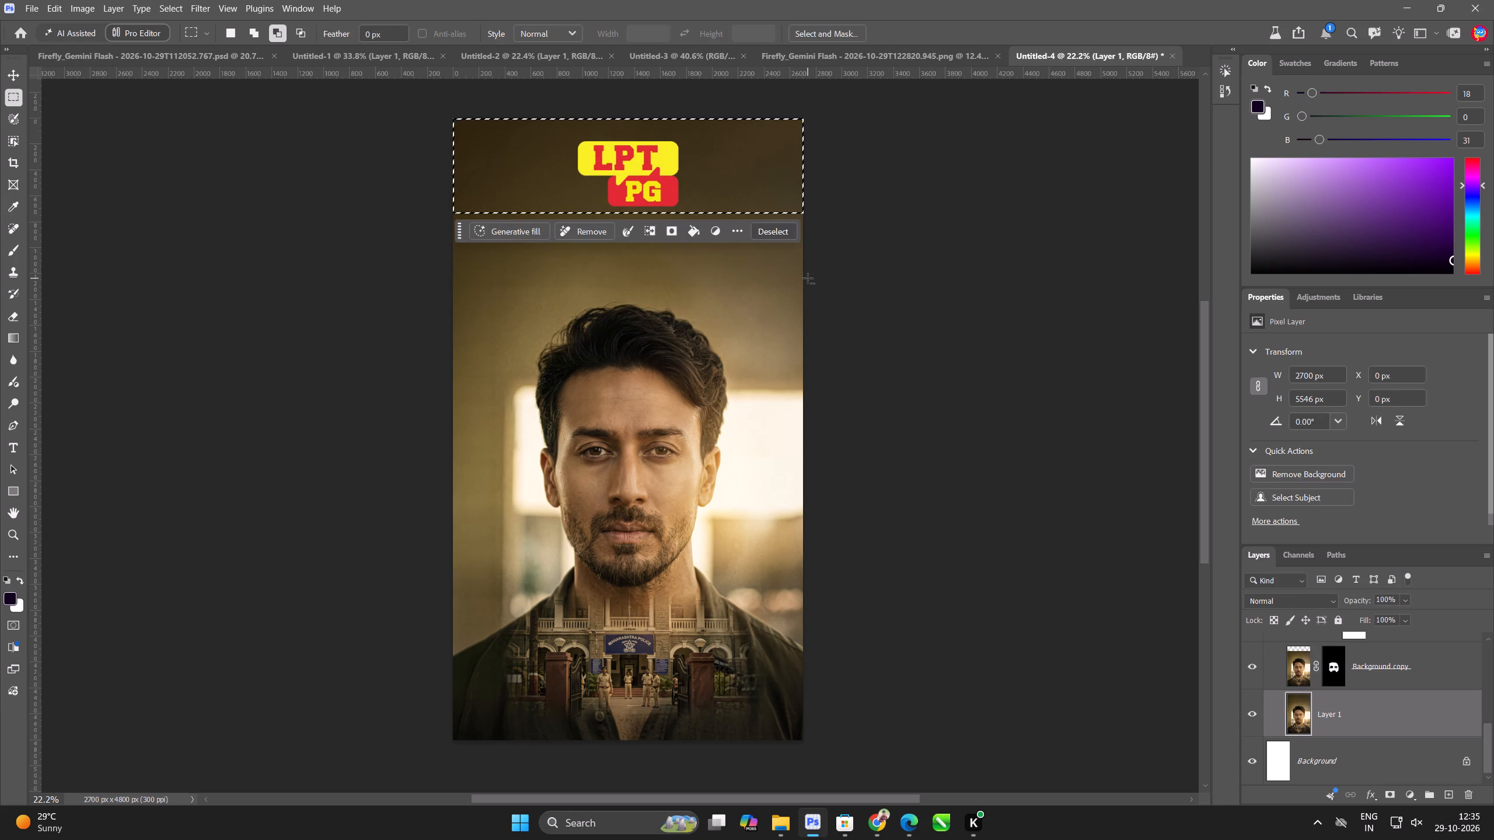
{"action": "key", "text": "ctrl+d"}
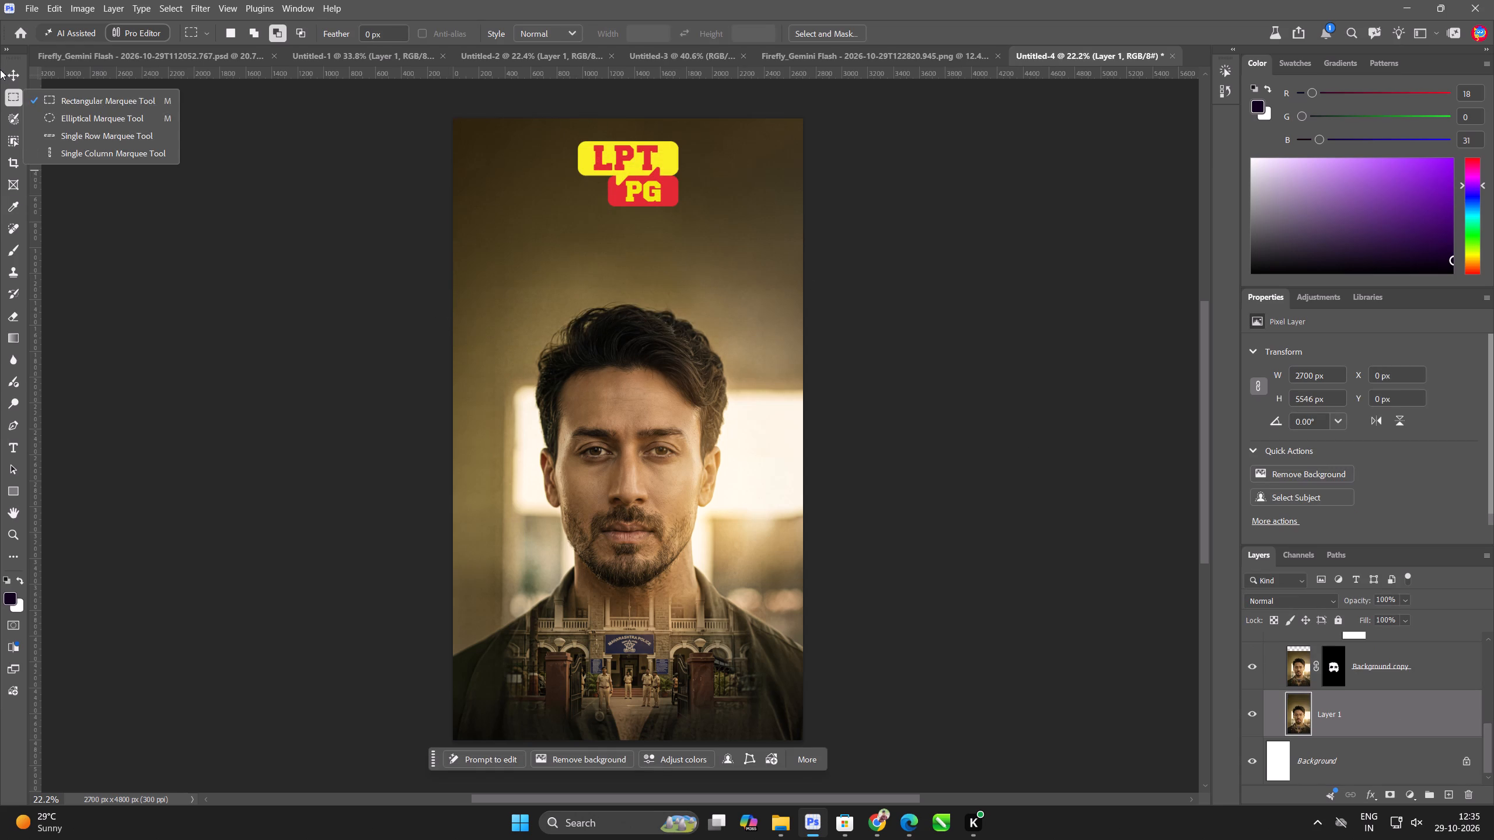
{"action": "left_click", "coordinate": [13, 74]}
{"action": "scroll", "coordinate": [1399, 683], "scroll_direction": "up", "scroll_amount": 9}
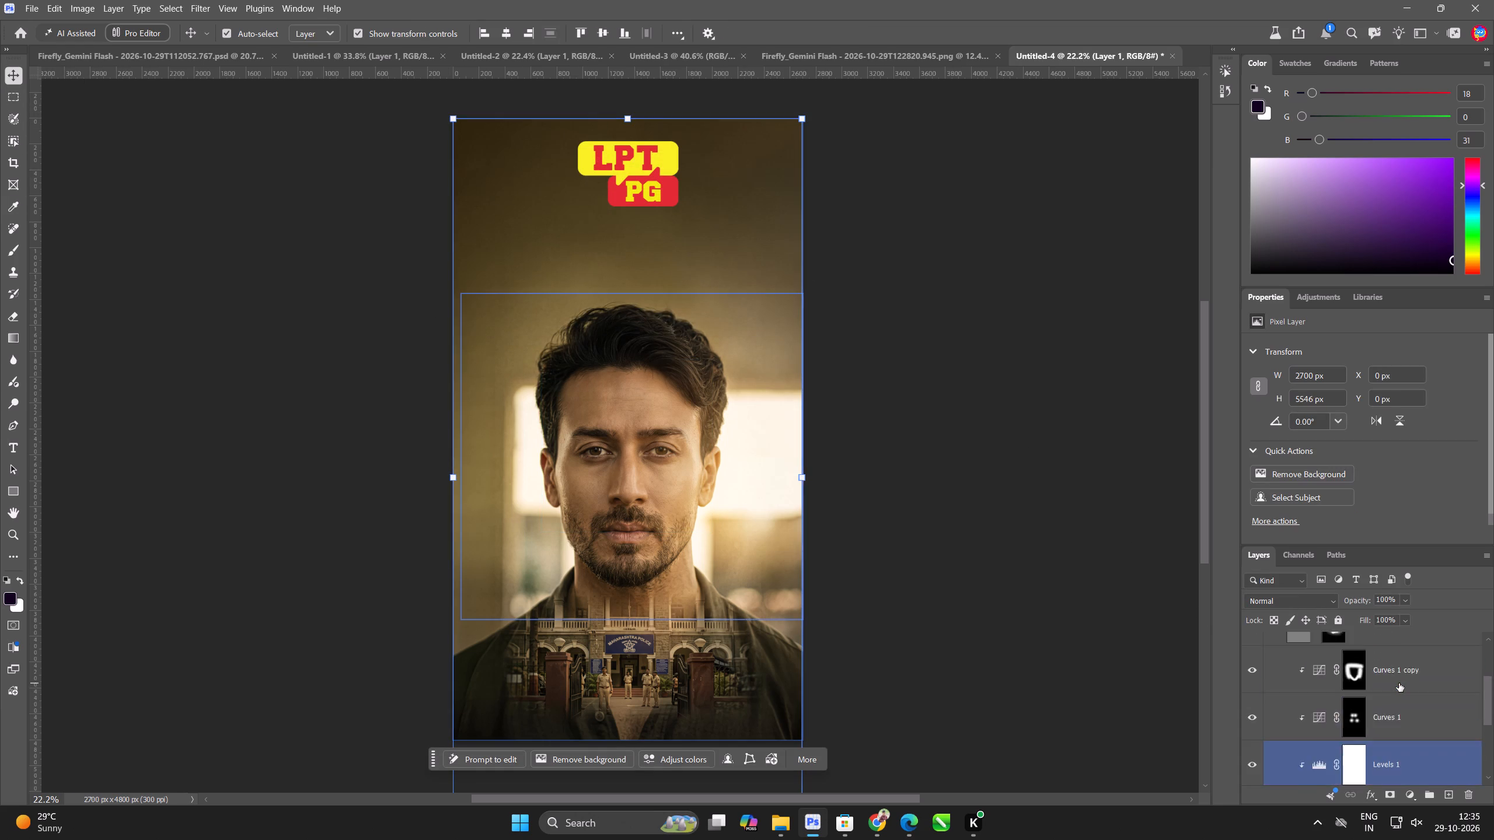
Move all the portrait and adjustment layers except the LPT PG logo down about 177 px on the canvas.
{"action": "scroll", "coordinate": [1399, 683], "scroll_direction": "up", "scroll_amount": 8}
{"action": "left_click", "coordinate": [1407, 712], "text": "shift"}
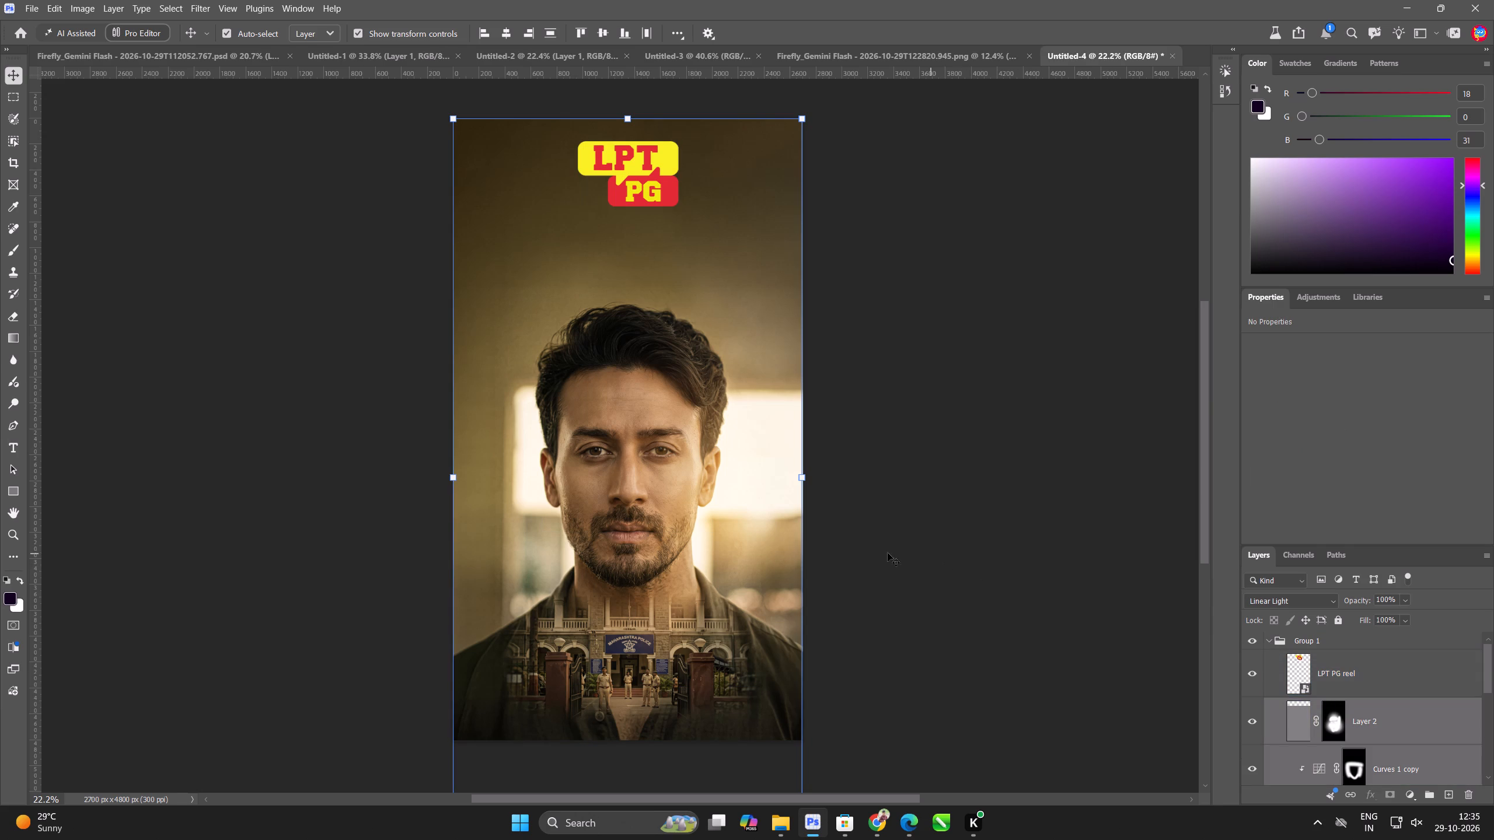
{"action": "key", "text": "ctrl+t"}
{"action": "left_click_drag", "start_coordinate": [634, 492], "coordinate": [634, 512]}
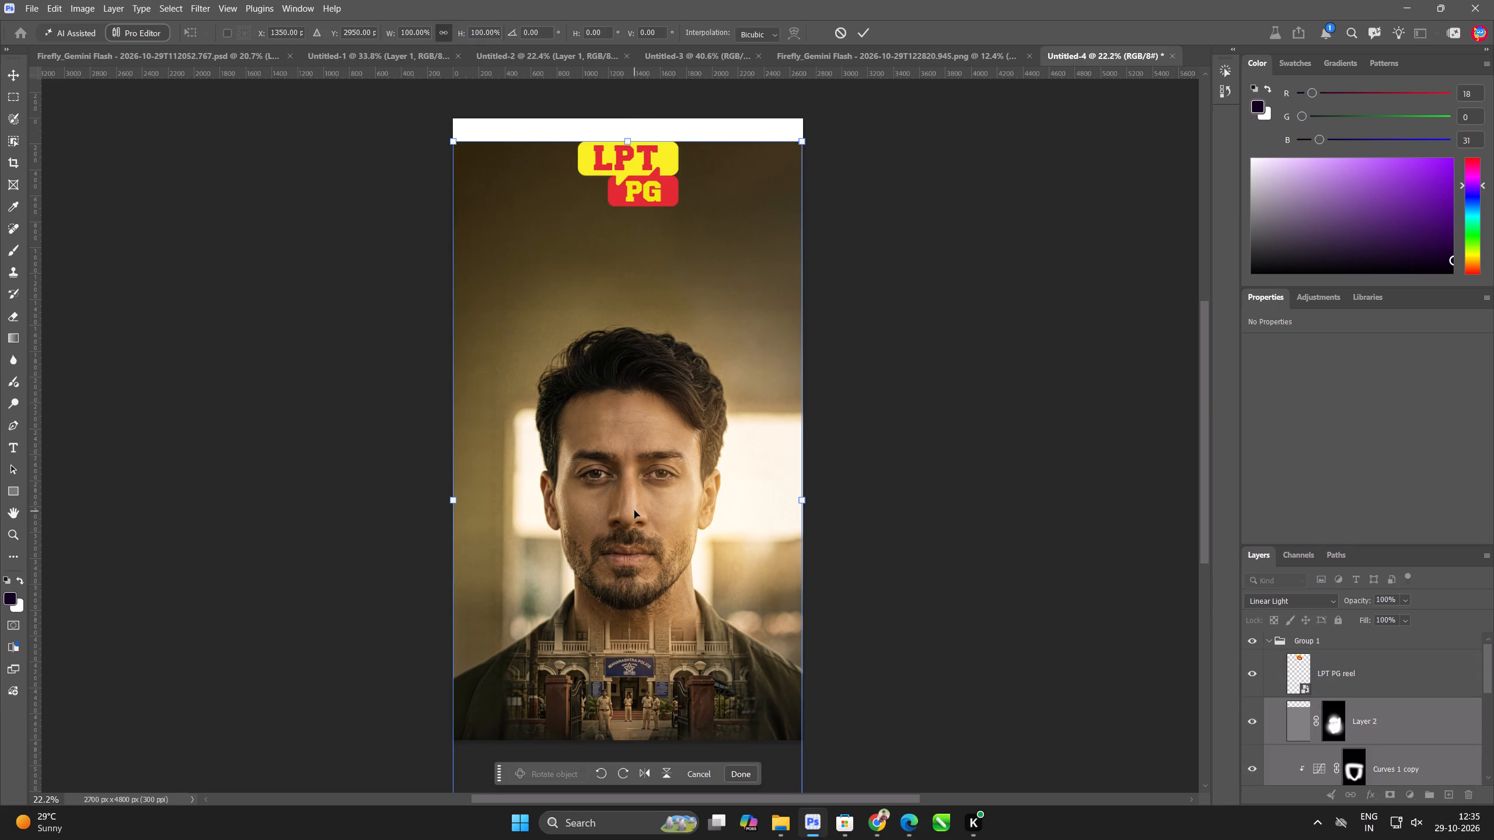
{"action": "key", "text": "Return"}
{"action": "left_click", "coordinate": [264, 535]}
On Layer 1, select a full-width strip across the canvas top covering the blank band and fill it.
{"action": "scroll", "coordinate": [1328, 669], "scroll_direction": "down", "scroll_amount": 9}
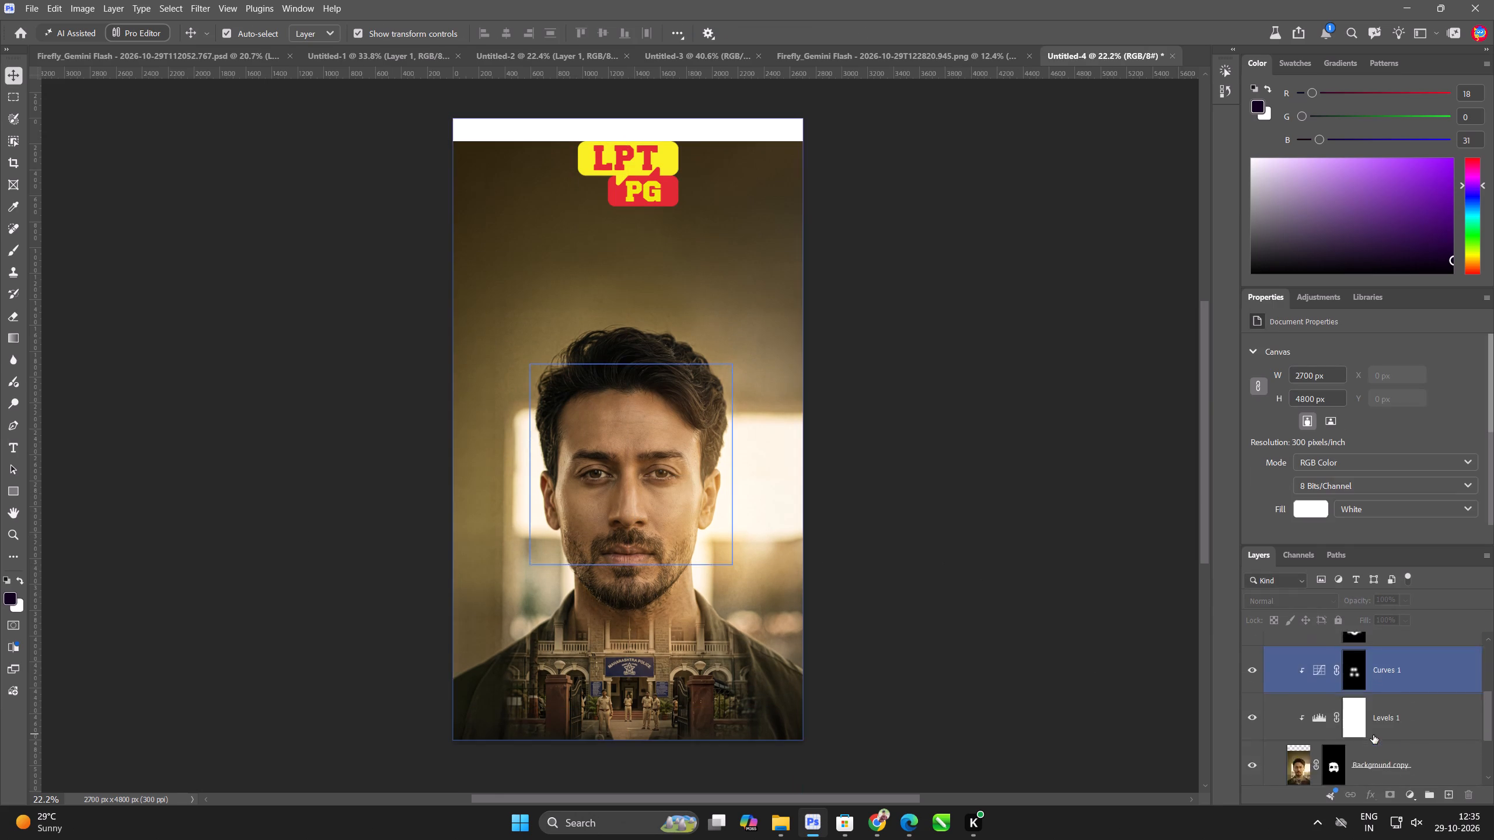
{"action": "scroll", "coordinate": [1373, 735], "scroll_direction": "down", "scroll_amount": 5}
{"action": "left_click", "coordinate": [1306, 722]}
{"action": "key", "text": "e"}
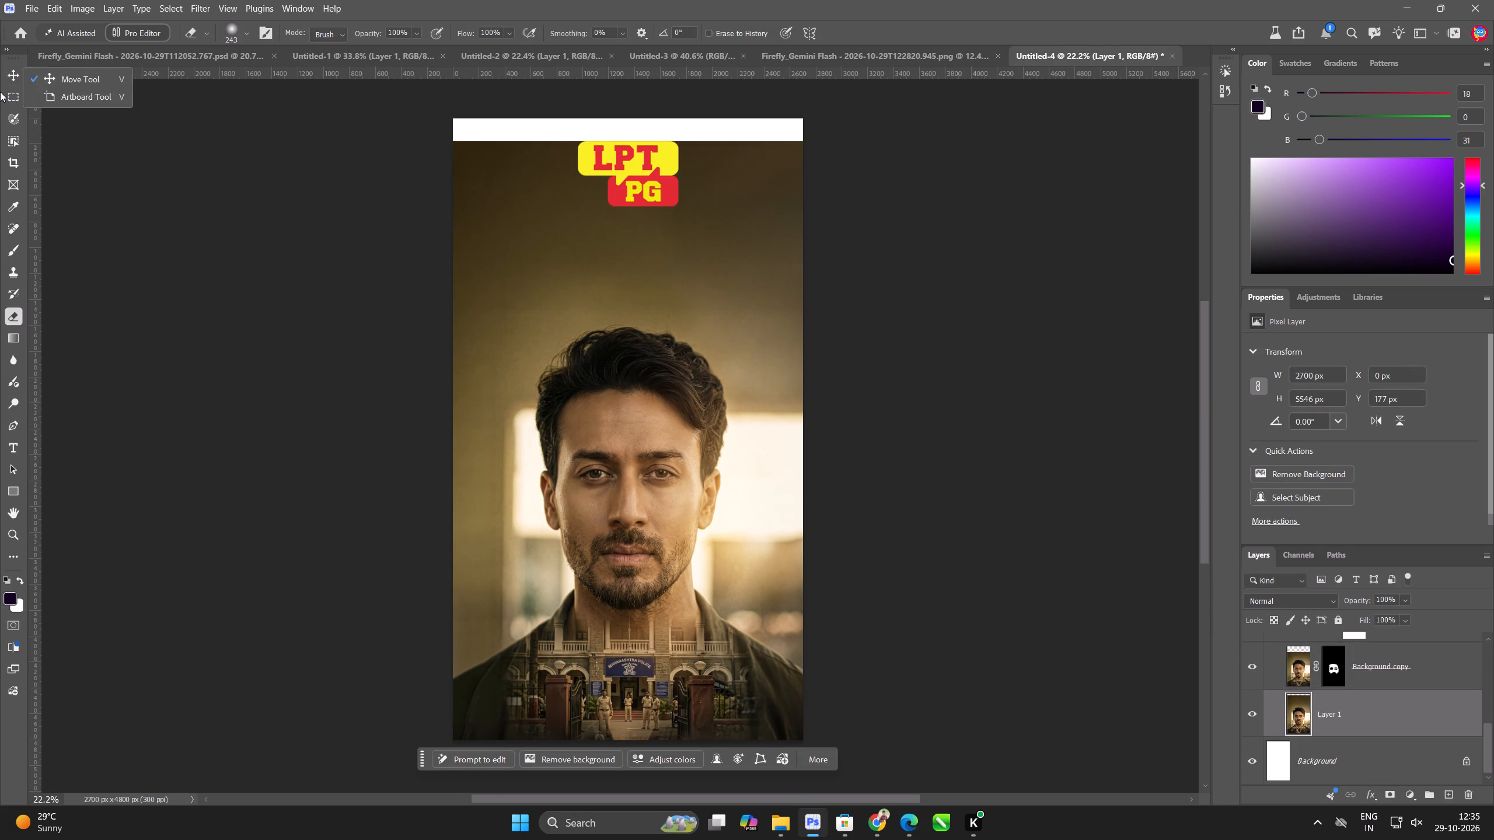
{"action": "left_click", "coordinate": [7, 94]}
{"action": "left_click_drag", "start_coordinate": [418, 99], "coordinate": [881, 182]}
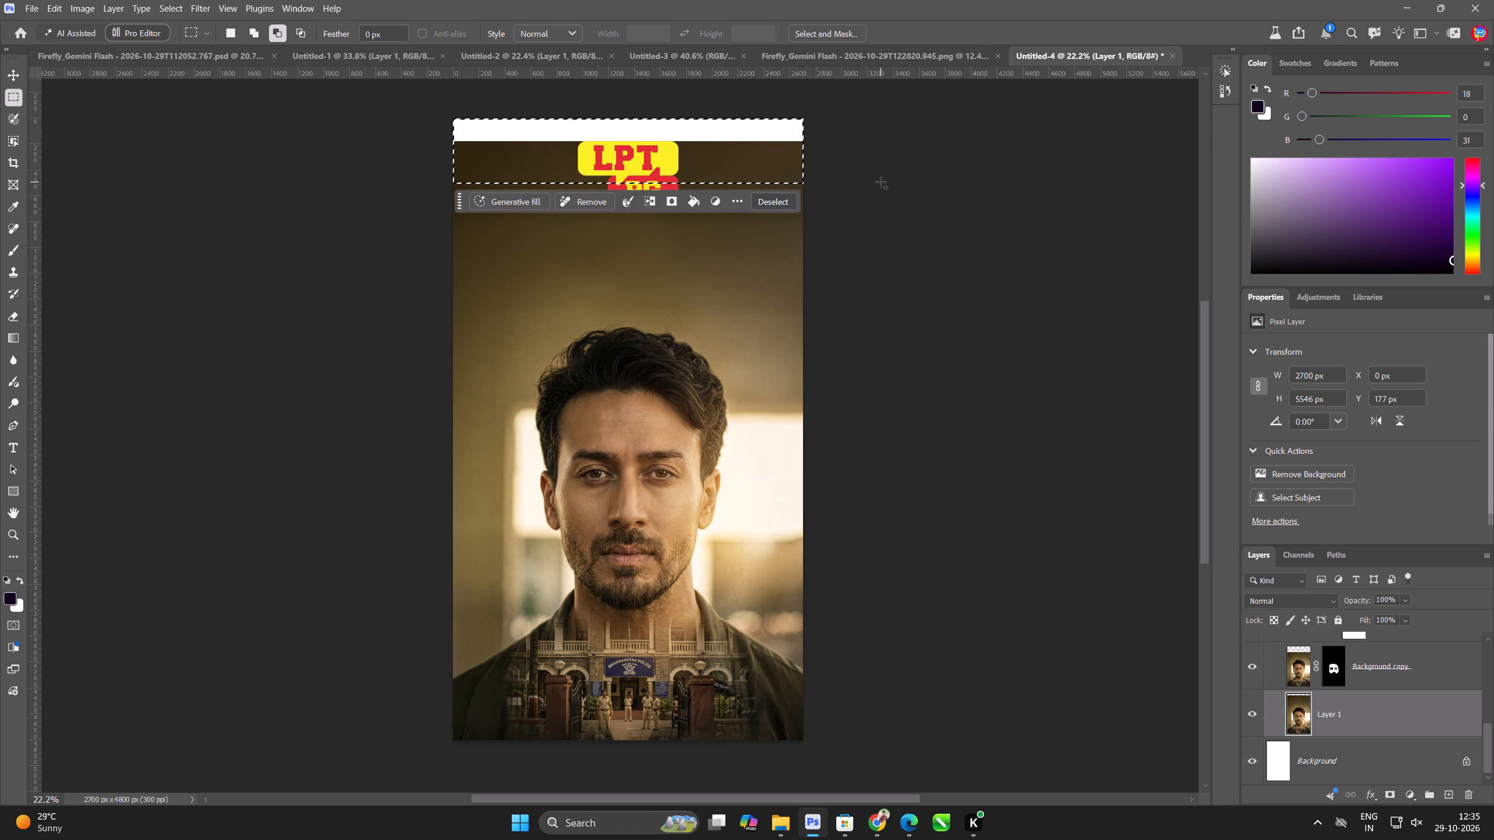
{"action": "key", "text": "shift+F5"}
{"action": "key", "text": "shift+Return"}
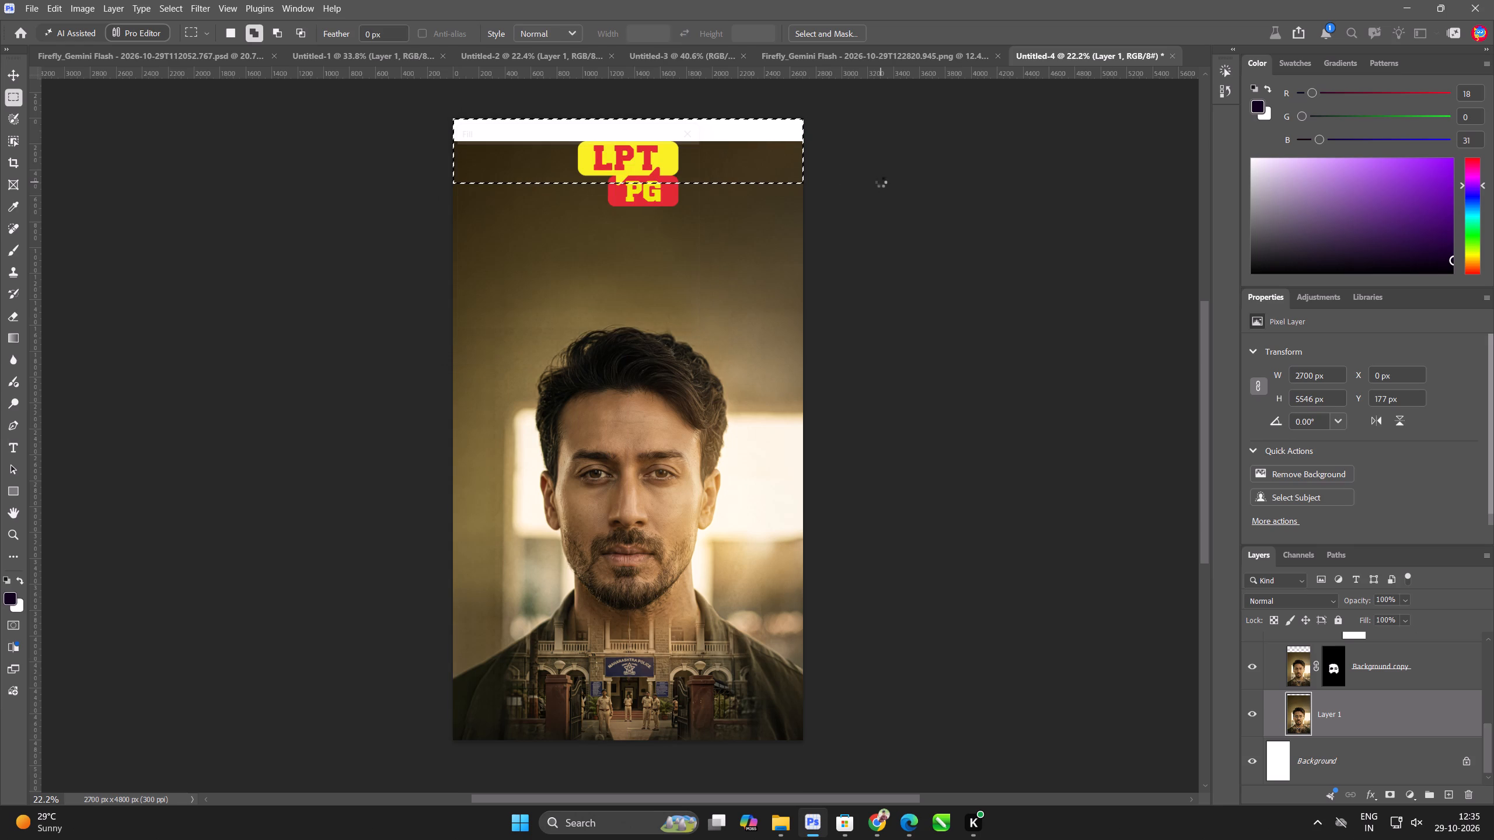
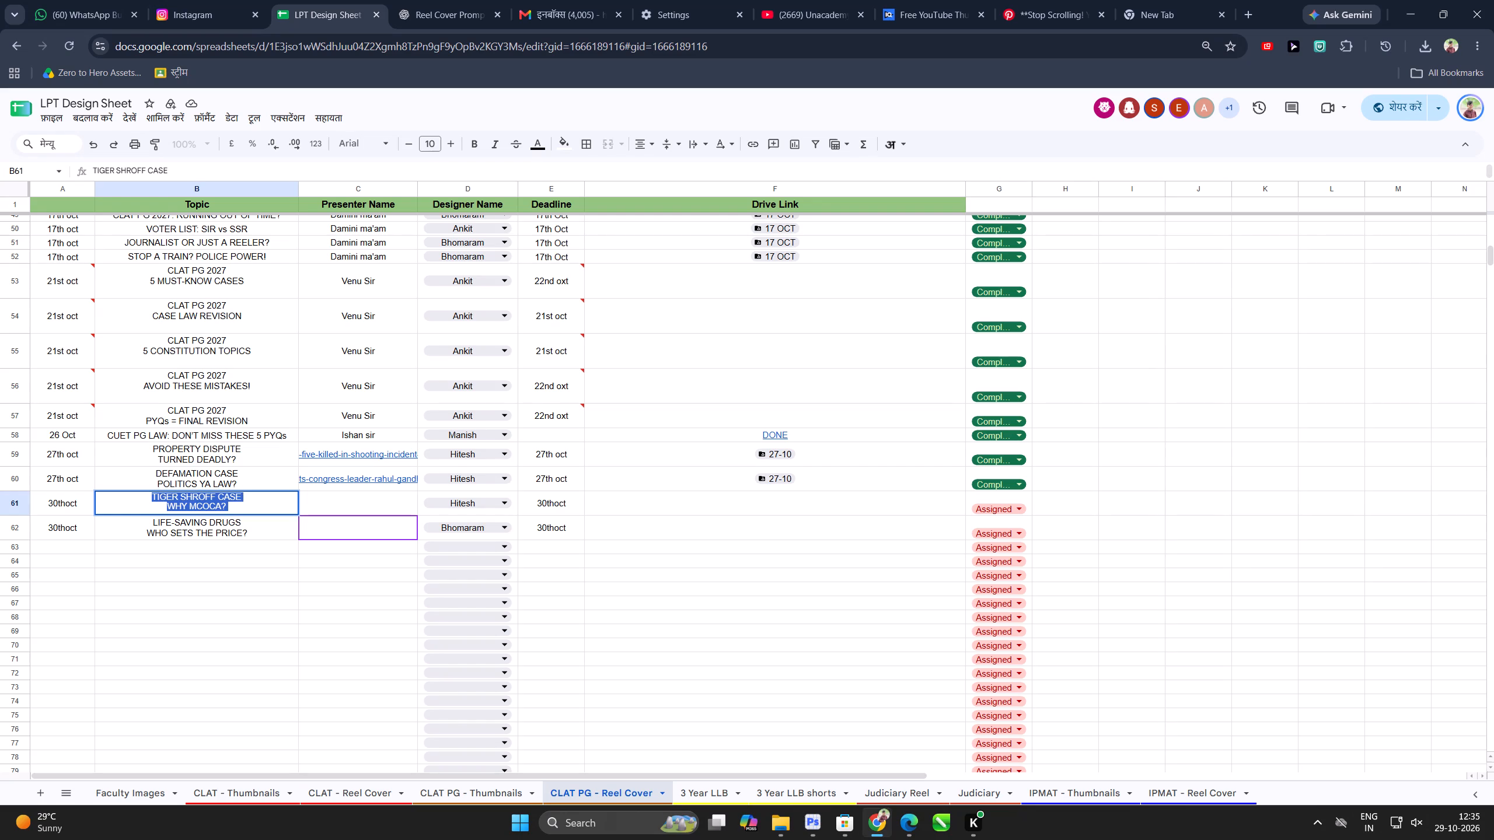
Copy the "TIGER SHROFF CASE WHY MCOCA?" topic from the sheet and paste it as a text layer on the Photoshop cover.
{"action": "key", "text": "ctrl+c"}
{"action": "key", "text": "alt+Tab"}
{"action": "left_click", "coordinate": [8, 449]}
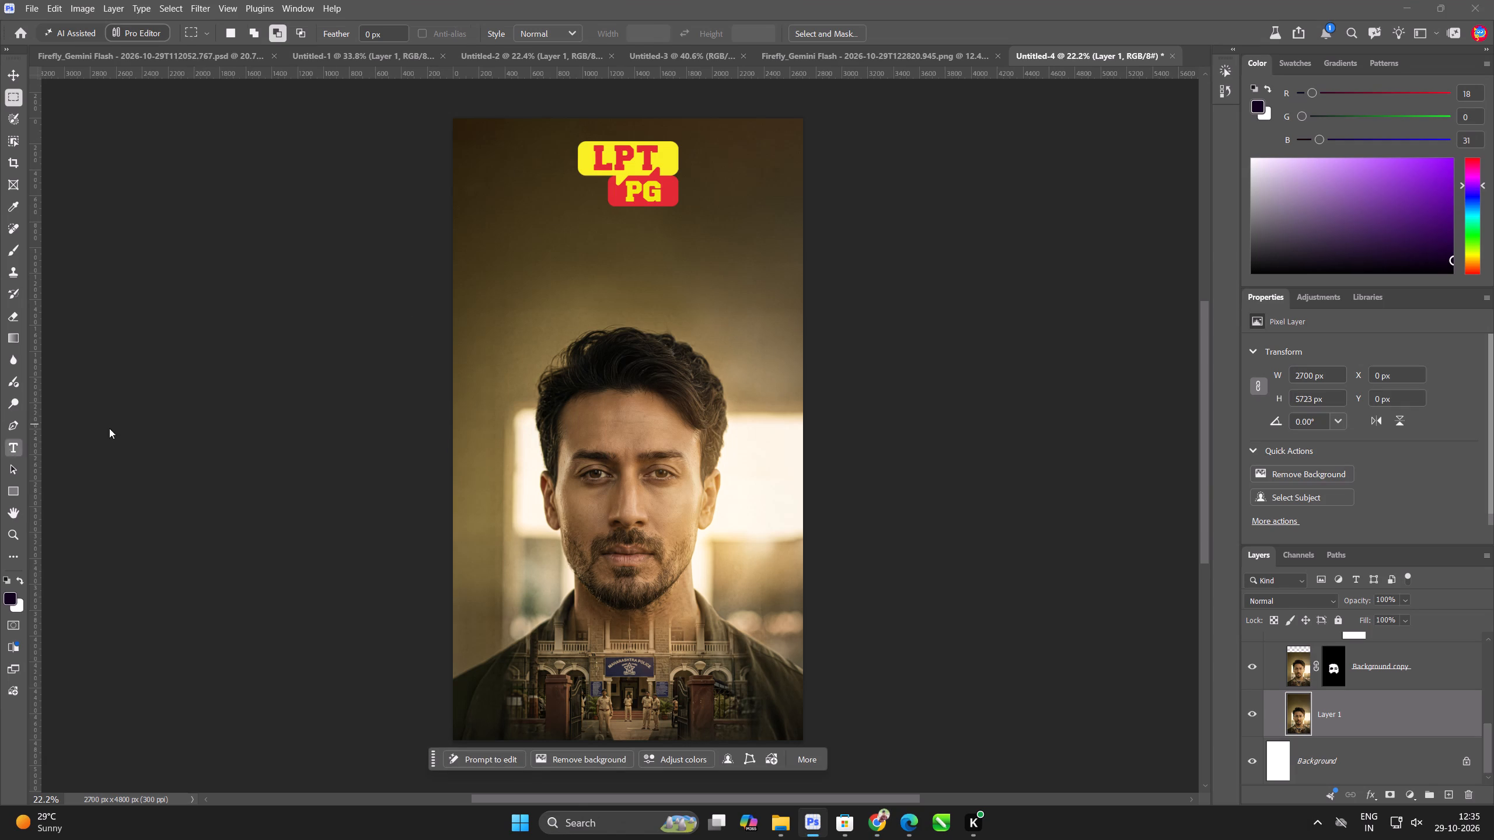
{"action": "left_click", "coordinate": [481, 275]}
{"action": "key", "text": "ctrl+v"}
{"action": "key", "text": "ctrl+a"}
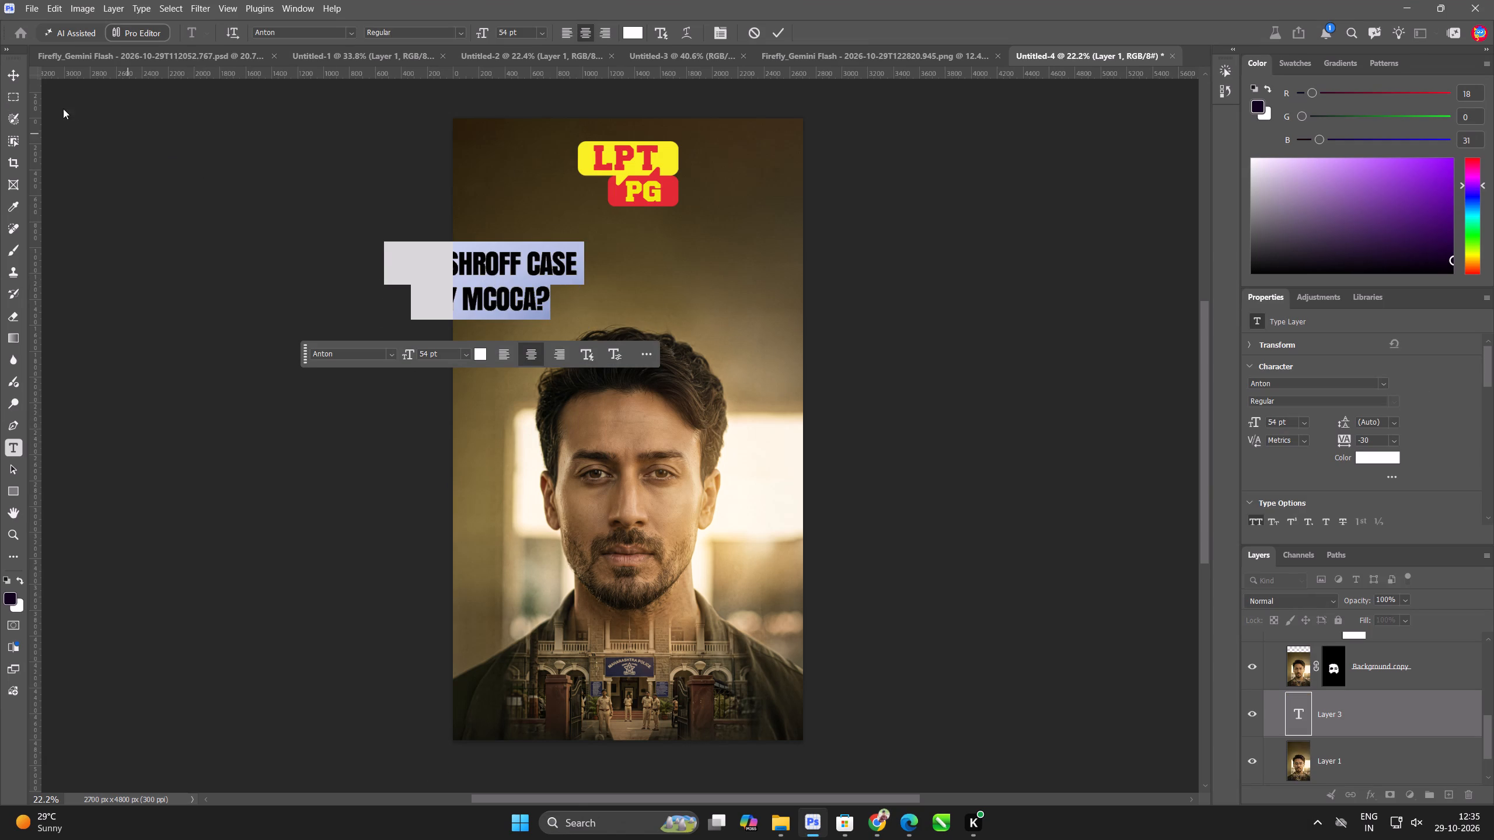
Centre the headline beneath the LPT PG logo, enlarge it to about 77 pt and tighten its leading to 86 pt.
{"action": "left_click", "coordinate": [8, 75]}
{"action": "left_click_drag", "start_coordinate": [494, 282], "coordinate": [667, 249]}
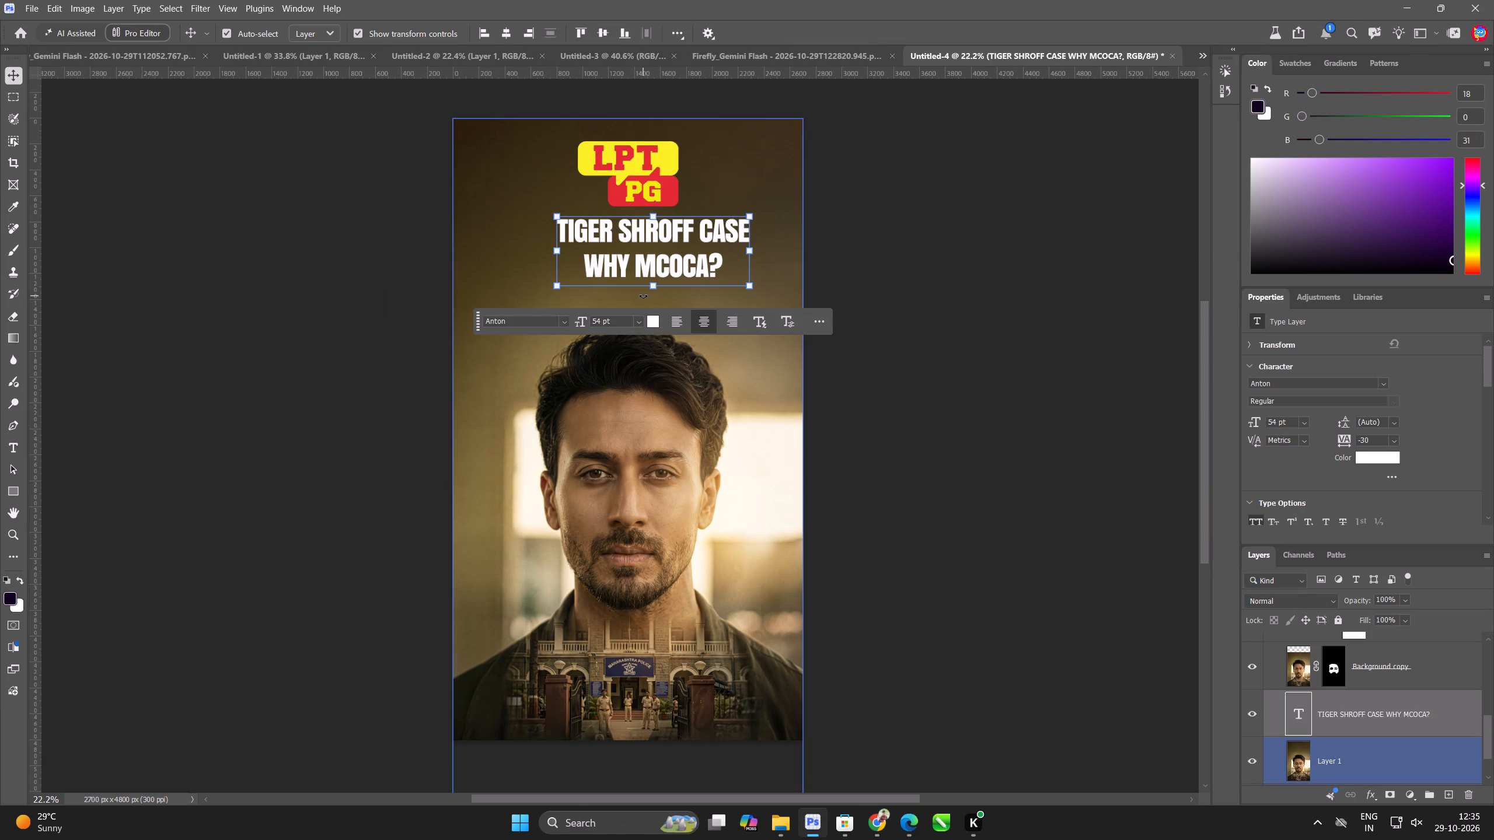
{"action": "left_click_drag", "start_coordinate": [654, 290], "coordinate": [668, 324]}
{"action": "left_click_drag", "start_coordinate": [692, 307], "coordinate": [666, 313]}
{"action": "left_click_drag", "start_coordinate": [861, 36], "coordinate": [861, 41]}
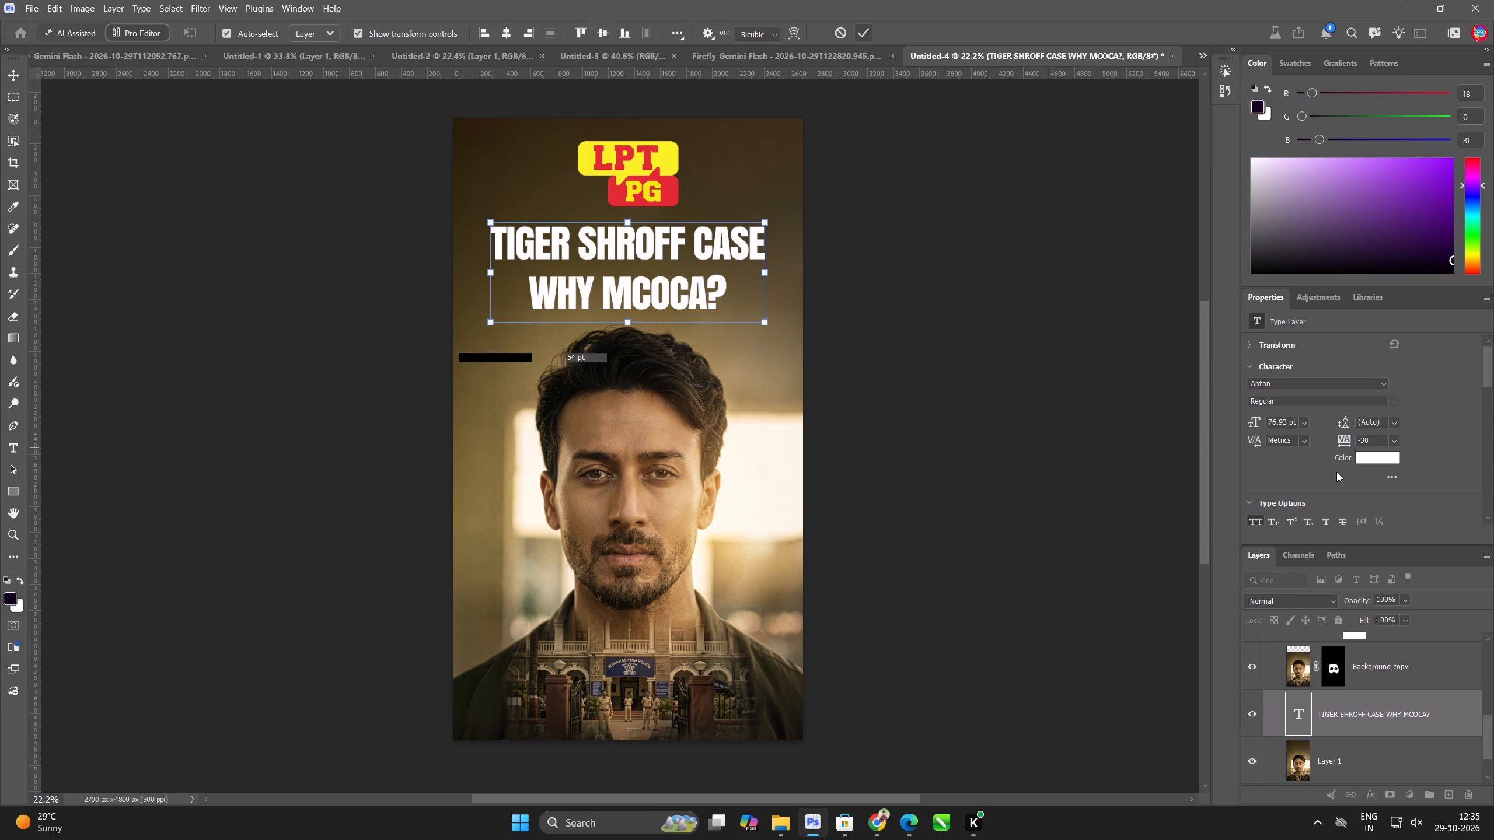
{"action": "left_click_drag", "start_coordinate": [1347, 421], "coordinate": [1344, 421]}
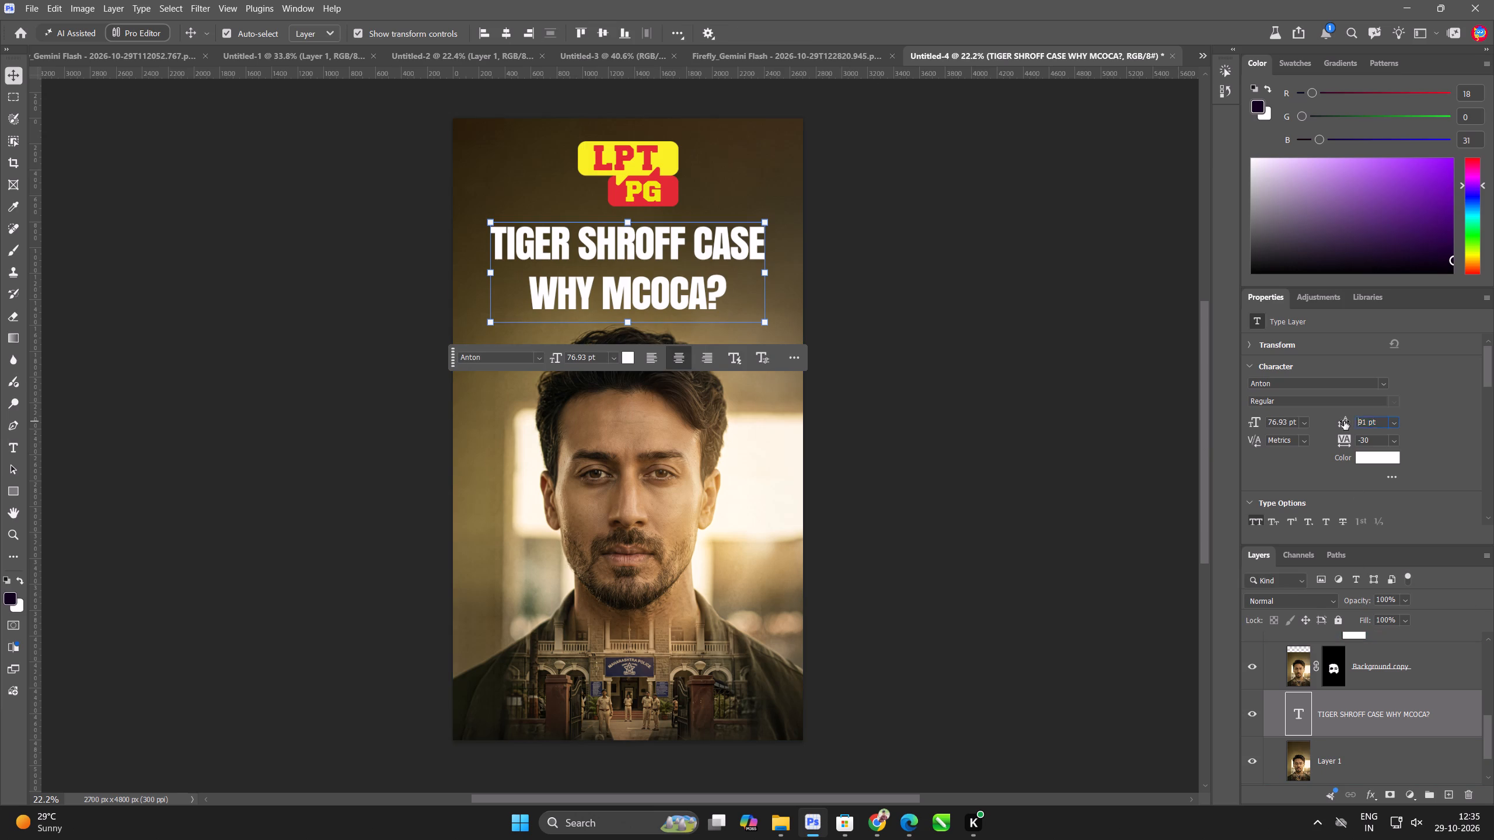
{"action": "left_click_drag", "start_coordinate": [1344, 421], "coordinate": [1342, 421]}
{"action": "left_click", "coordinate": [1111, 425]}
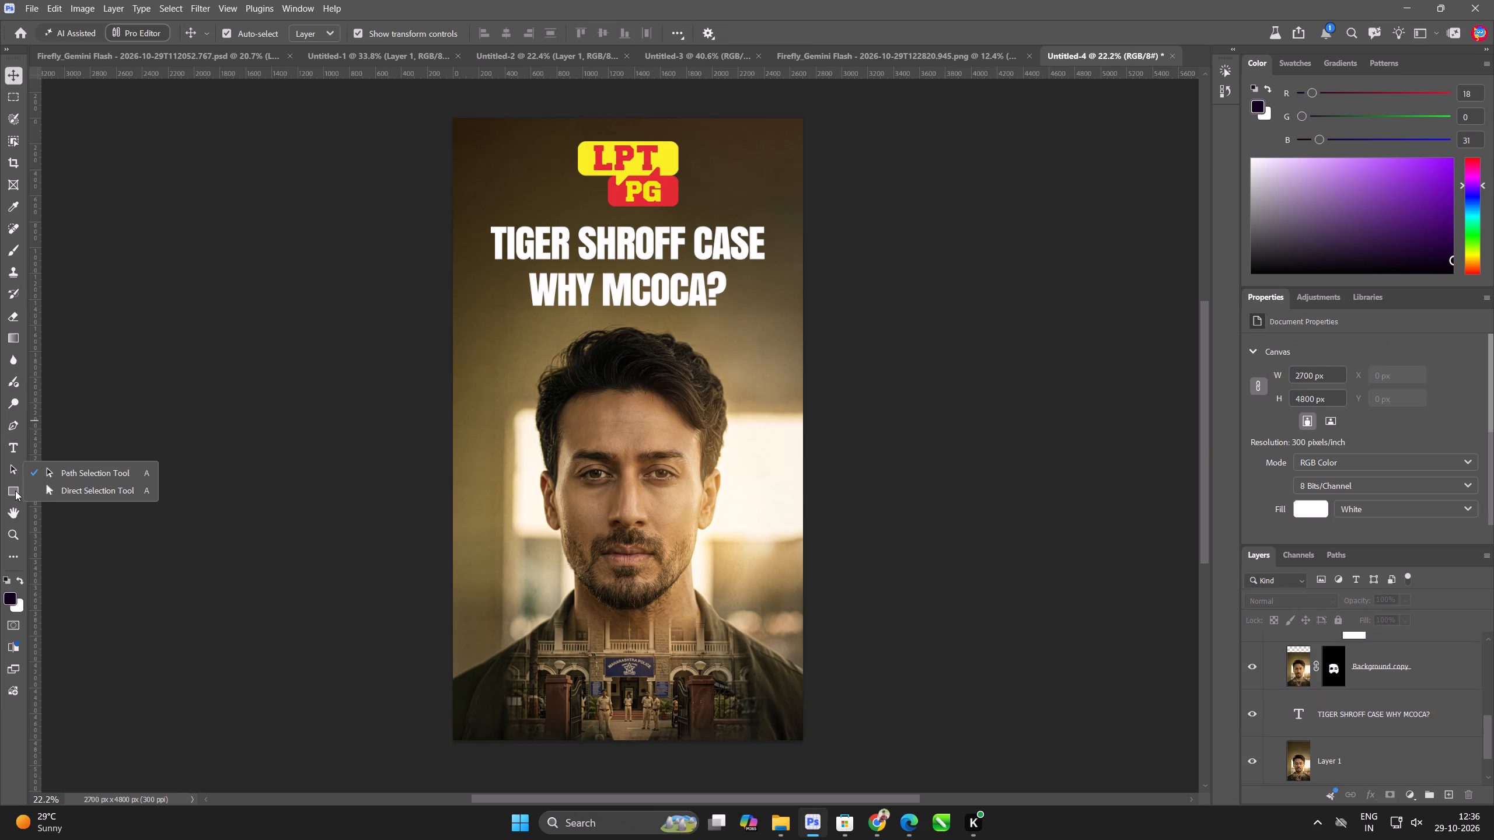
Draw a rectangle about 1639 × 357 px over the "WHY MCOCA?" line and fill it red.
{"action": "left_click", "coordinate": [15, 491]}
{"action": "left_click_drag", "start_coordinate": [522, 266], "coordinate": [700, 305]}
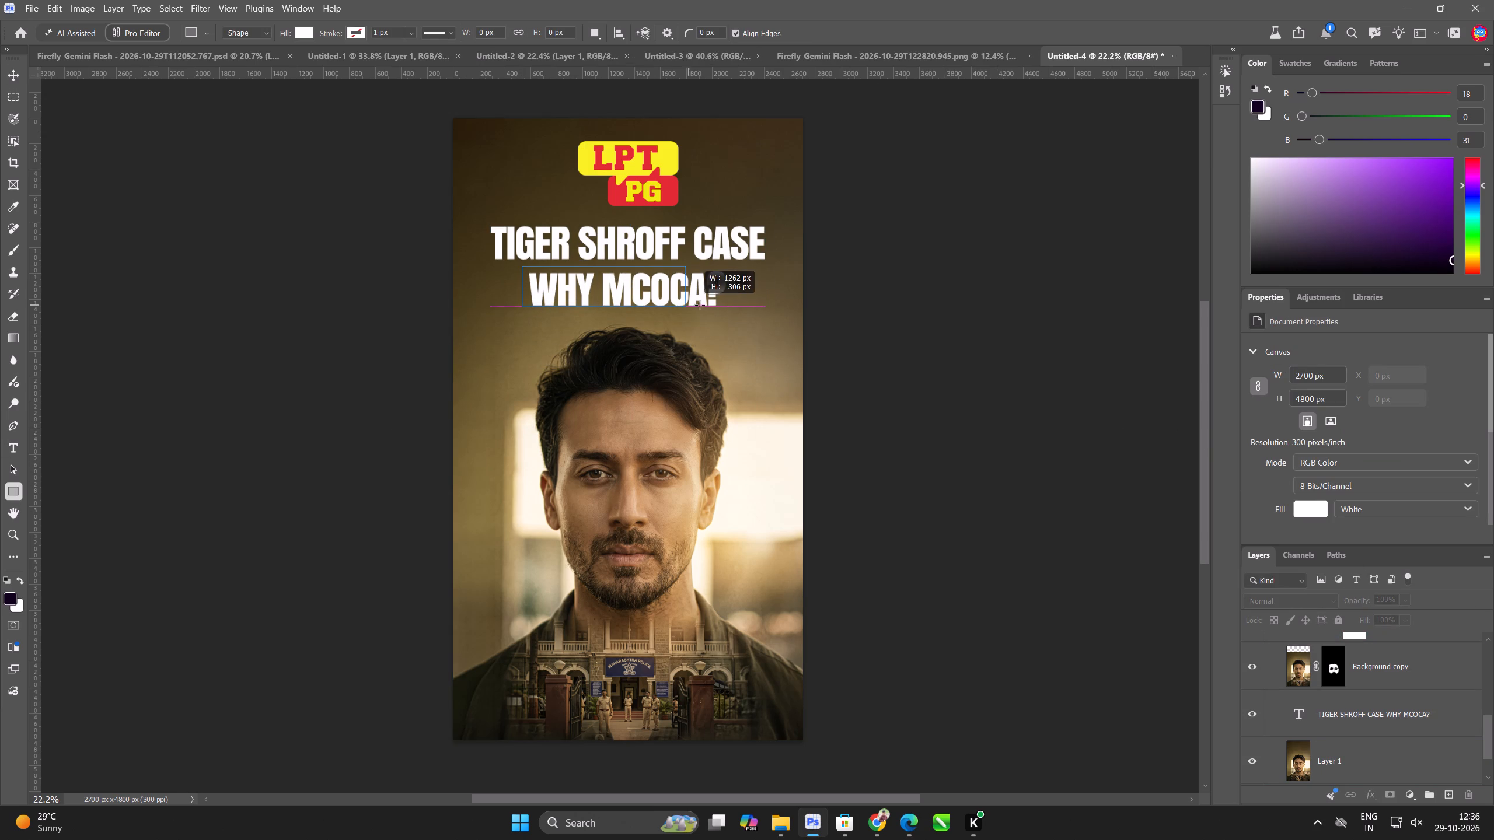
{"action": "left_click_drag", "start_coordinate": [700, 305], "coordinate": [734, 311]}
{"action": "left_click", "coordinate": [311, 28]}
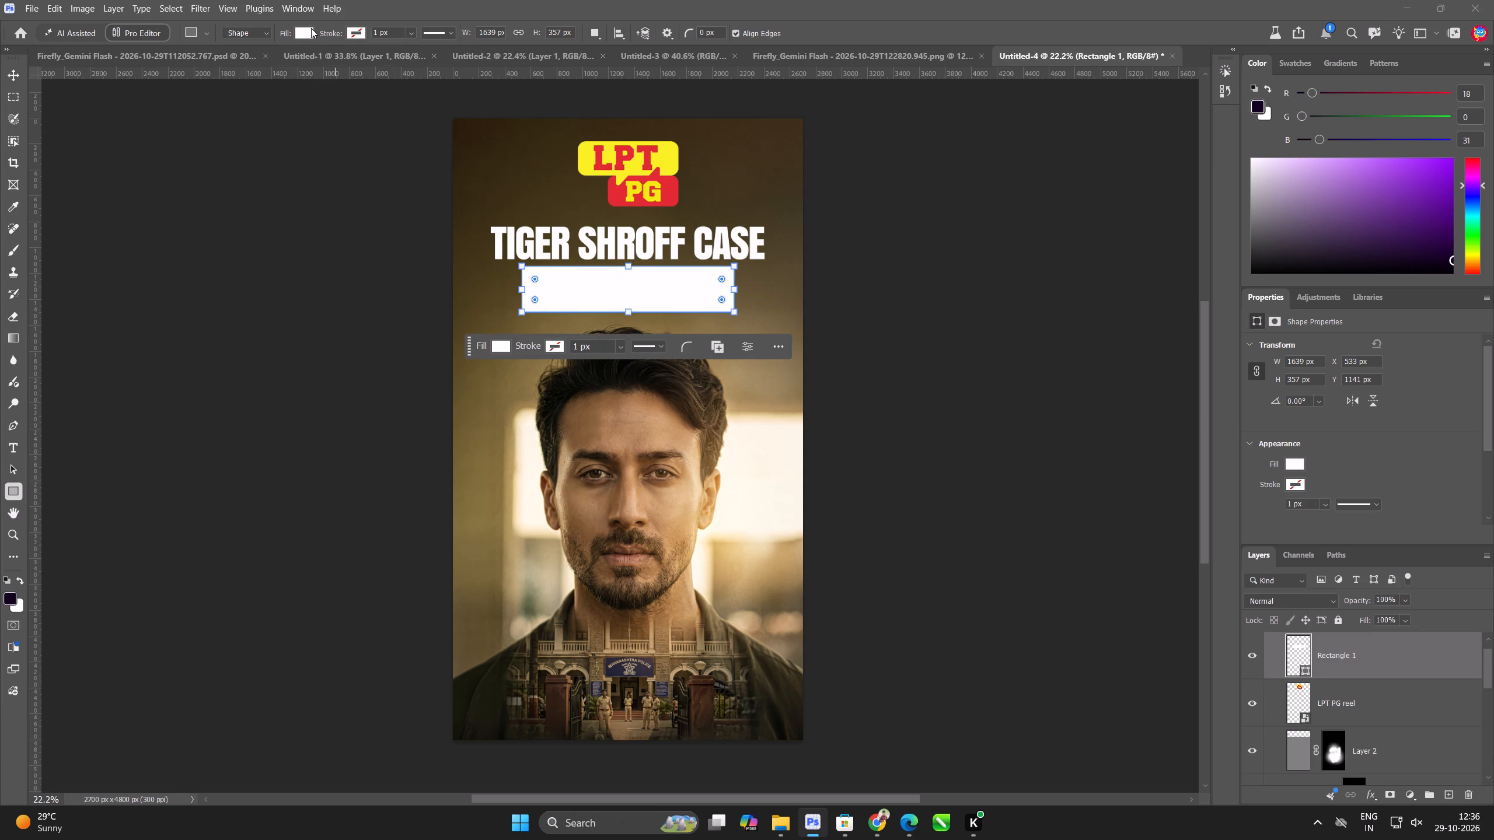
{"action": "left_click", "coordinate": [317, 110]}
Move the red rectangle down the layer stack to sit directly above Layer 2, below the LPT PG reel layer.
{"action": "left_click", "coordinate": [19, 72]}
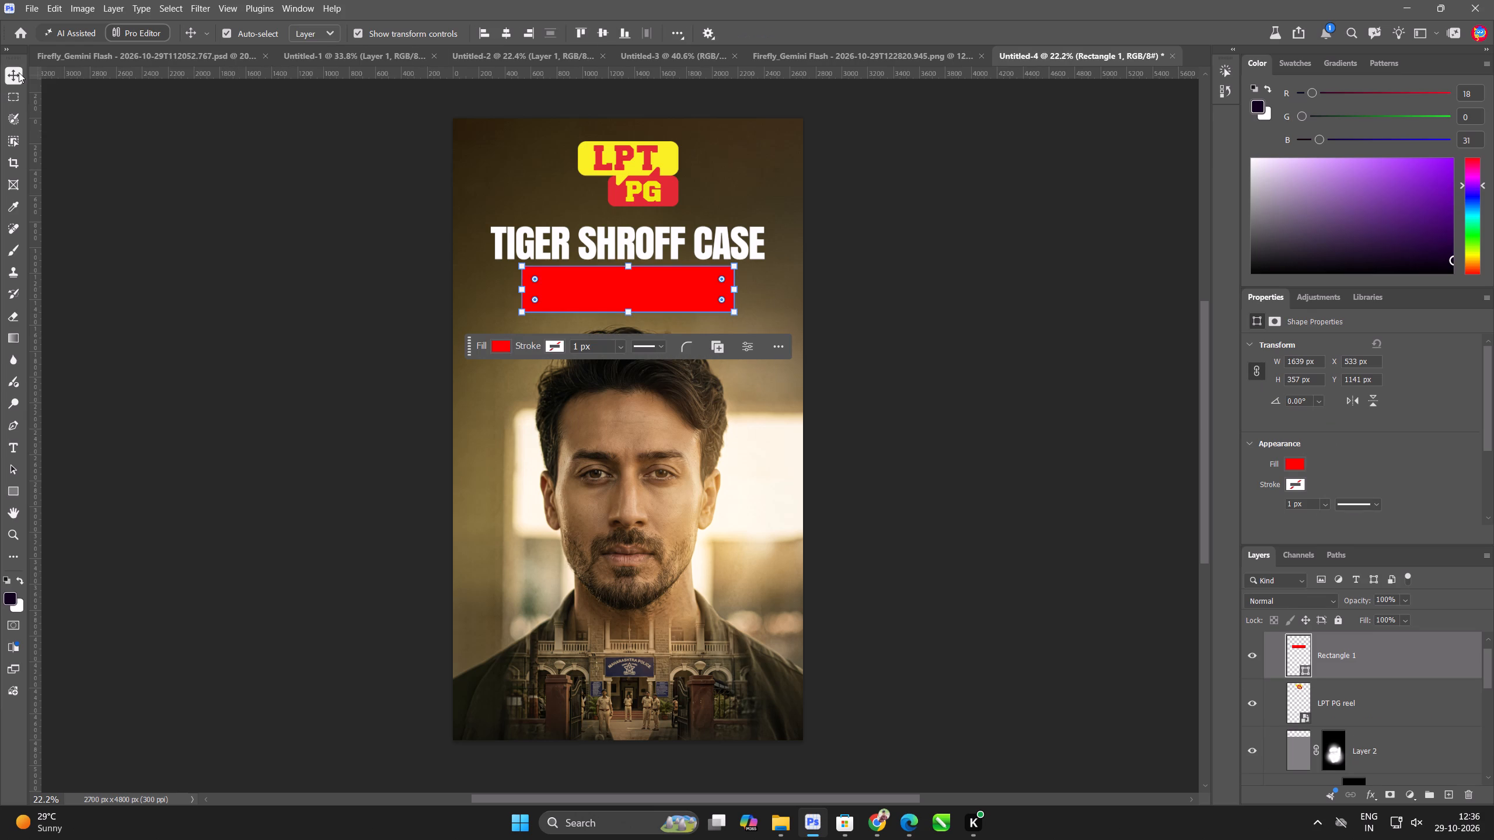
{"action": "key", "text": "ctrl+bracketleft"}
{"action": "key", "text": "ctrl+bracketleft"}
{"action": "key", "text": "ctrl+bracketleft"}
{"action": "key", "text": "ctrl+bracketleft"}
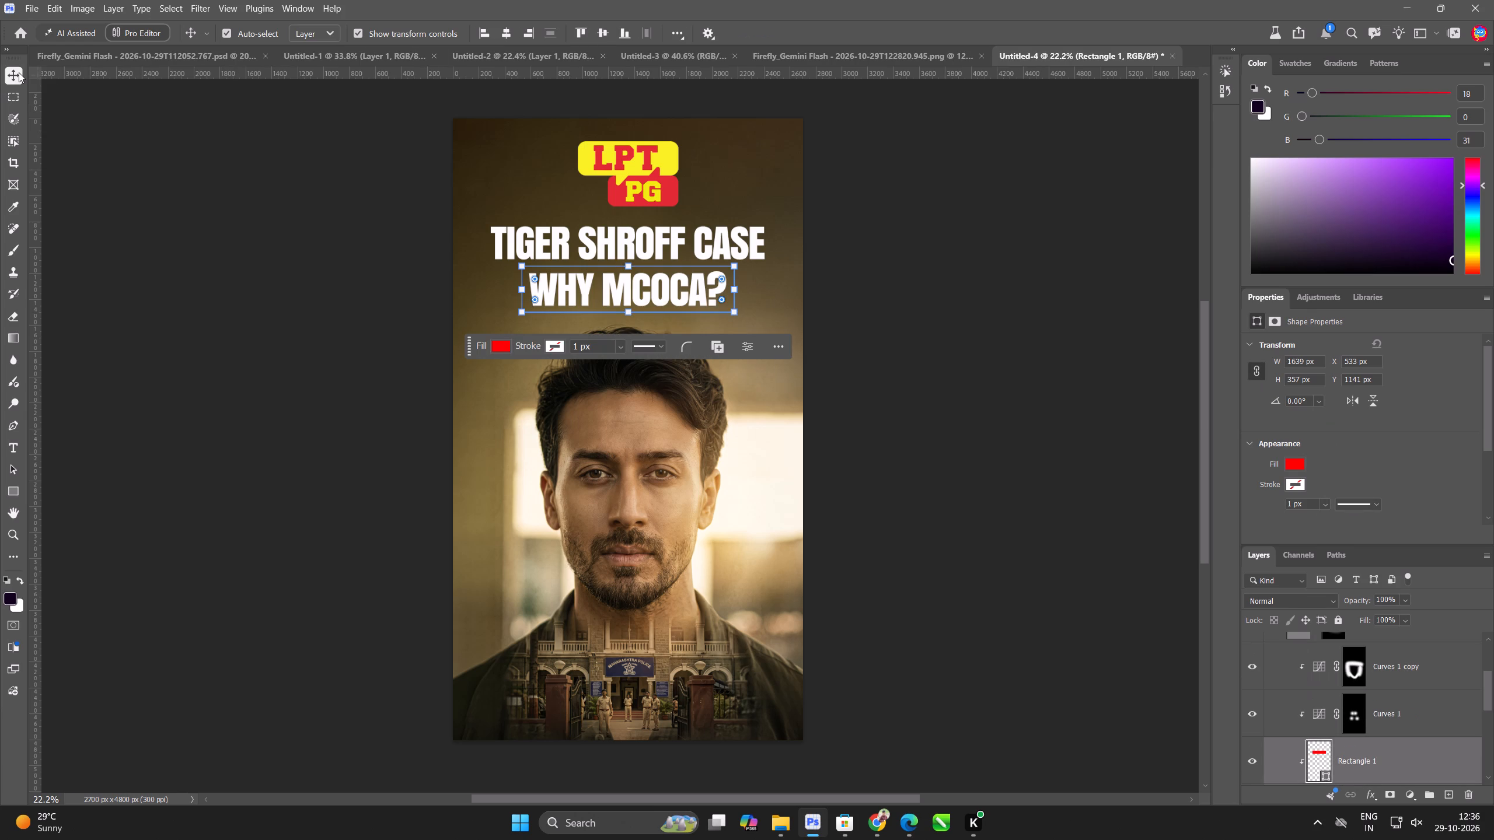
{"action": "key", "text": "ctrl+bracketright"}
{"action": "key", "text": "ctrl+bracketright"}
{"action": "key", "text": "ctrl+bracketright"}
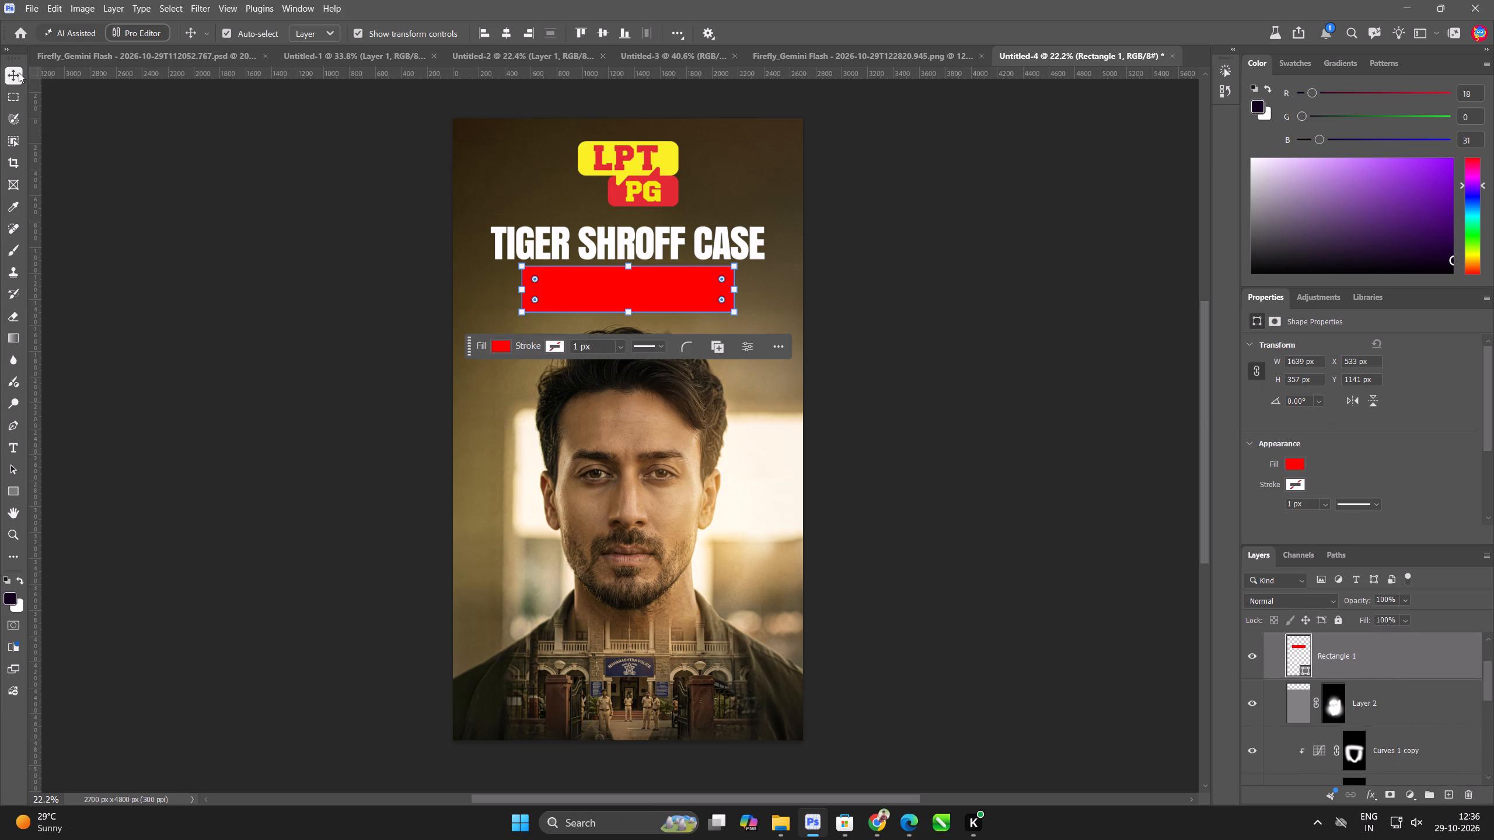
Move the headline text layer to the top of Group 1, above the LPT PG reel and red rectangle layers.
{"action": "scroll", "coordinate": [1282, 618], "scroll_direction": "up", "scroll_amount": 12}
{"action": "scroll", "coordinate": [1363, 663], "scroll_direction": "down", "scroll_amount": 6}
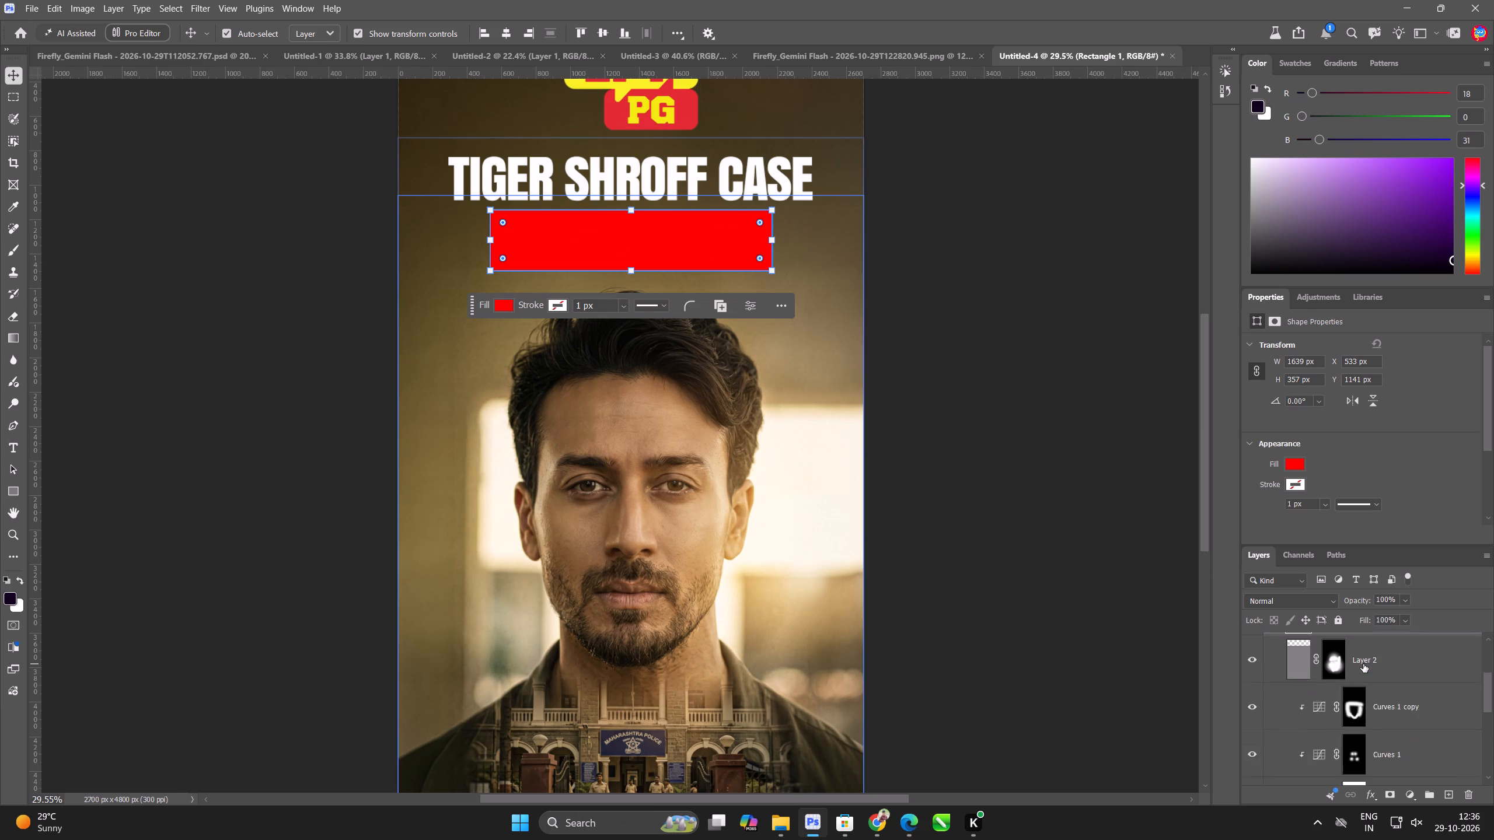
{"action": "scroll", "coordinate": [1363, 664], "scroll_direction": "up", "scroll_amount": 2}
{"action": "scroll", "coordinate": [1363, 664], "scroll_direction": "down", "scroll_amount": 20}
{"action": "left_click", "coordinate": [1371, 668]}
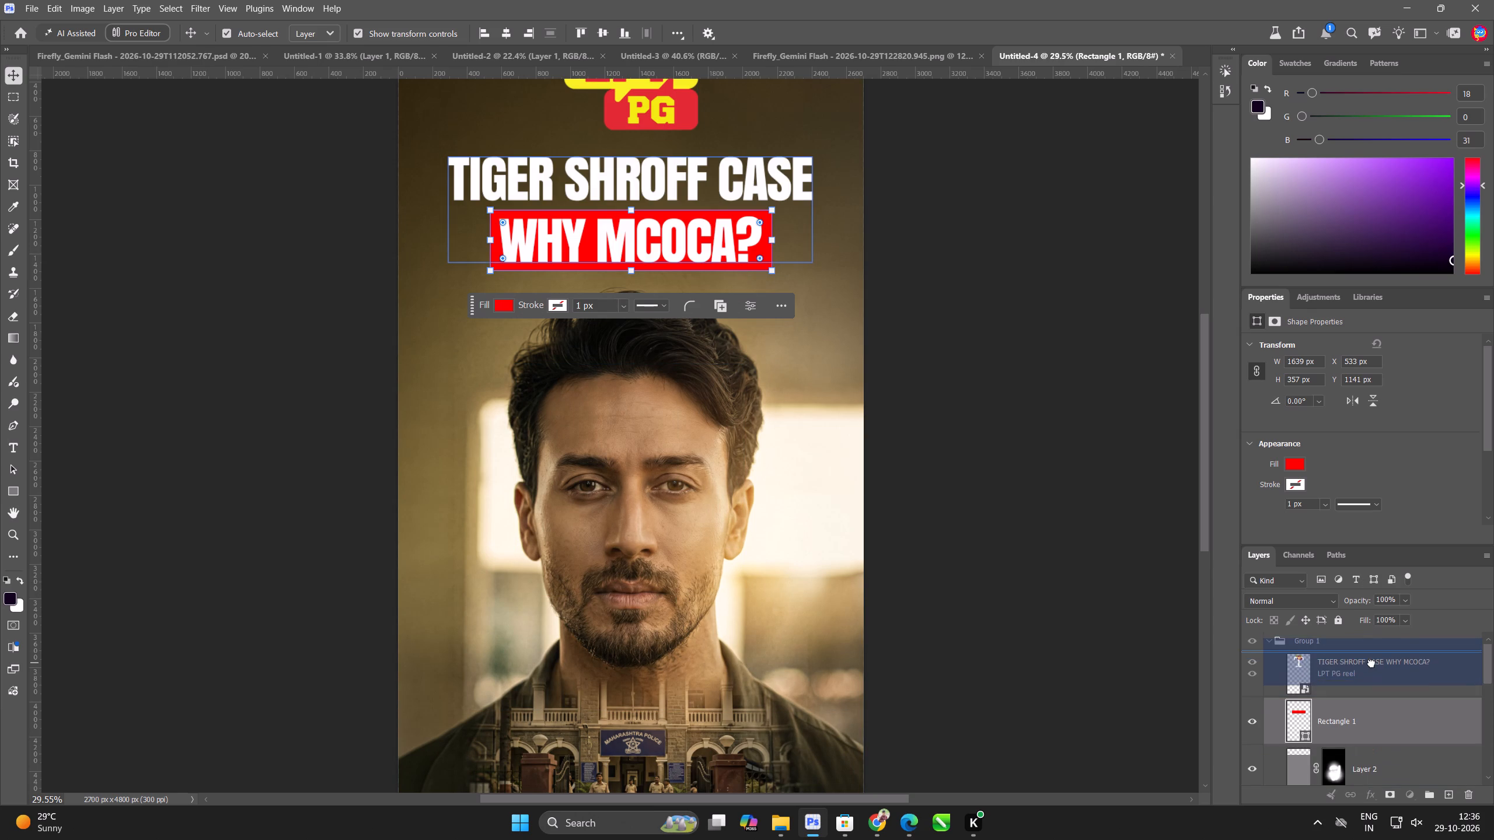
{"action": "left_click", "coordinate": [993, 484]}
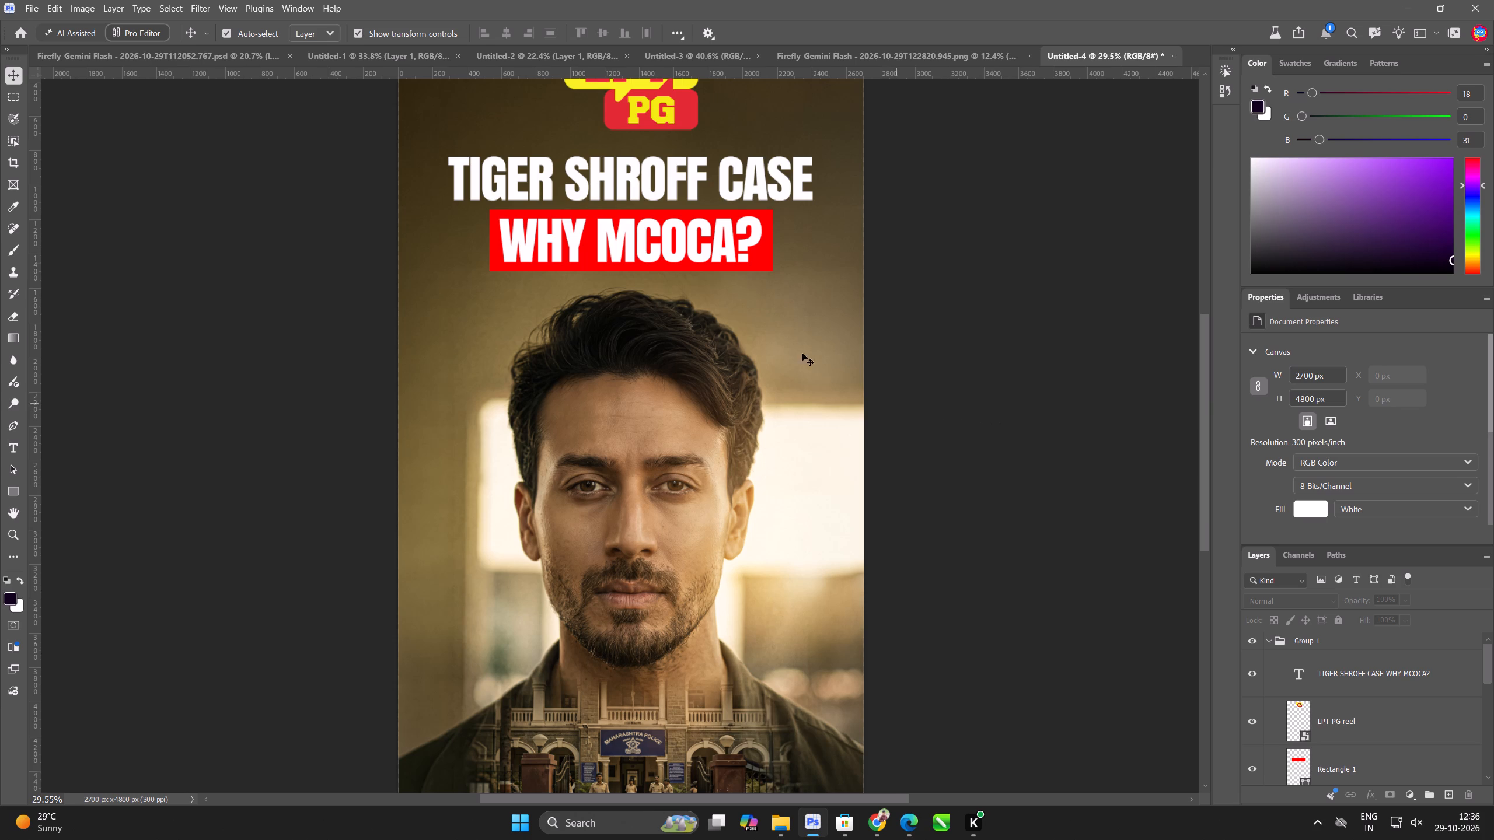
Change the headline's font to F37 Judge Bold Extended.
{"action": "scroll", "coordinate": [809, 358], "scroll_direction": "down", "scroll_amount": 6}
{"action": "scroll", "coordinate": [747, 209], "scroll_direction": "up", "scroll_amount": 13}
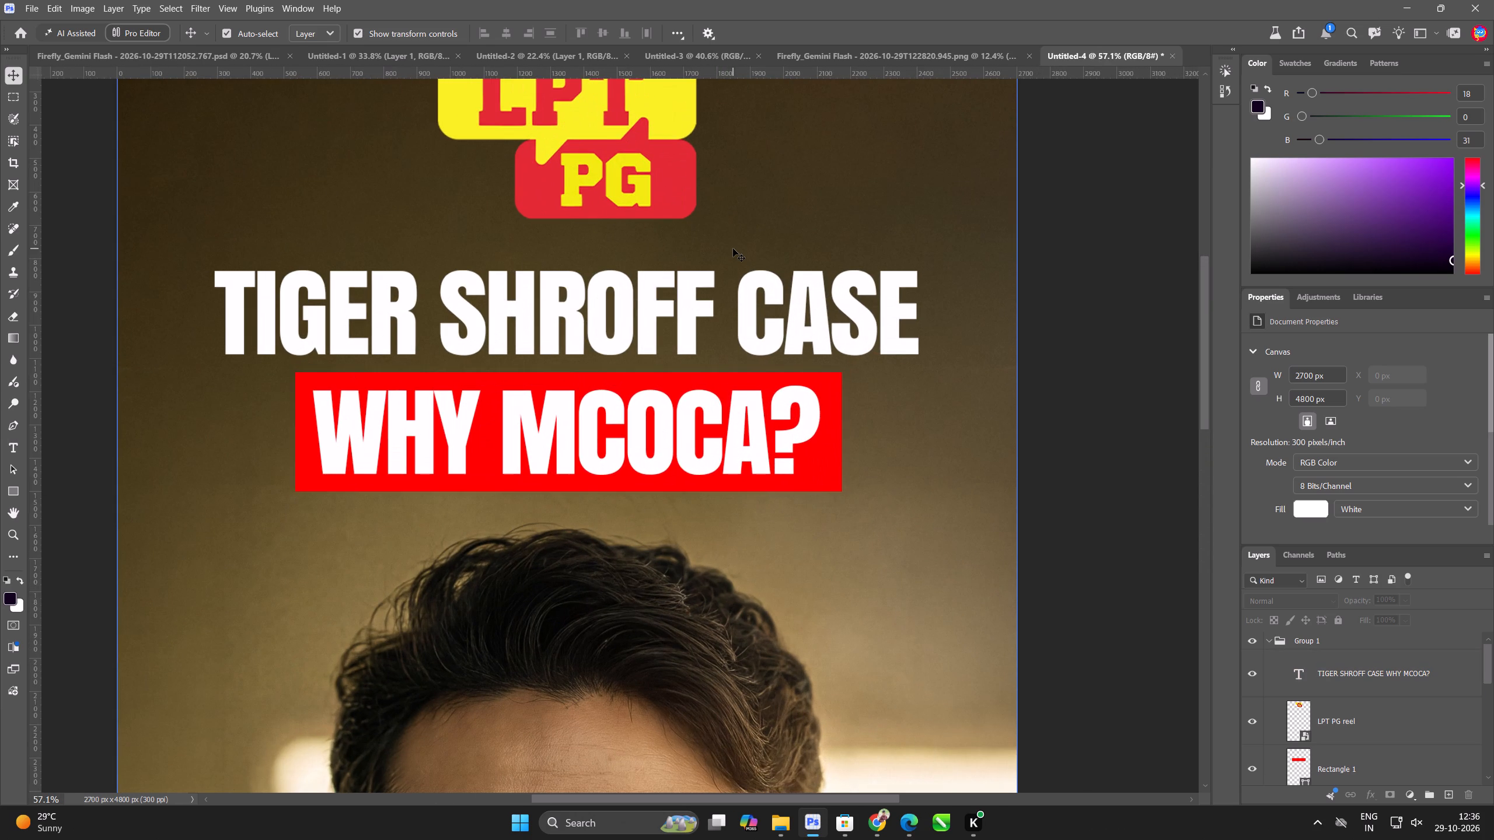
{"action": "scroll", "coordinate": [733, 243], "scroll_direction": "down", "scroll_amount": 4}
{"action": "scroll", "coordinate": [713, 295], "scroll_direction": "up", "scroll_amount": 5}
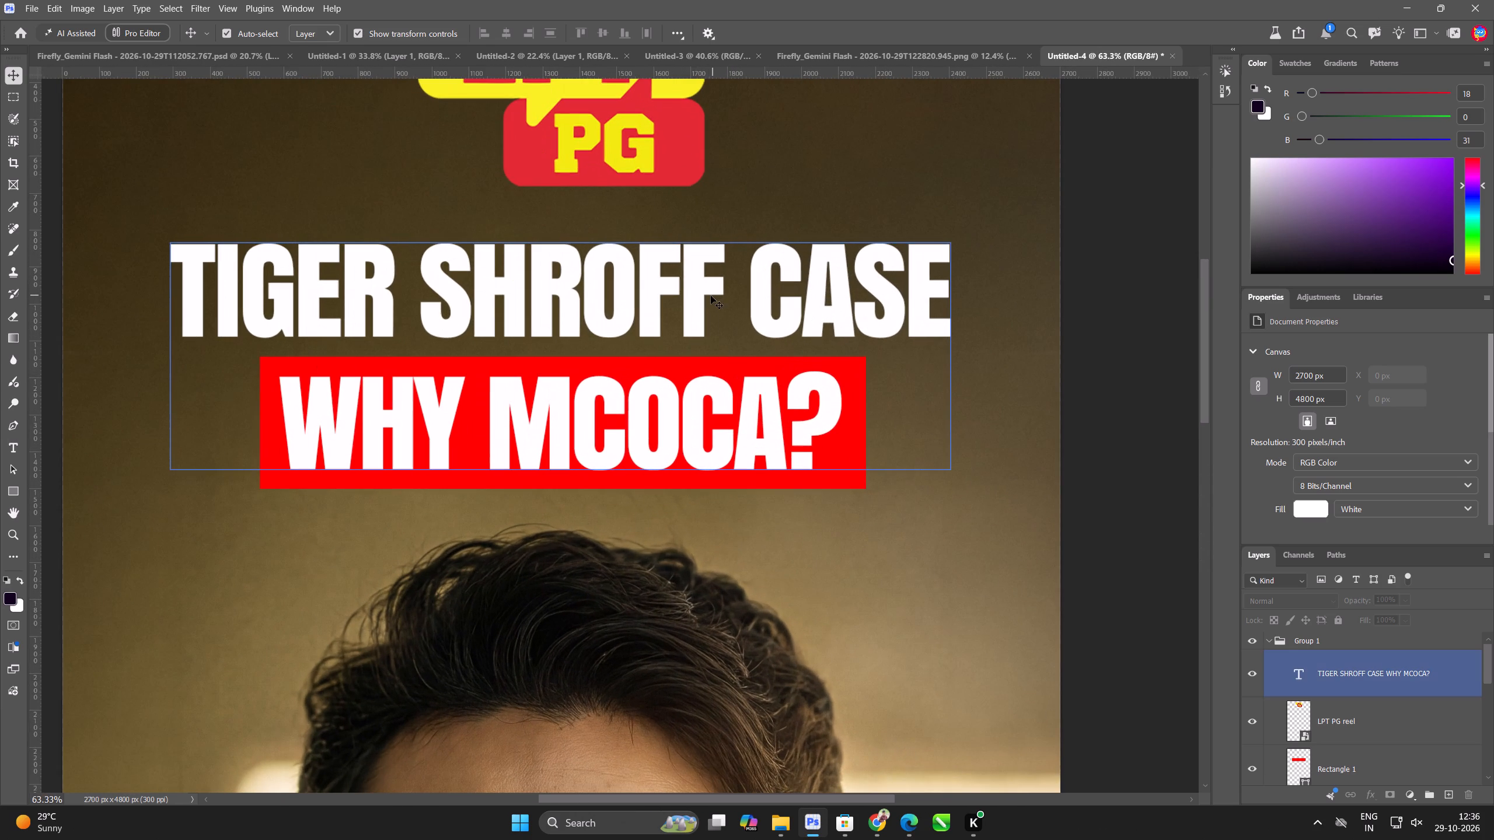
{"action": "double_click", "coordinate": [693, 295]}
{"action": "left_click", "coordinate": [296, 37]}
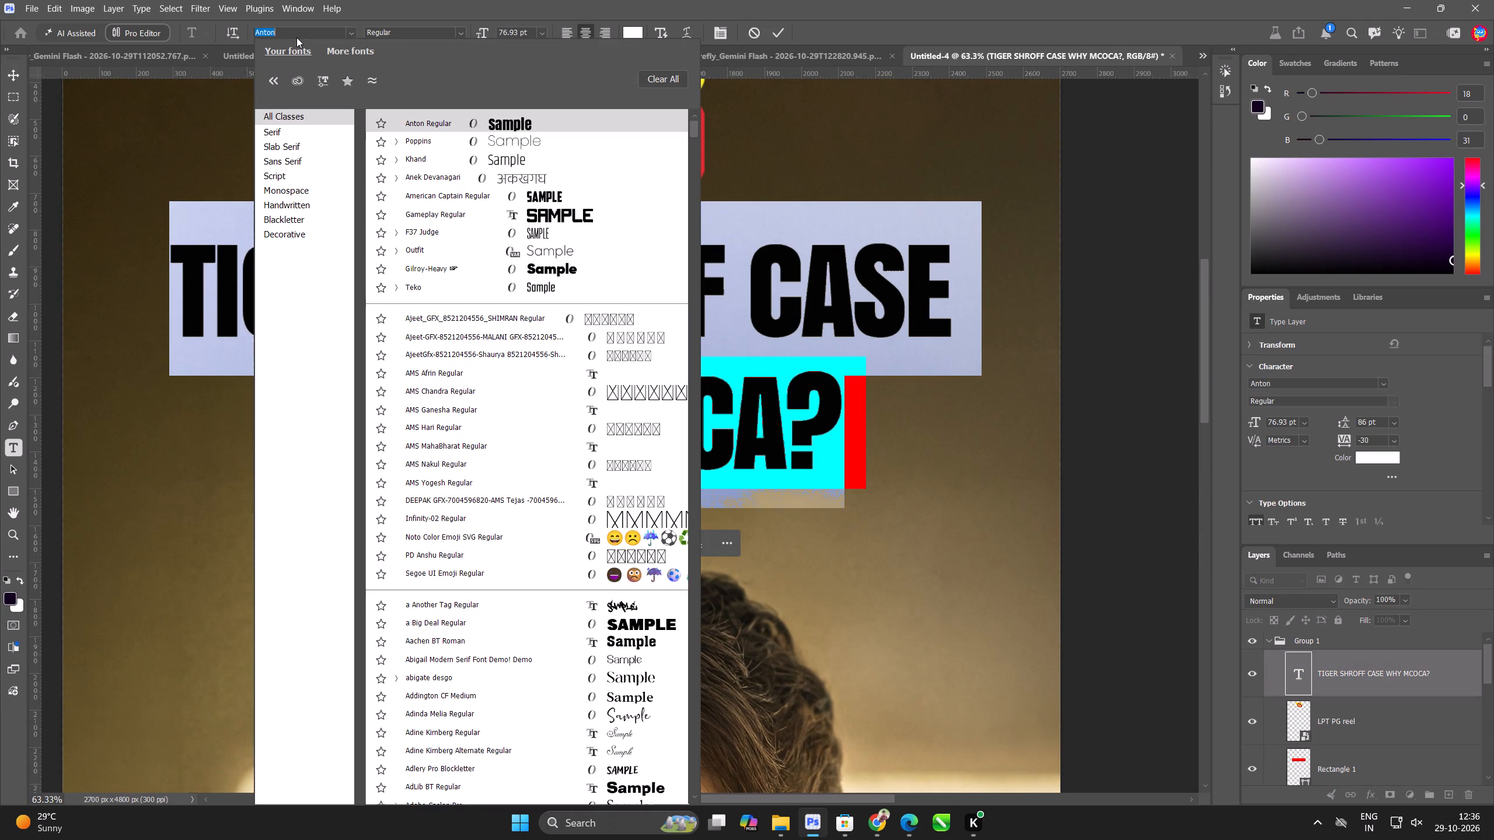
{"action": "type", "text": "f37"}
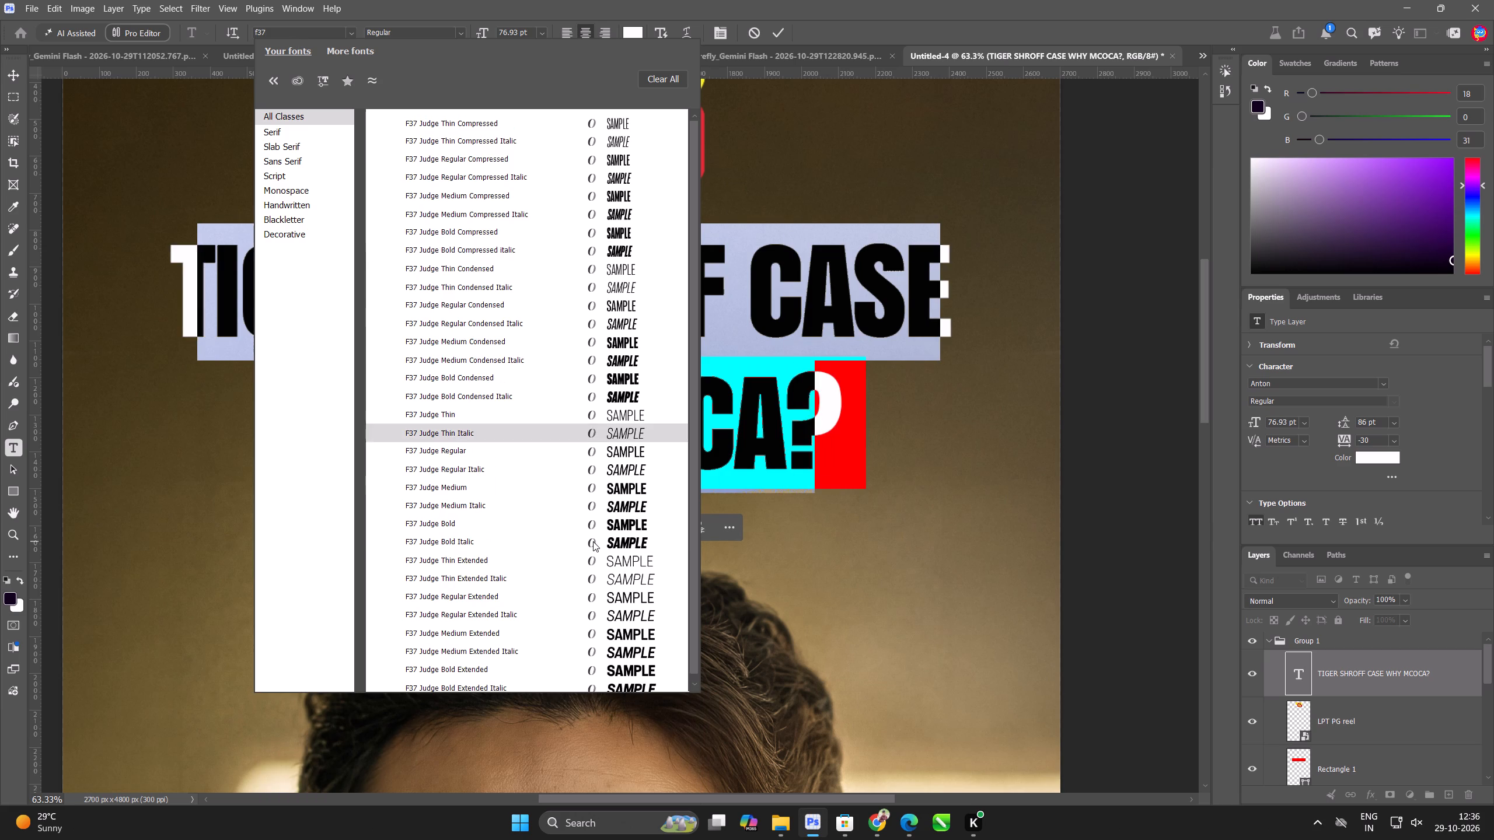
{"action": "scroll", "coordinate": [596, 579], "scroll_direction": "down", "scroll_amount": 4}
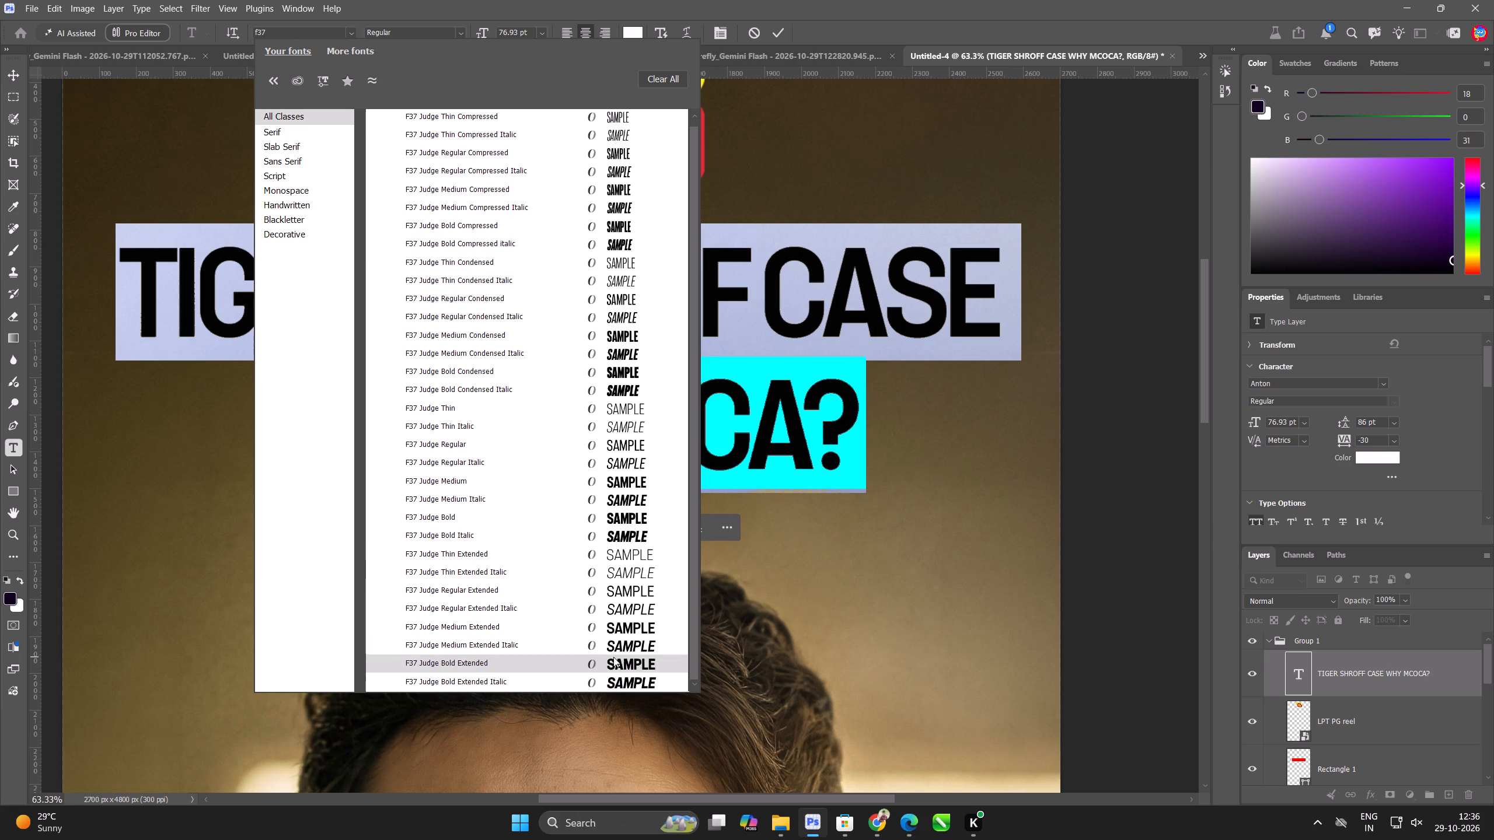
{"action": "left_click", "coordinate": [615, 663]}
{"action": "left_click", "coordinate": [670, 439]}
Tighten the headline's leading to 74 pt and scale the text block up to about 106%.
{"action": "key", "text": "ctrl+a"}
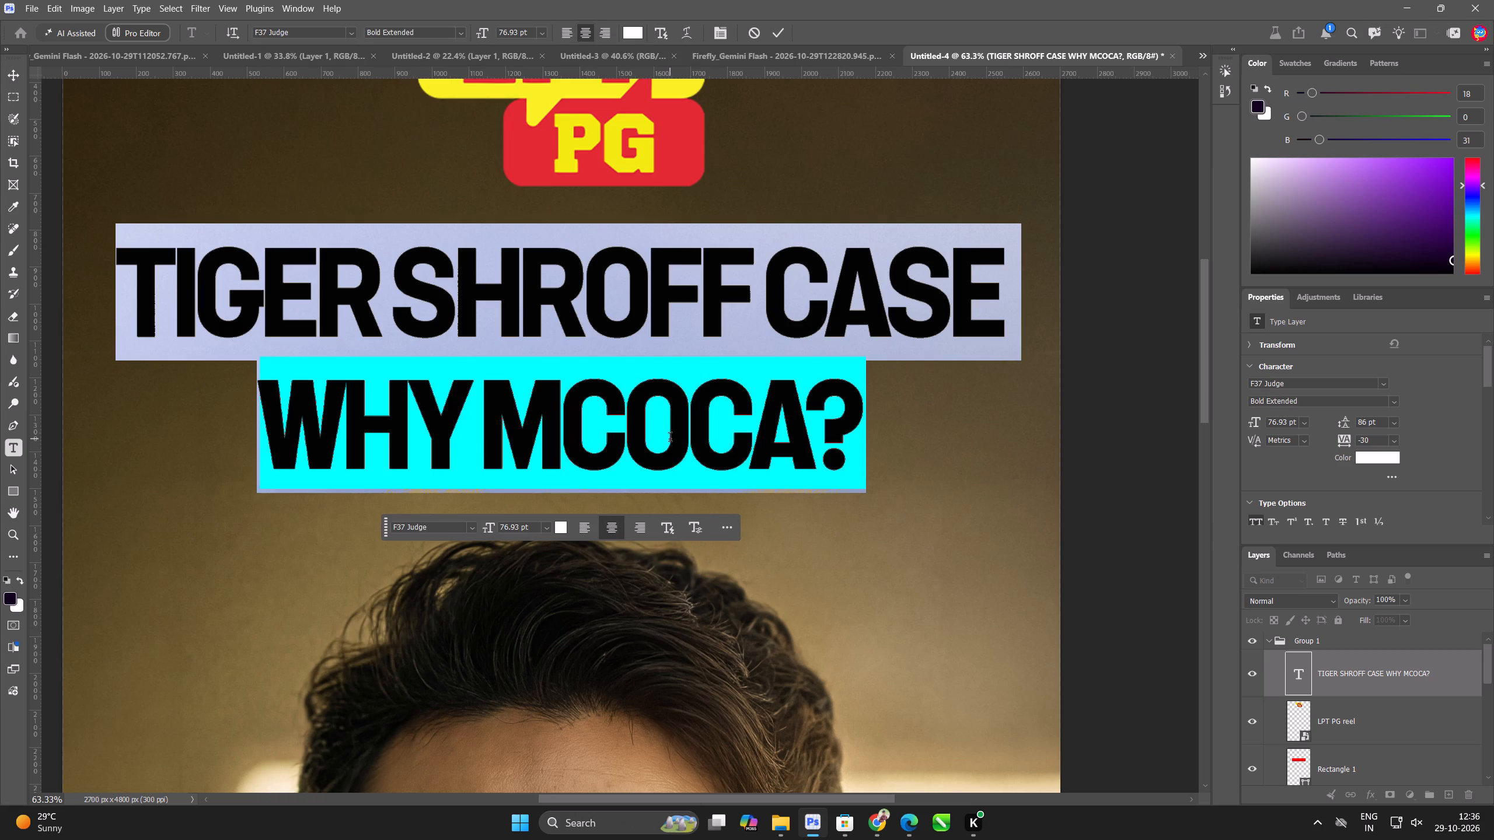
{"action": "left_click_drag", "start_coordinate": [1343, 420], "coordinate": [1339, 420]}
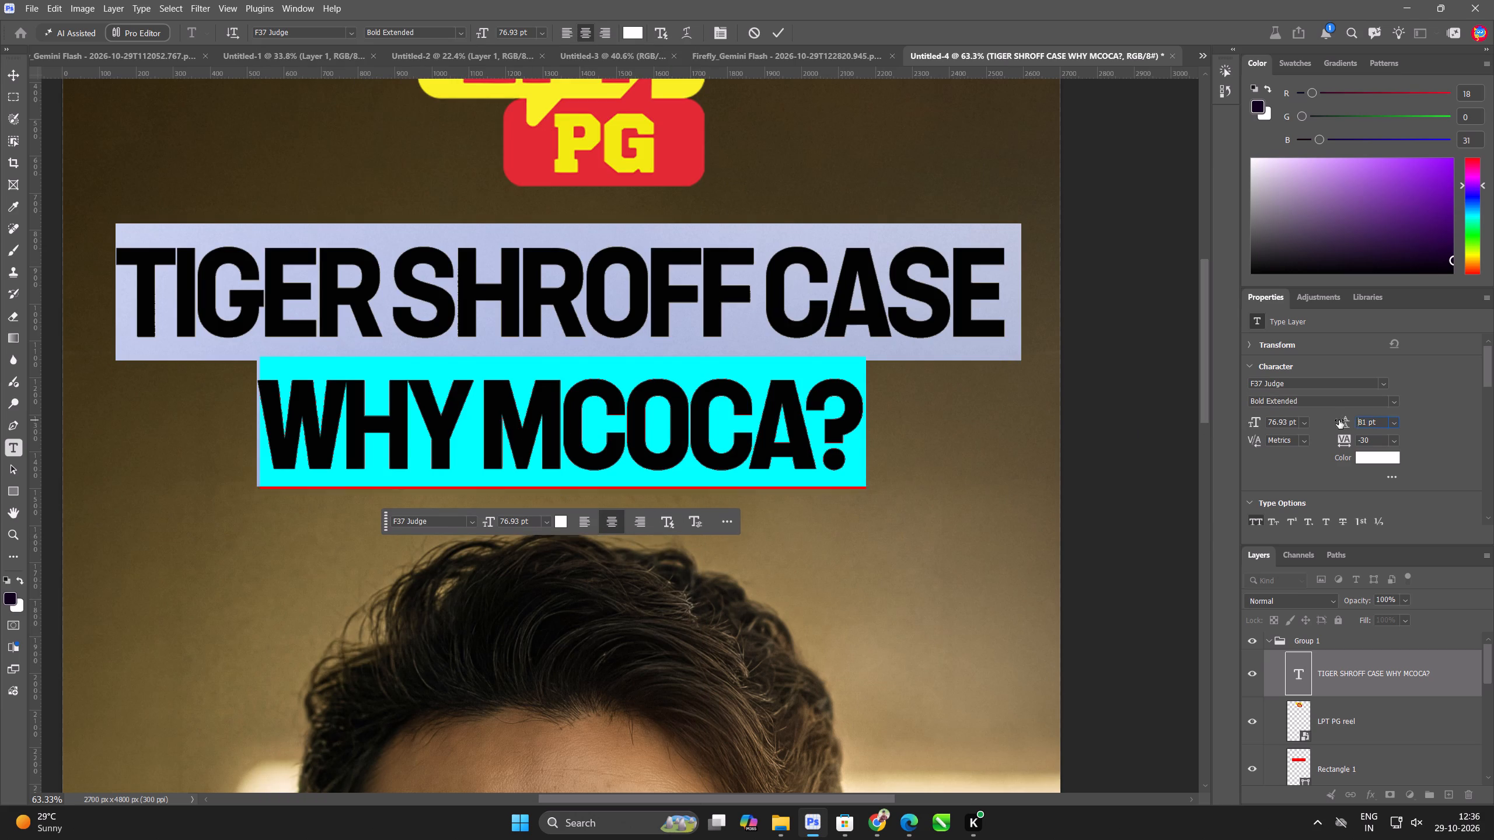
{"action": "left_click_drag", "start_coordinate": [1339, 420], "coordinate": [1334, 420]}
{"action": "left_click", "coordinate": [11, 69]}
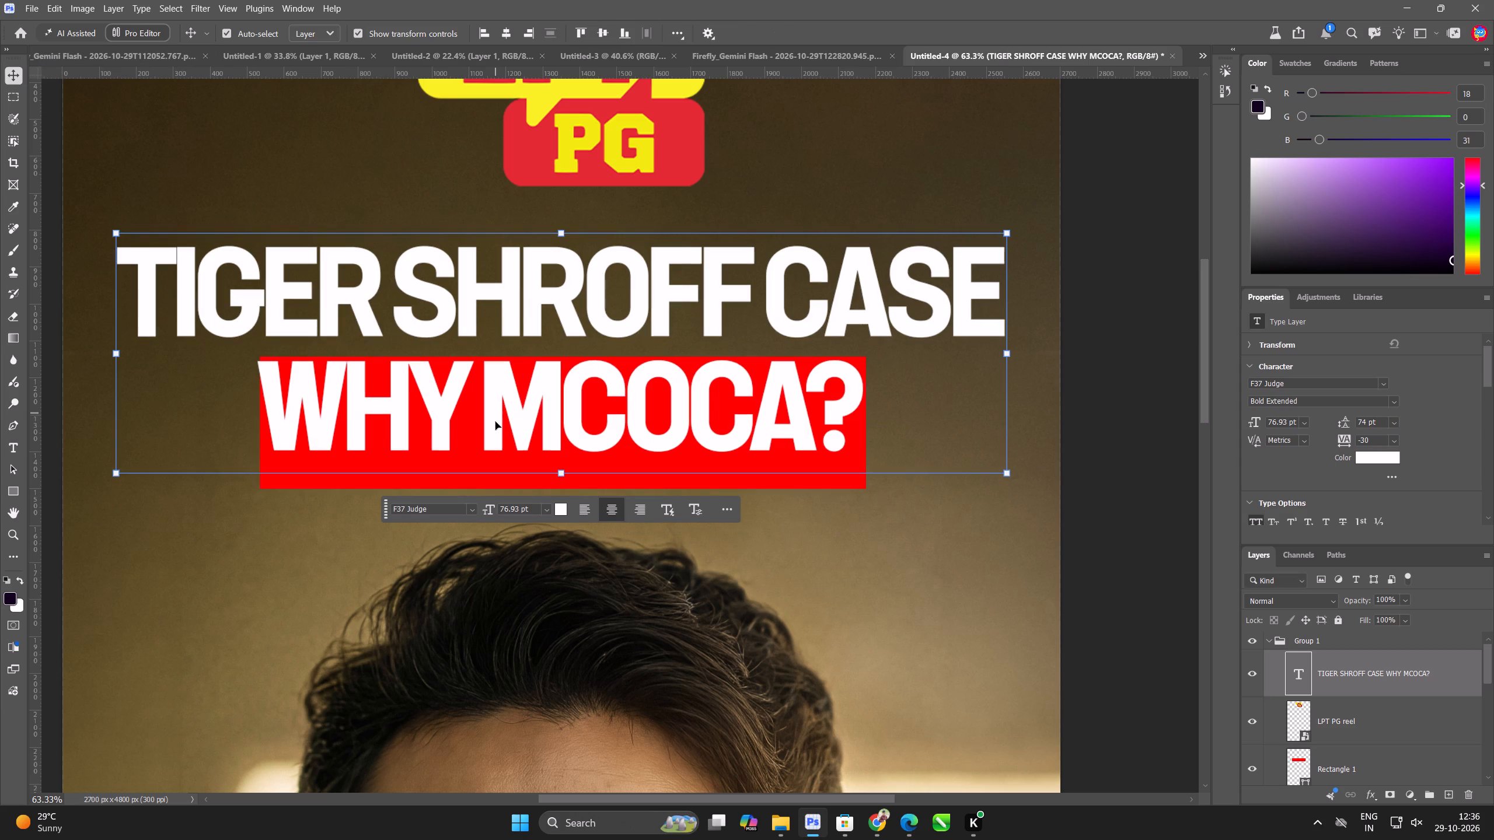
{"action": "left_click_drag", "start_coordinate": [566, 473], "coordinate": [566, 487]}
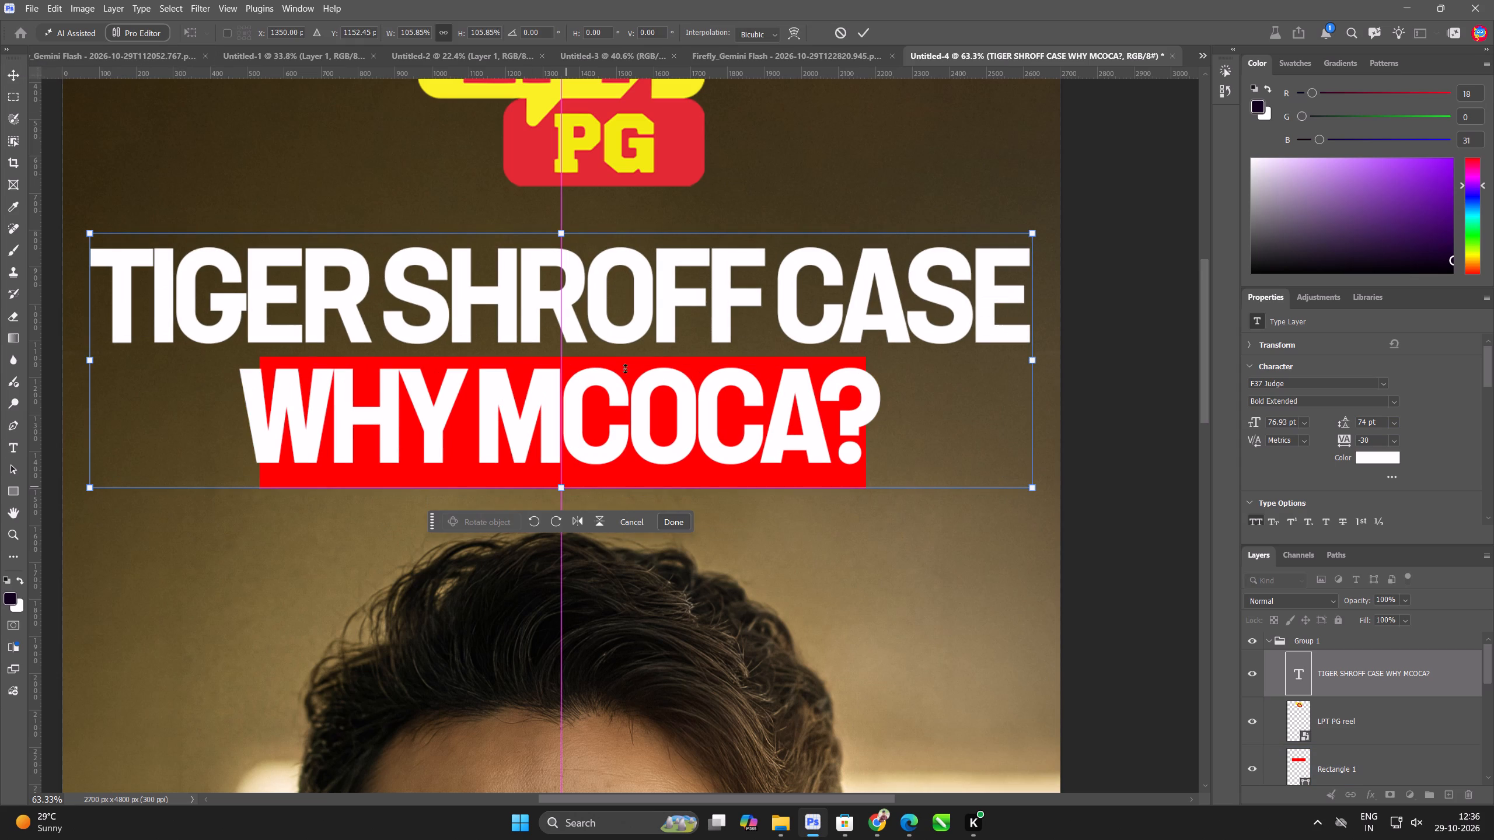
{"action": "left_click", "coordinate": [861, 31]}
{"action": "left_click", "coordinate": [1126, 568]}
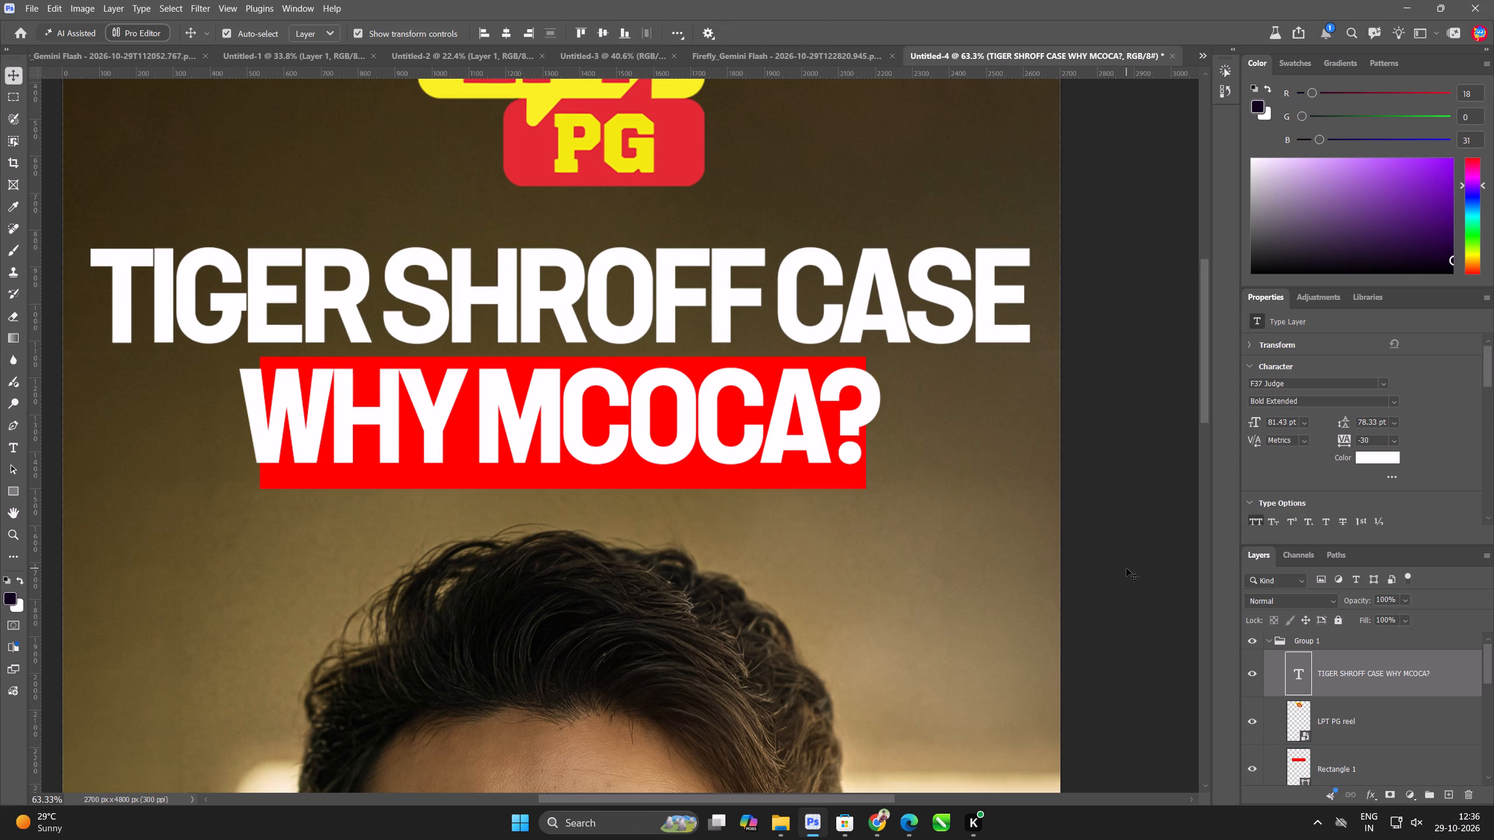
Reposition the red rectangle behind "WHY MCOCA?" and widen it to about 110% so it frames the whole line.
{"action": "left_click_drag", "start_coordinate": [713, 487], "coordinate": [682, 480]}
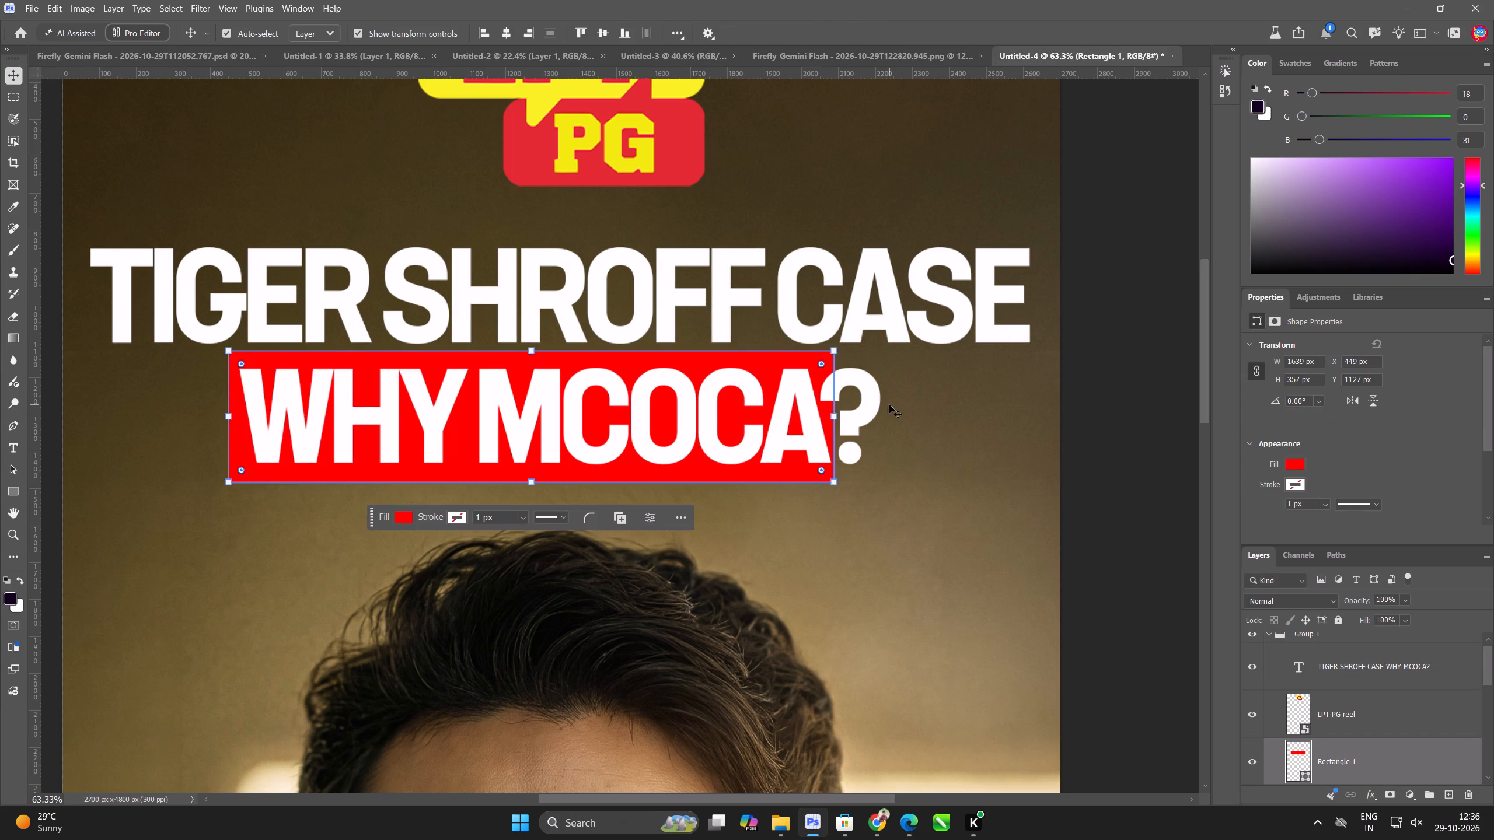
{"action": "left_click_drag", "start_coordinate": [840, 414], "coordinate": [899, 423], "text": "shift"}
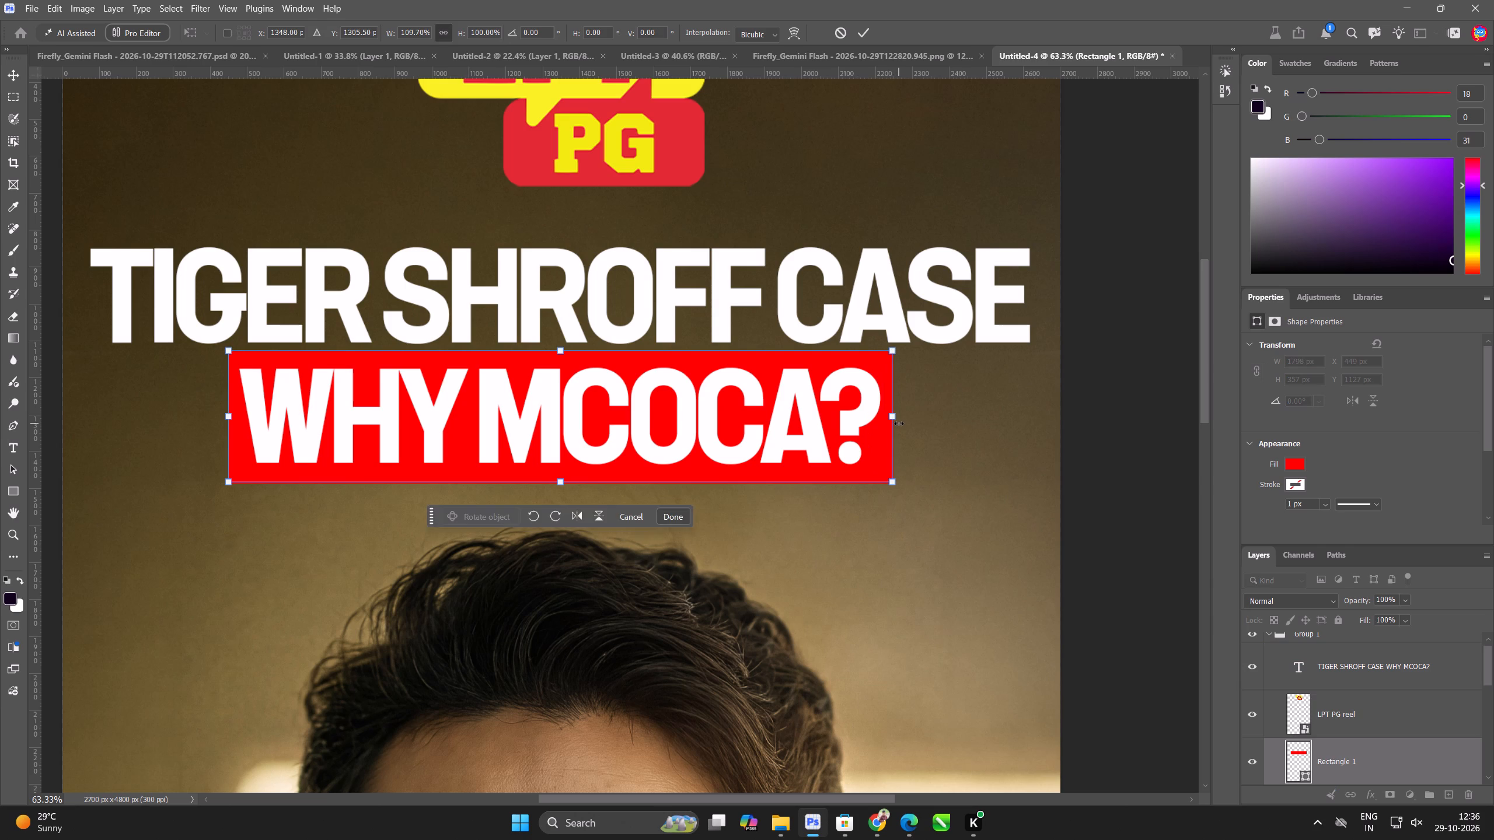
{"action": "key", "text": "Return"}
{"action": "scroll", "coordinate": [899, 423], "scroll_direction": "down", "scroll_amount": 15}
{"action": "left_click", "coordinate": [437, 281]}
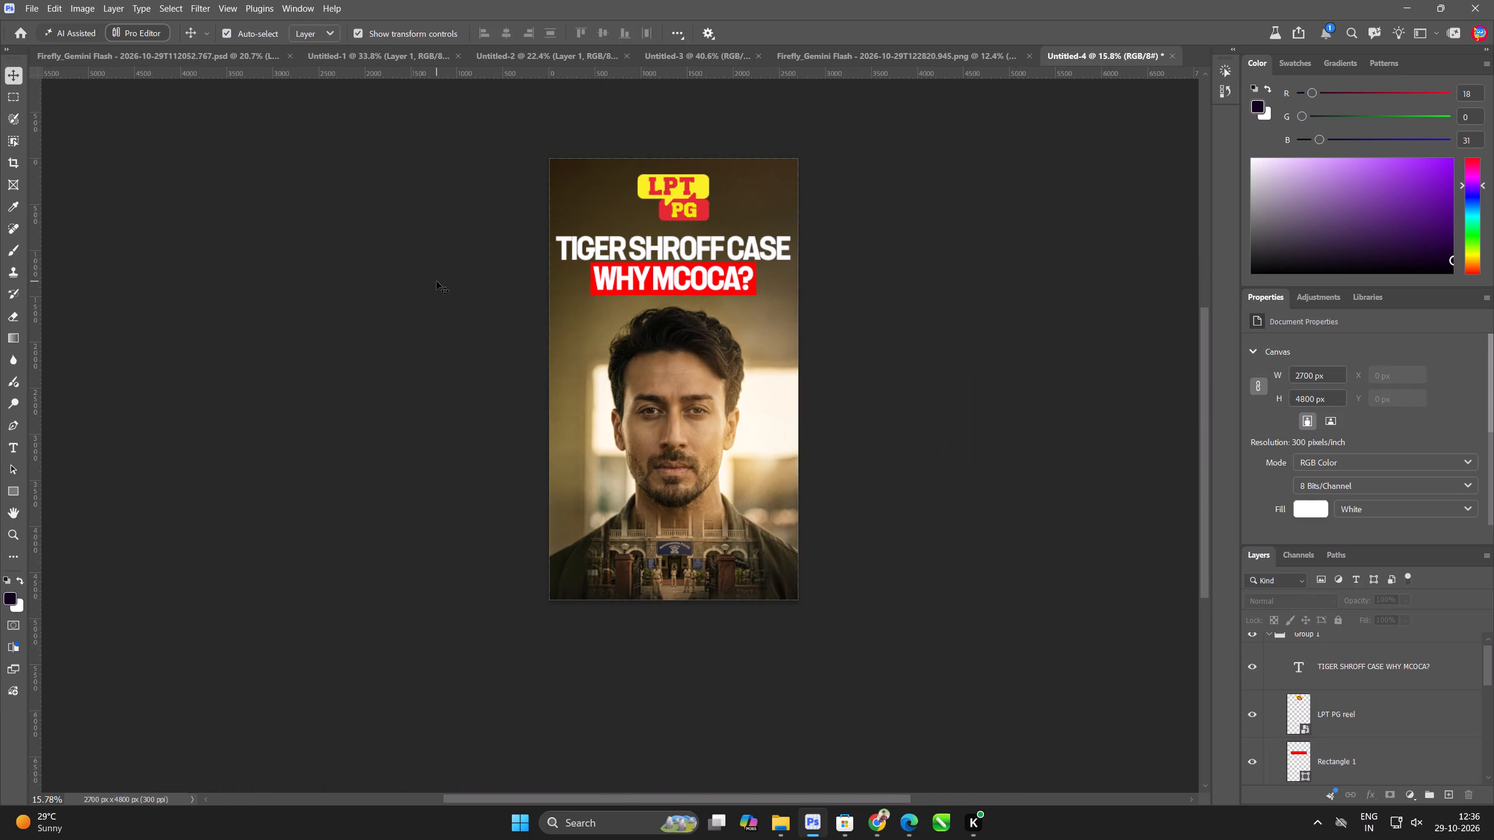
Stamp all visible layers into a new merged layer at the top and convert it to a smart object.
{"action": "key", "text": "ctrl+alt+a"}
{"action": "key", "text": "ctrl+alt+shift+e"}
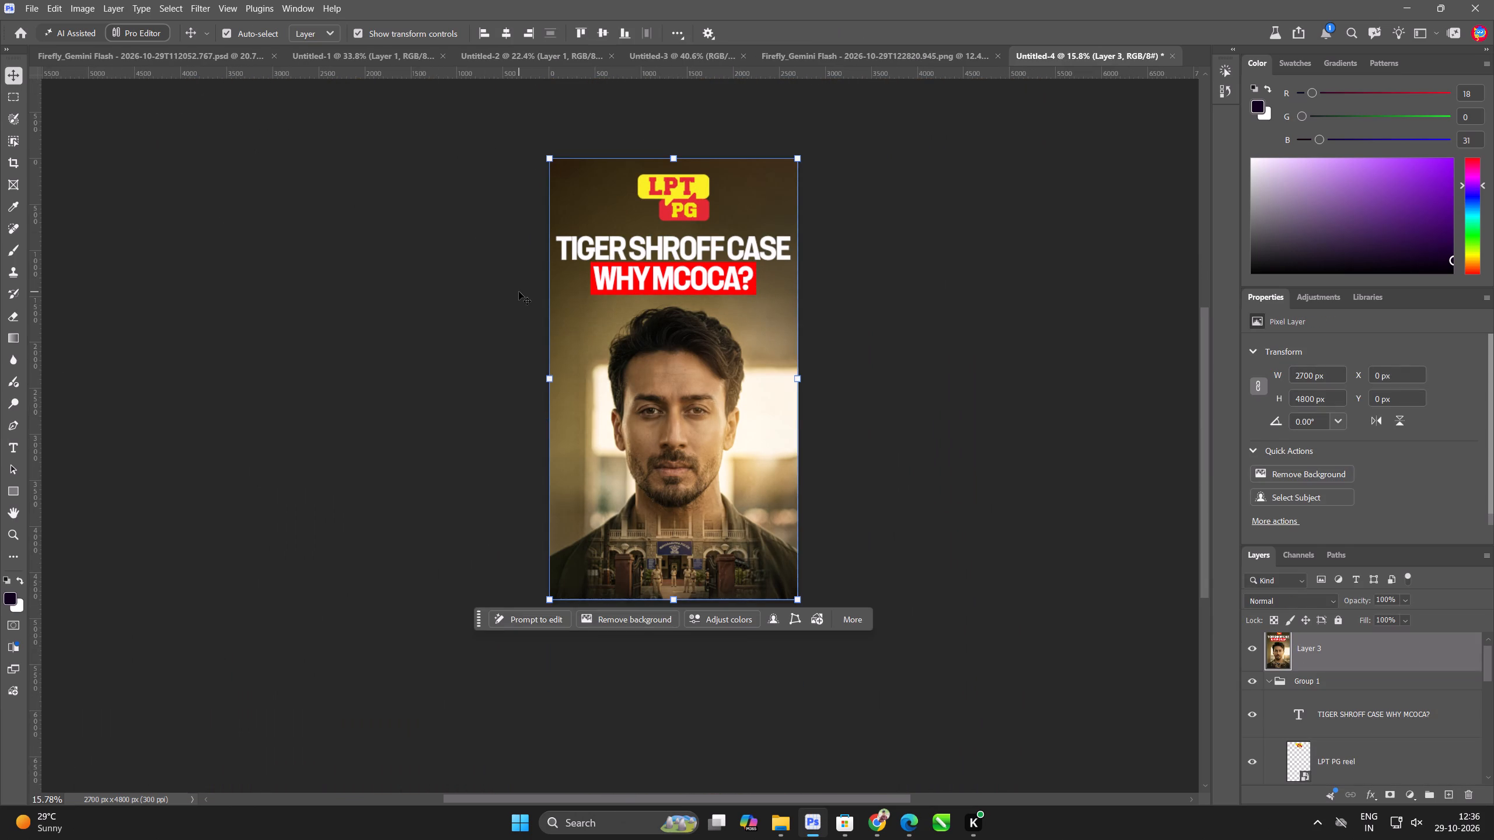
{"action": "key", "text": "ctrl+alt+q"}
{"action": "key", "text": "ctrl+shift+a"}
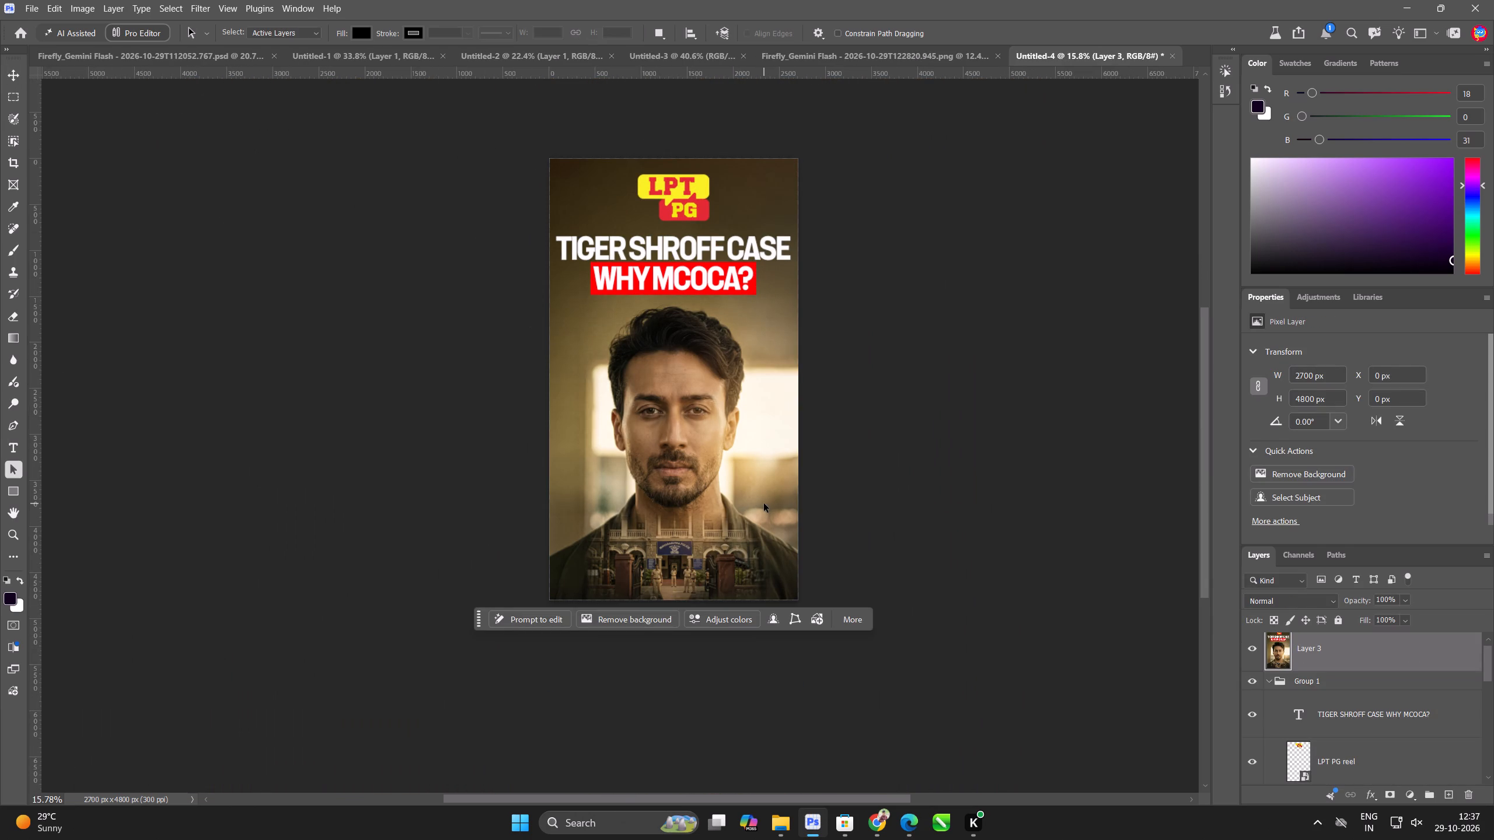
{"action": "scroll", "coordinate": [680, 451], "scroll_direction": "up", "scroll_amount": 19}
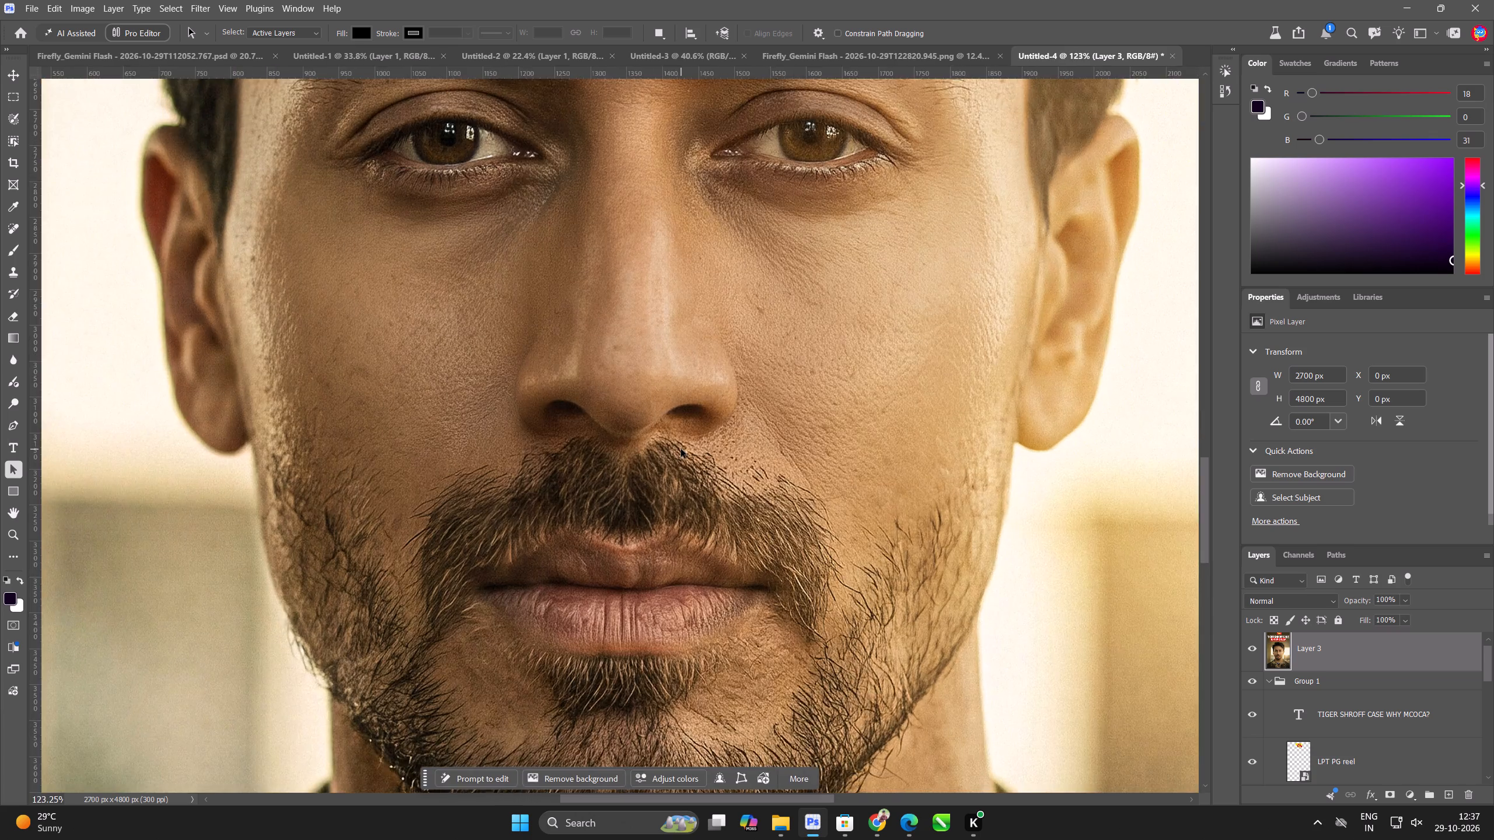
{"action": "scroll", "coordinate": [681, 449], "scroll_direction": "up", "scroll_amount": 5}
{"action": "scroll", "coordinate": [683, 449], "scroll_direction": "down", "scroll_amount": 4}
{"action": "scroll", "coordinate": [1384, 666], "scroll_direction": "up", "scroll_amount": 5}
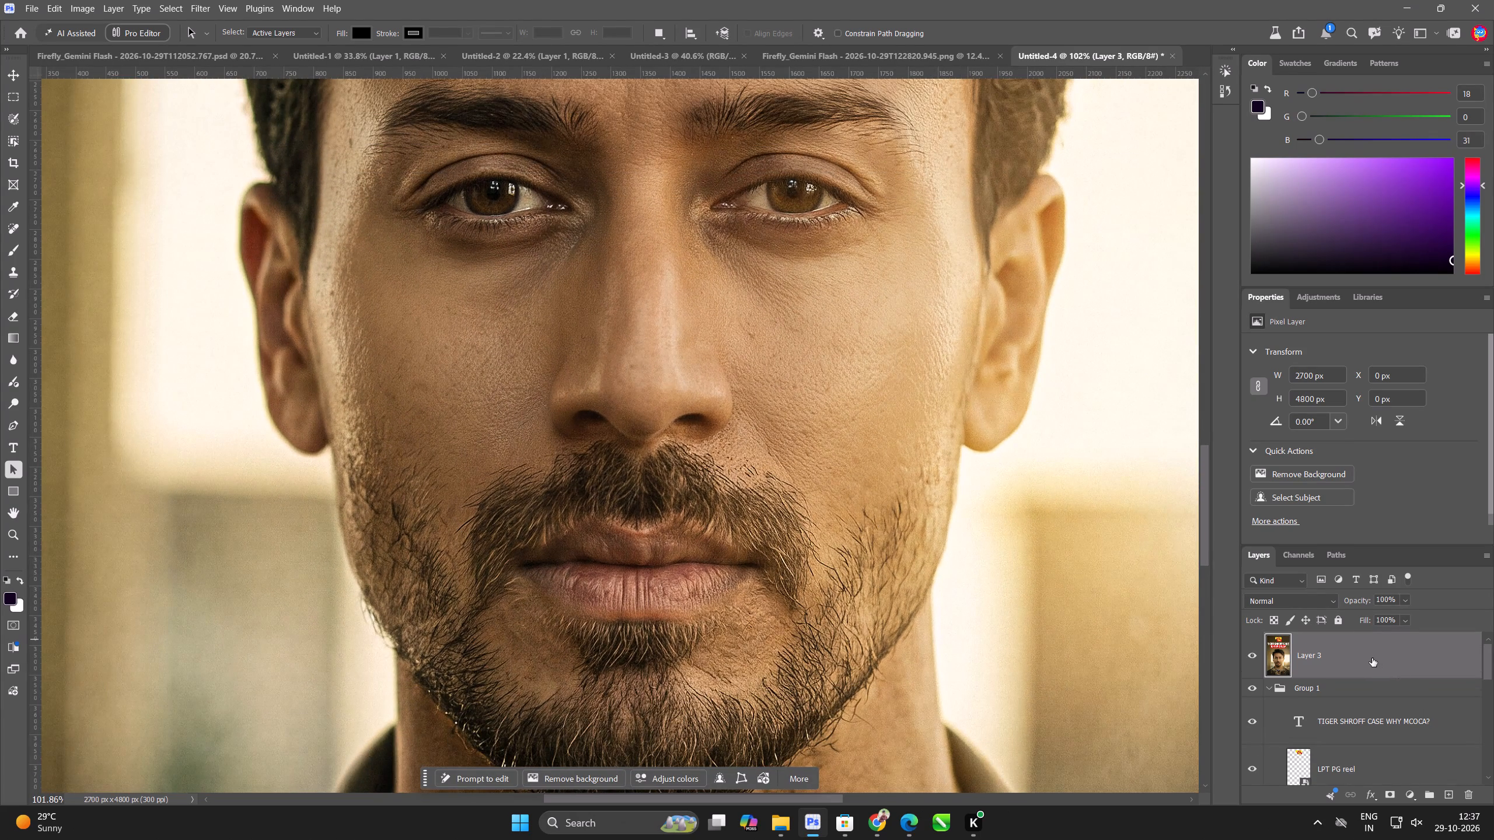
{"action": "key", "text": "ctrl+alt+q"}
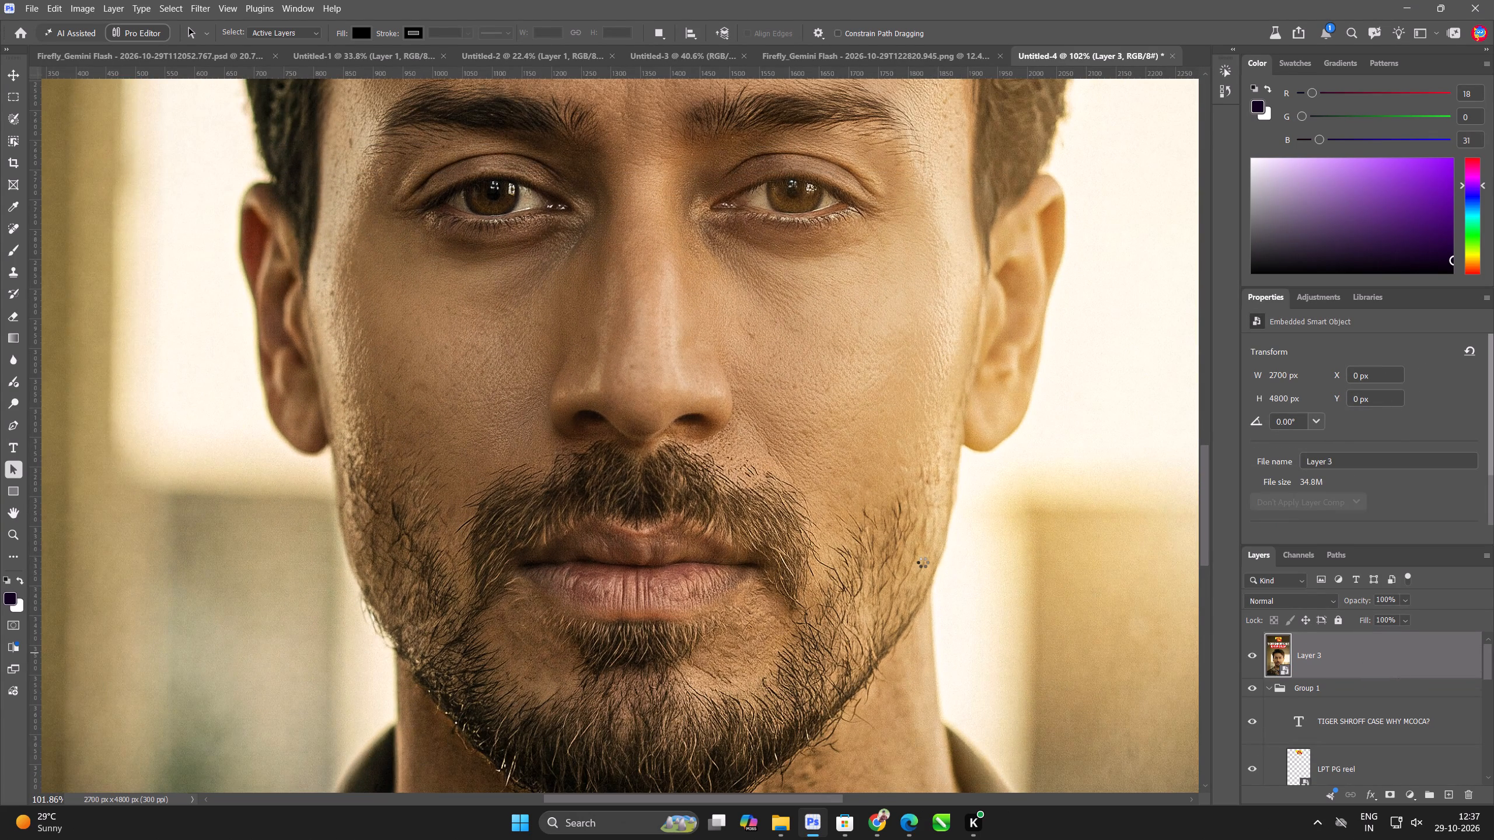
In the Camera Raw filter for the merged layer, set Dehaze to +8, Grain to 12 and Texture to +28.
{"action": "left_click_drag", "start_coordinate": [693, 520], "coordinate": [929, 698]}
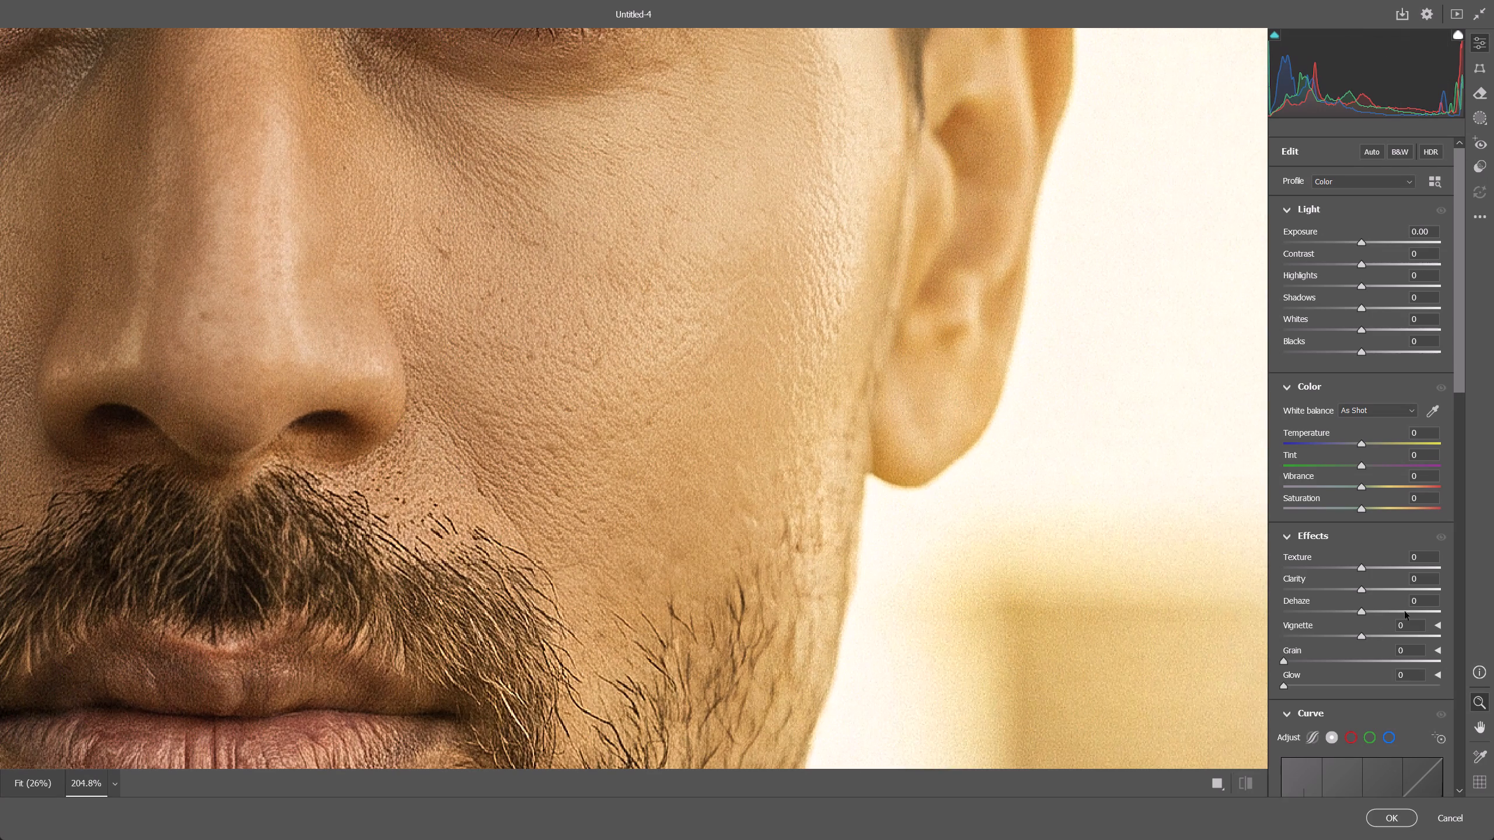
{"action": "left_click", "coordinate": [1382, 608]}
{"action": "left_click_drag", "start_coordinate": [1379, 610], "coordinate": [1368, 611]}
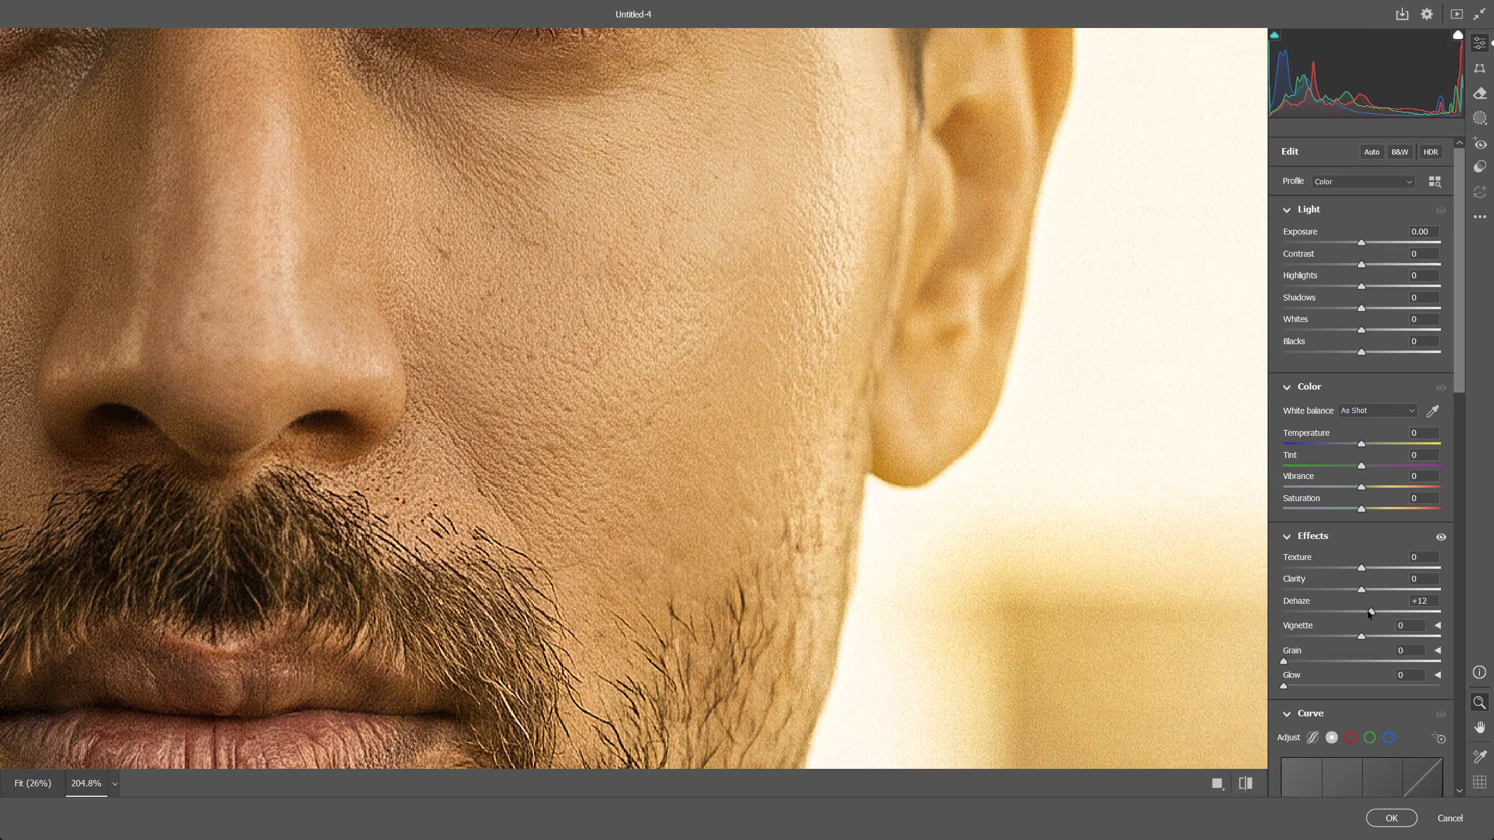
{"action": "left_click_drag", "start_coordinate": [1368, 611], "coordinate": [1365, 612]}
{"action": "left_click", "coordinate": [1303, 656]}
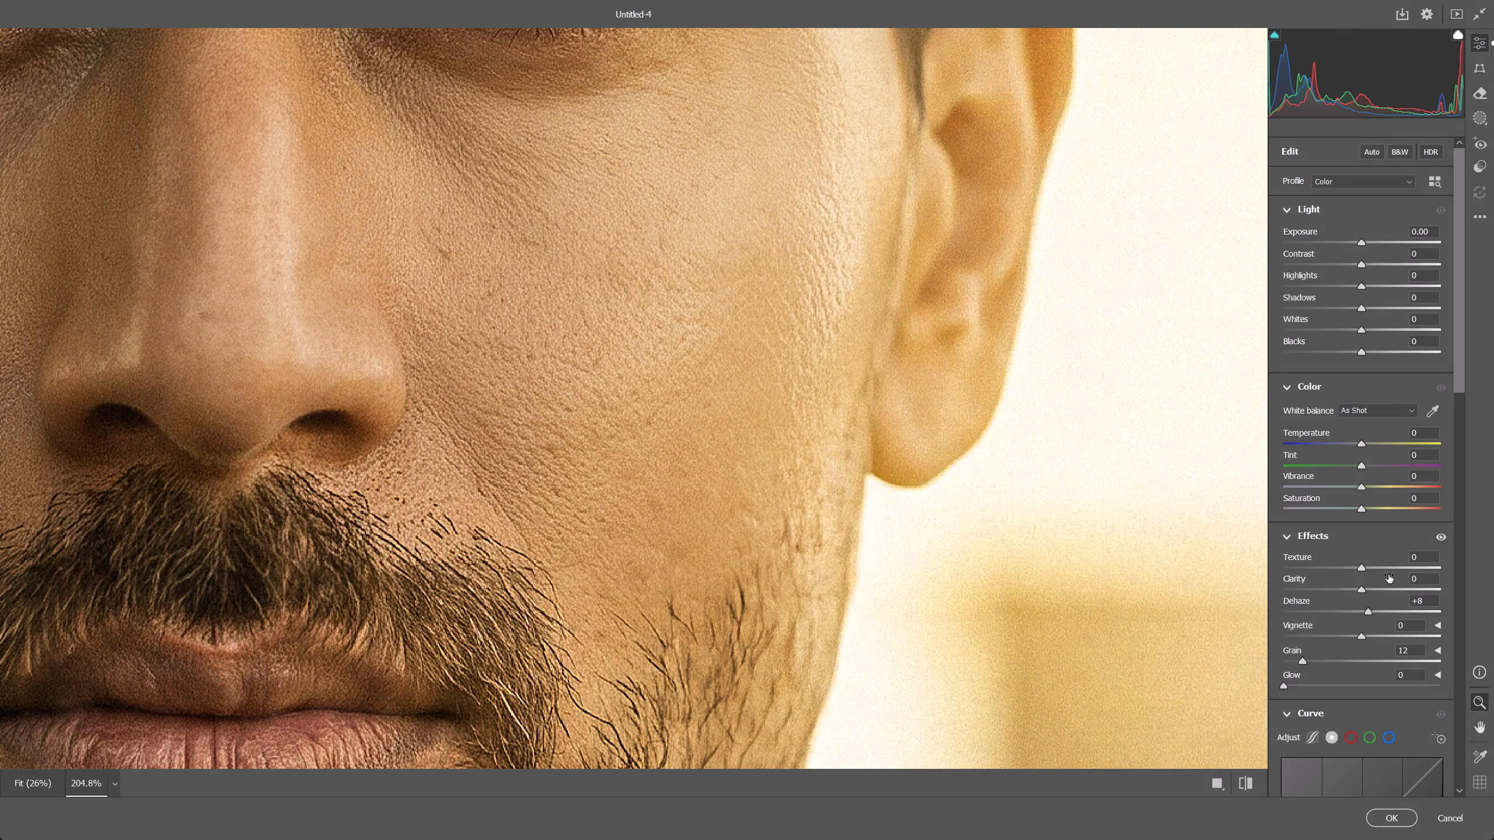
{"action": "left_click", "coordinate": [1384, 569]}
Set Vibrance to +26, Saturation to -9 and Clarity to +23 in the Camera Raw grade.
{"action": "left_click", "coordinate": [1382, 488]}
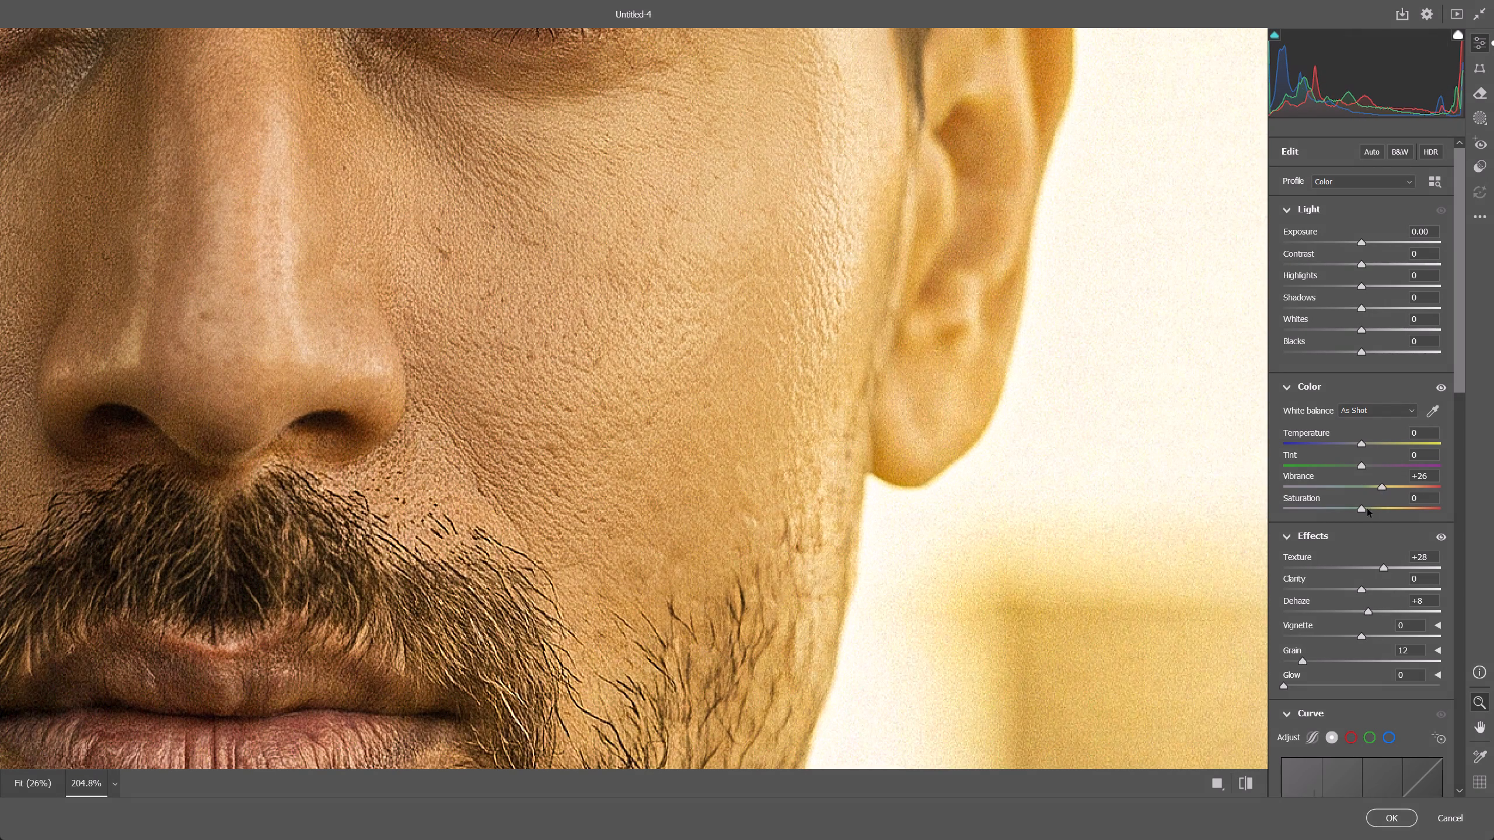
{"action": "left_click_drag", "start_coordinate": [1358, 508], "coordinate": [1350, 508]}
{"action": "left_click", "coordinate": [893, 508]}
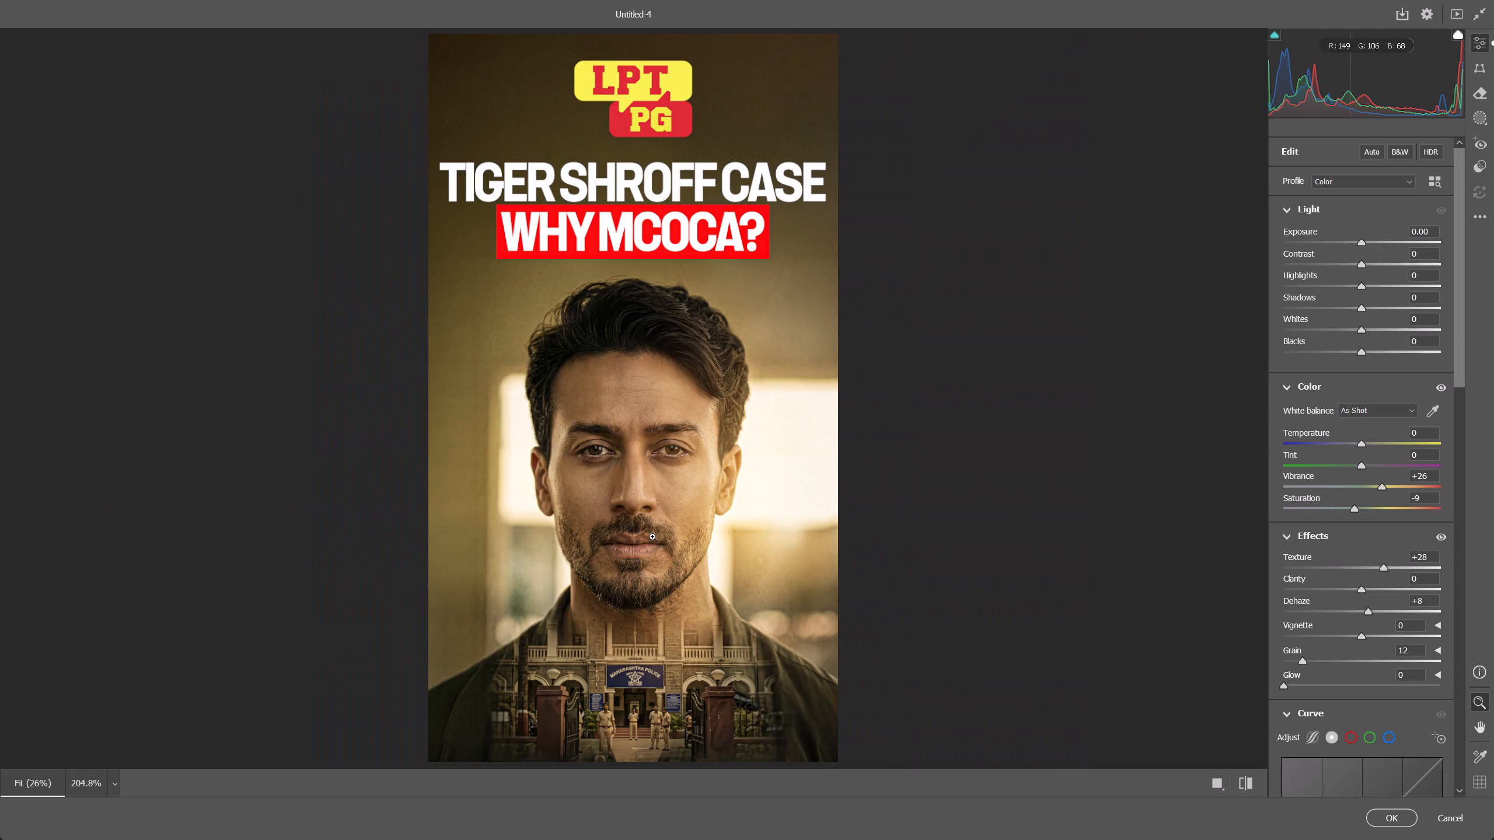
{"action": "left_click", "coordinate": [1380, 586]}
Set Sharpening to 28 in the Camera Raw detail settings.
{"action": "scroll", "coordinate": [1380, 586], "scroll_direction": "down", "scroll_amount": 11}
{"action": "scroll", "coordinate": [1329, 613], "scroll_direction": "down", "scroll_amount": 2}
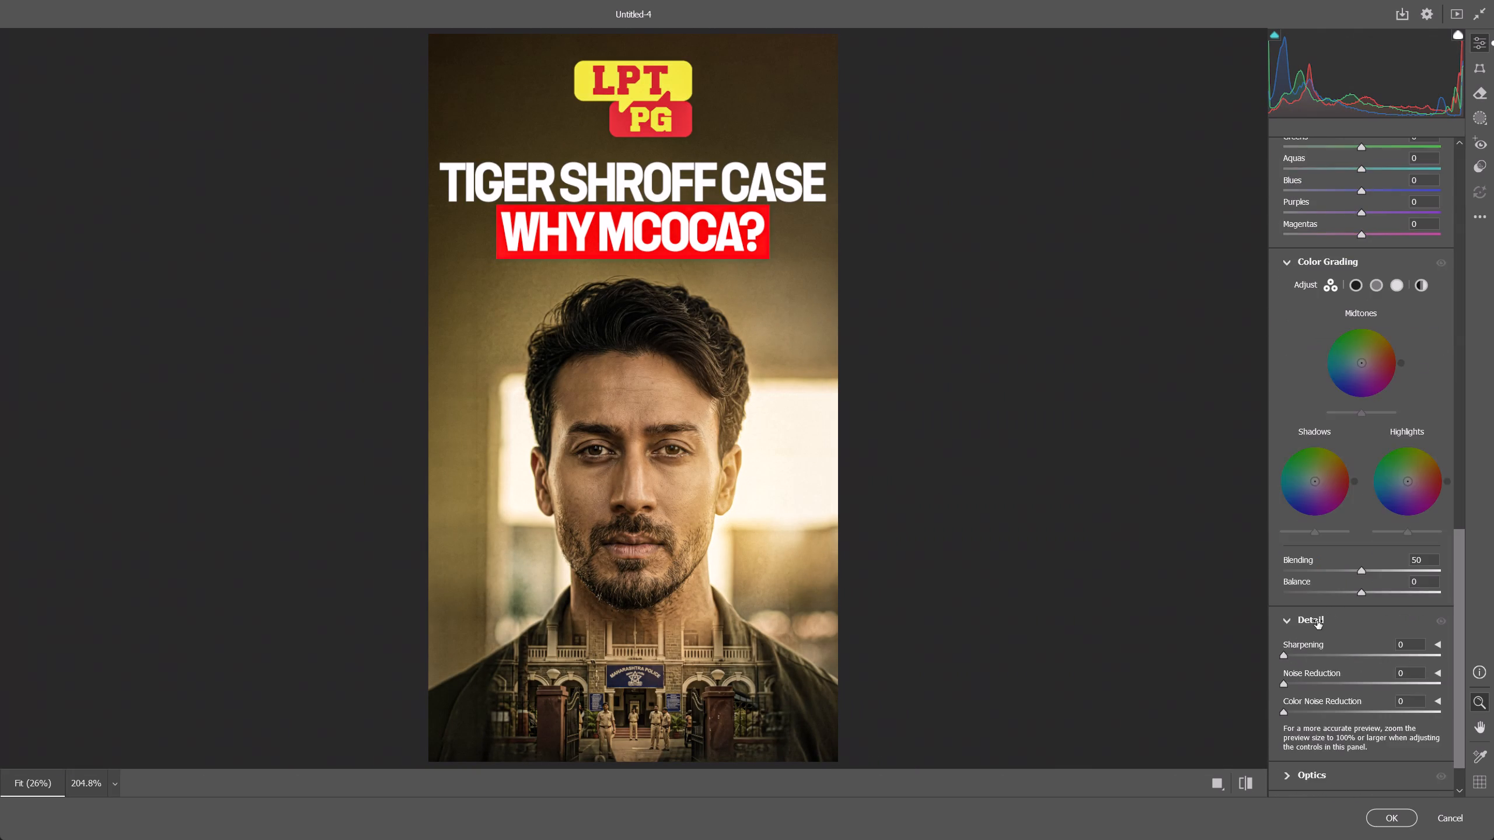
{"action": "left_click", "coordinate": [1313, 603]}
Color-grade the shadows toward teal at hue 193, saturation 15, warm the midtones slightly toward orange, and apply the Camera Raw filter.
{"action": "left_click_drag", "start_coordinate": [1322, 429], "coordinate": [1322, 428]}
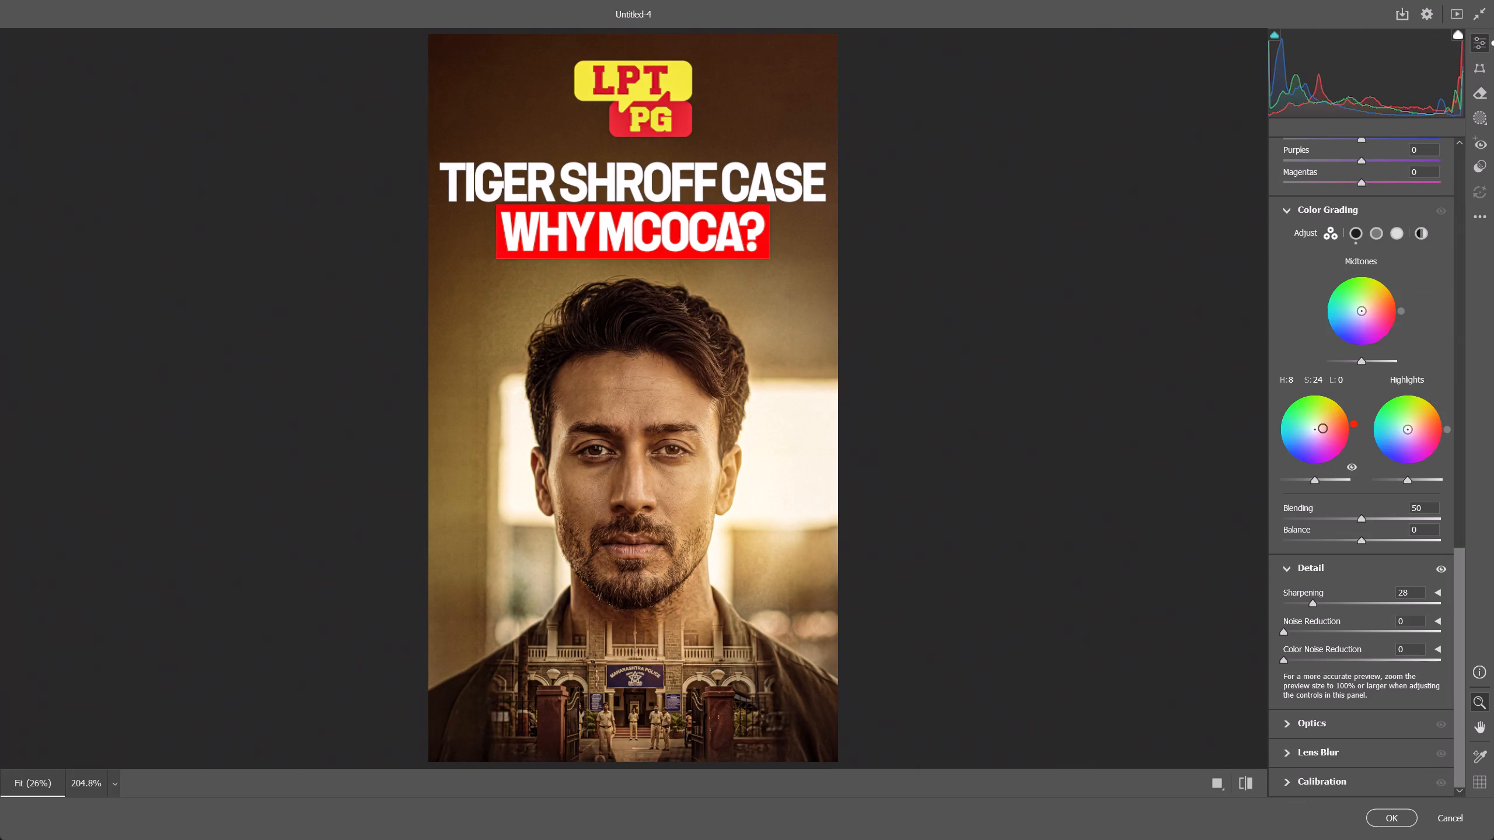
{"action": "left_click_drag", "start_coordinate": [1322, 428], "coordinate": [1310, 430]}
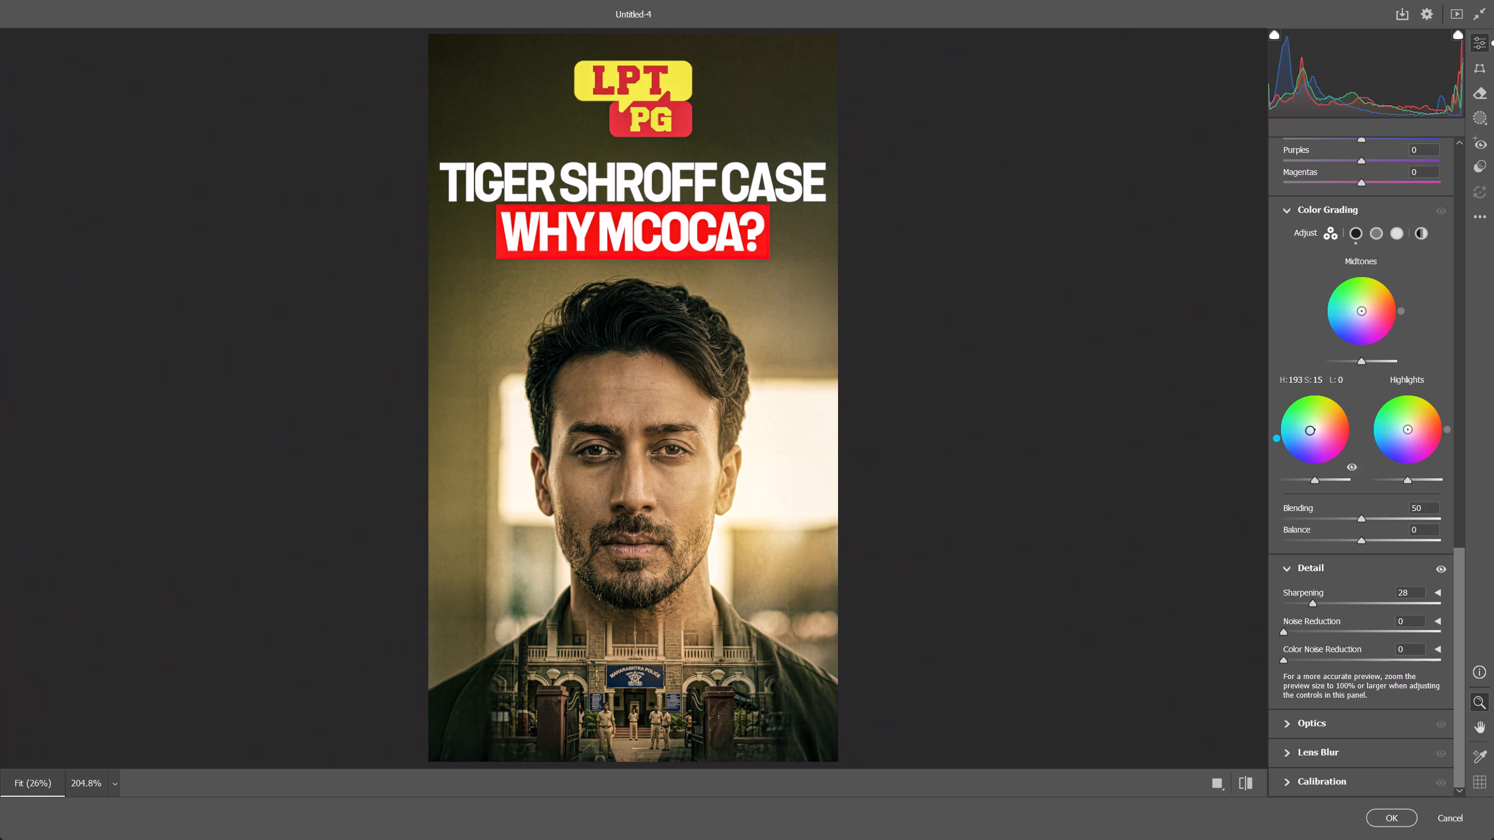
{"action": "left_click_drag", "start_coordinate": [1310, 430], "coordinate": [1310, 430]}
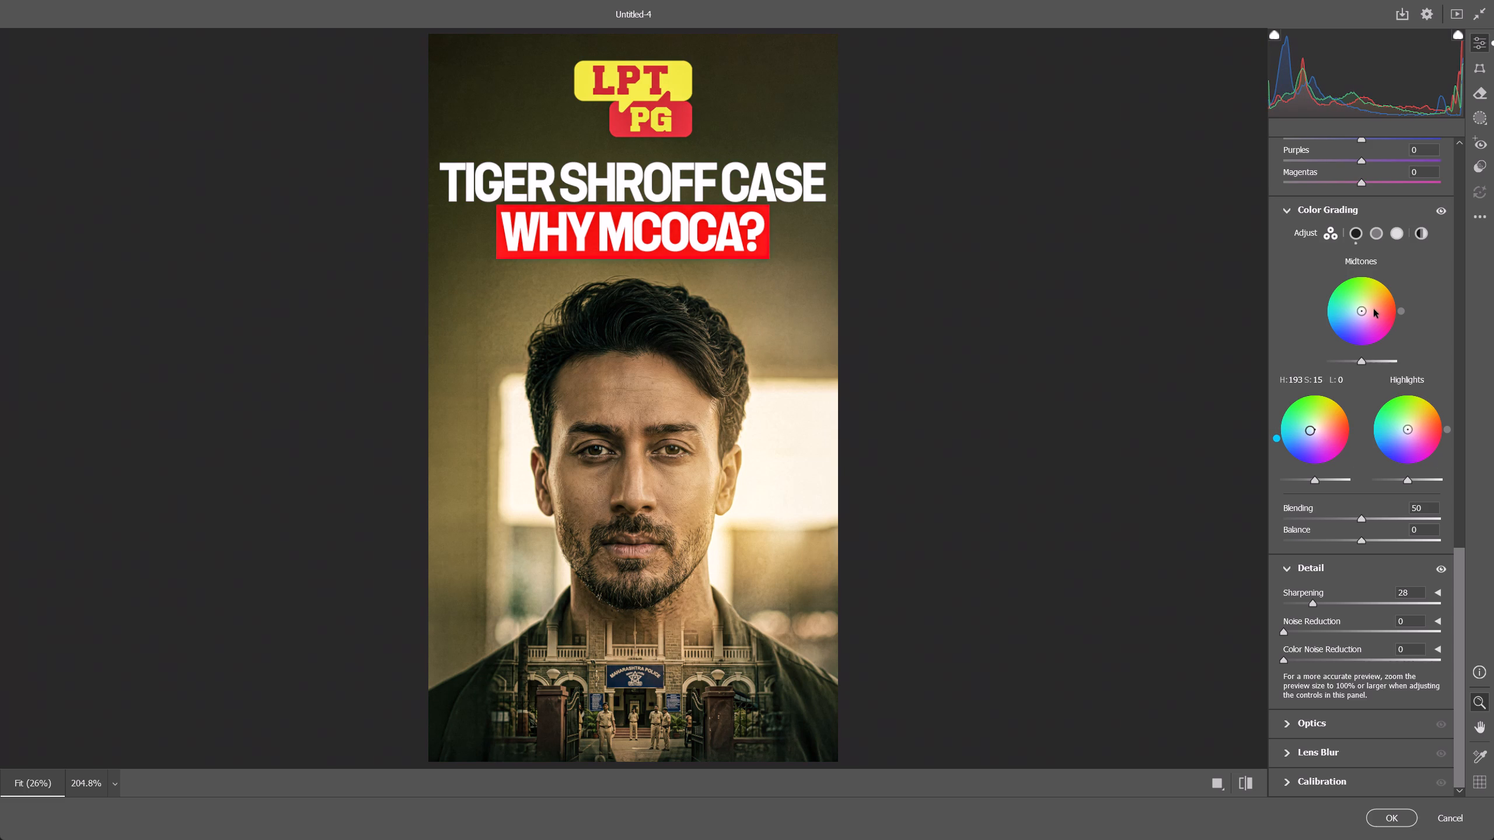
{"action": "left_click_drag", "start_coordinate": [1373, 309], "coordinate": [1366, 308]}
{"action": "left_click_drag", "start_coordinate": [595, 459], "coordinate": [697, 569]}
{"action": "left_click", "coordinate": [699, 570]}
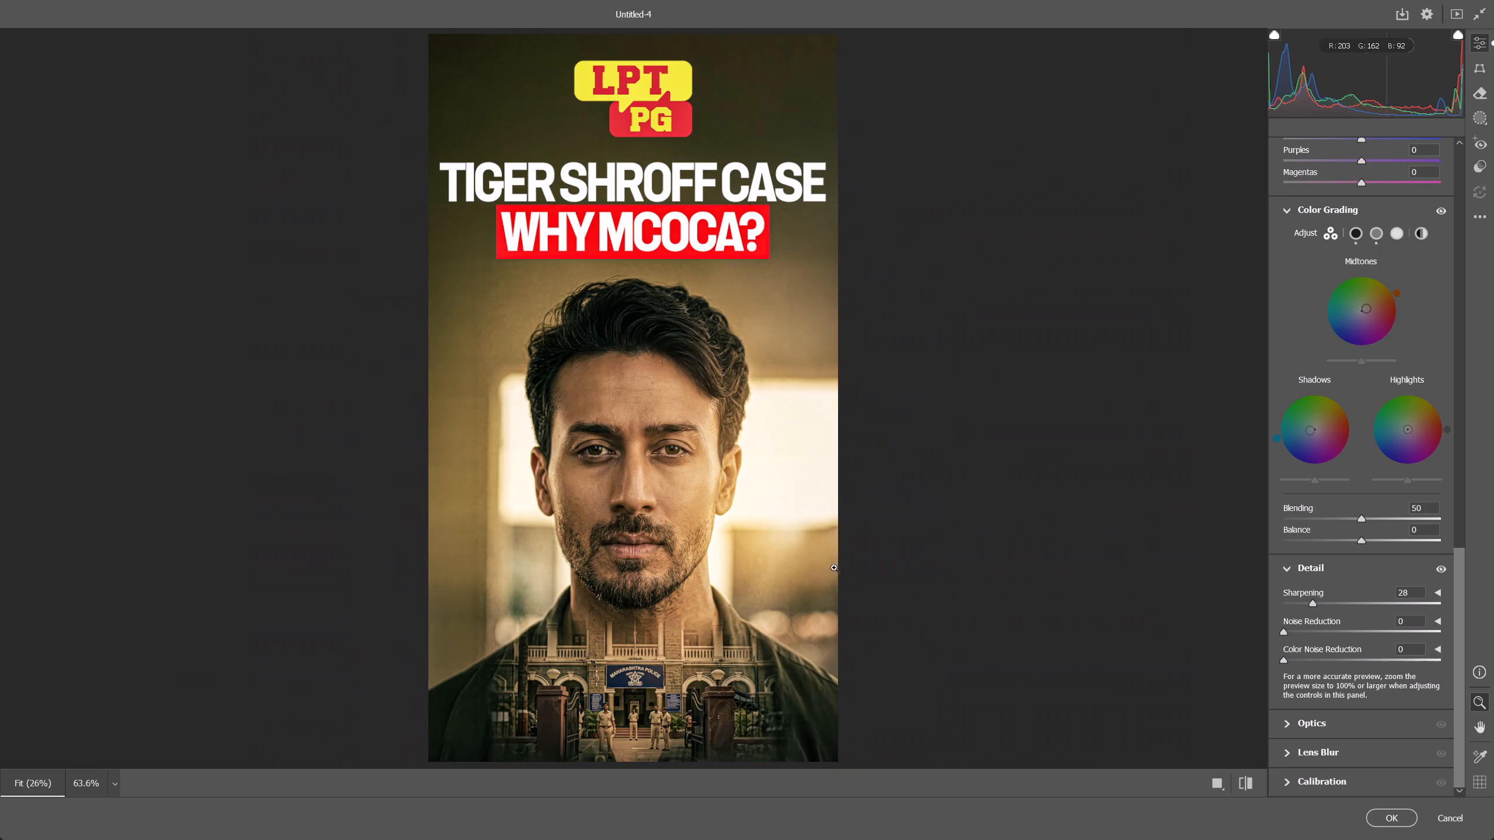
{"action": "scroll", "coordinate": [1331, 550], "scroll_direction": "up", "scroll_amount": 20}
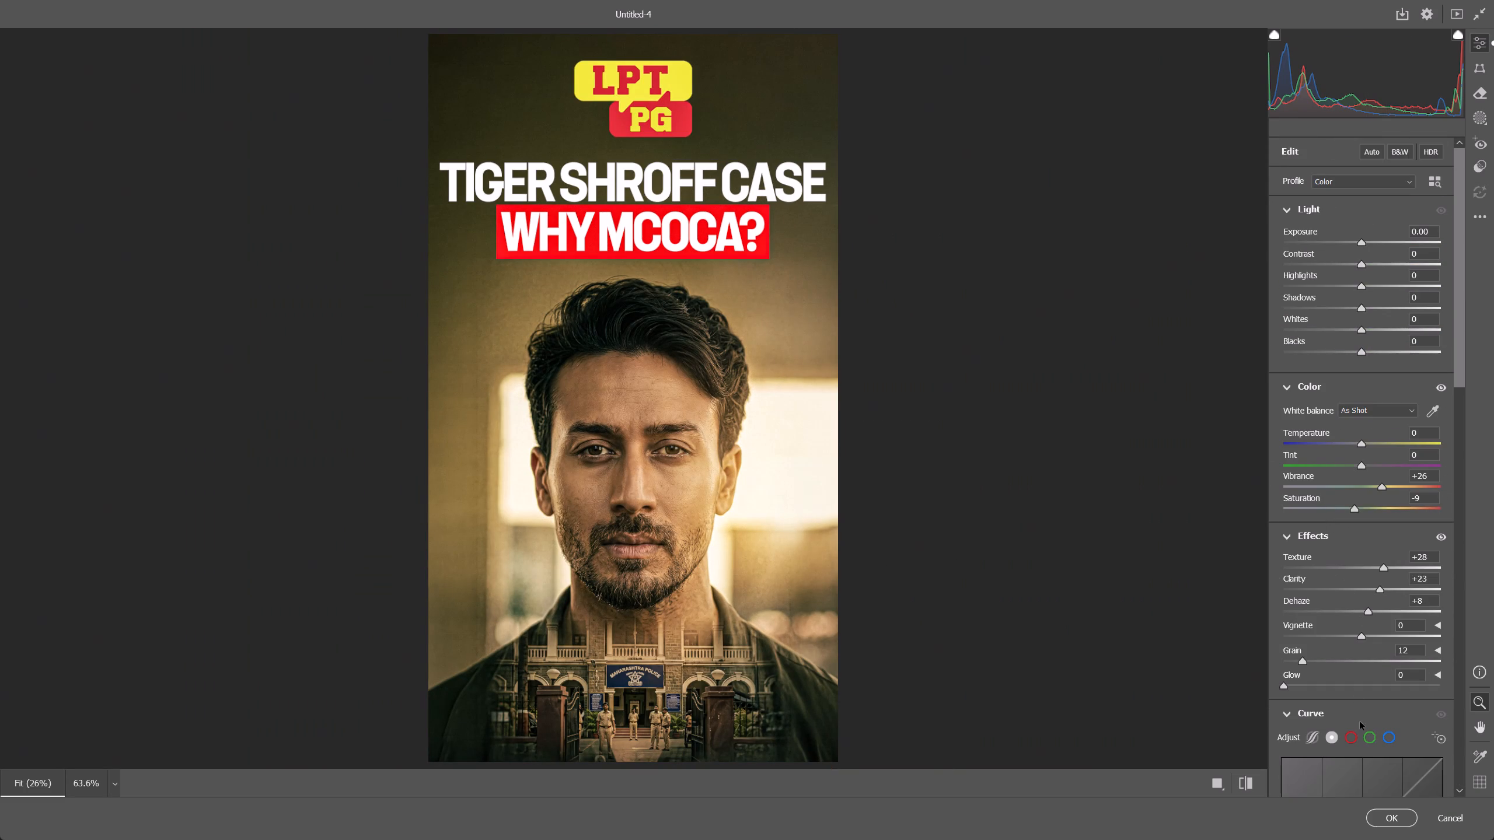
{"action": "left_click", "coordinate": [1395, 818]}
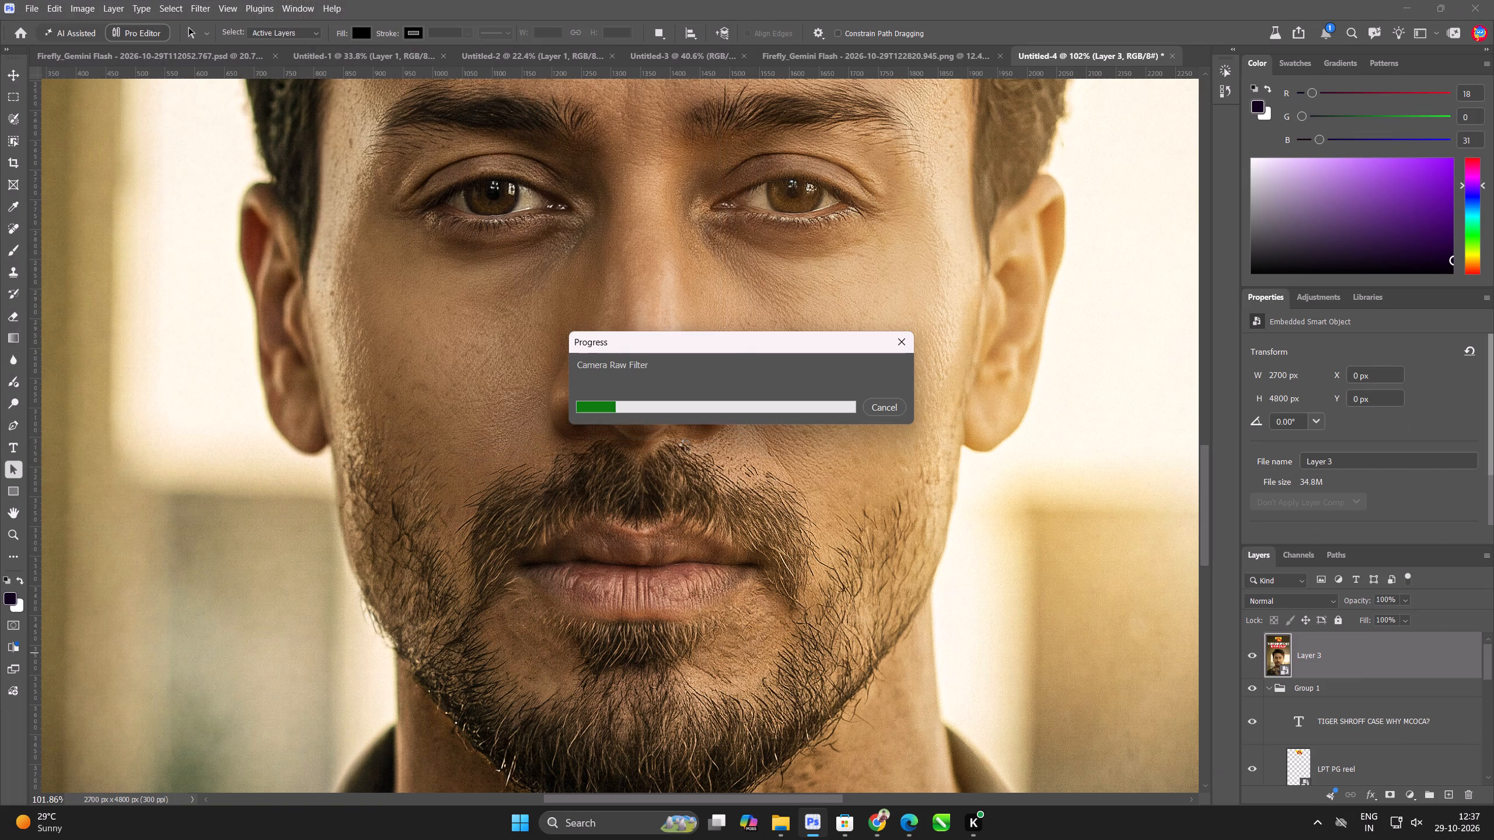
Save a copy of the cover as the JPEG Untitled-4.jpg in the 29-10 folder inside the JPG folder.
{"action": "key", "text": "ctrl+alt+s"}
{"action": "left_click", "coordinate": [353, 603]}
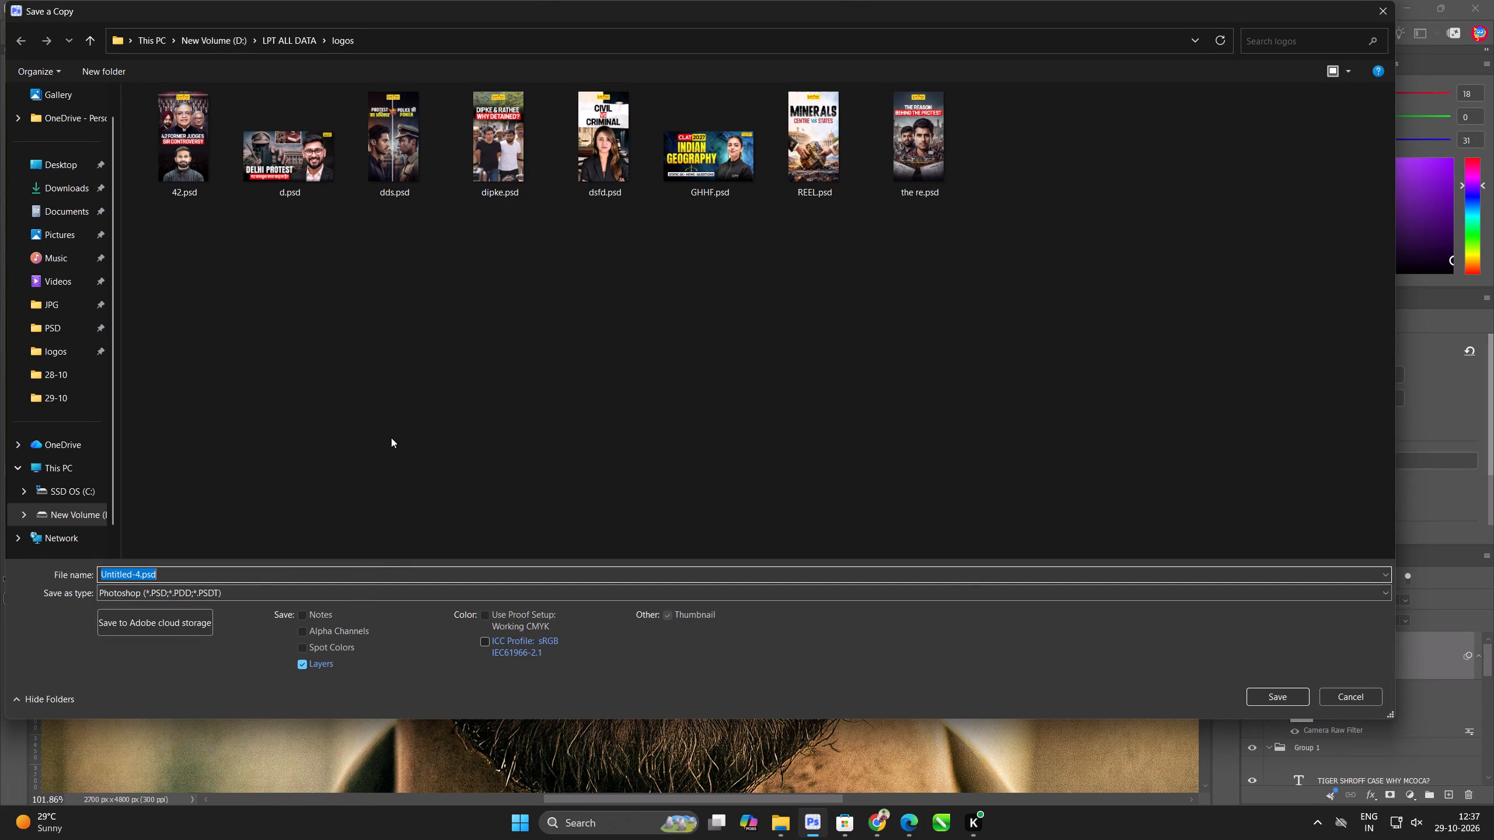
{"action": "left_click", "coordinate": [287, 587]}
{"action": "left_click", "coordinate": [320, 387]}
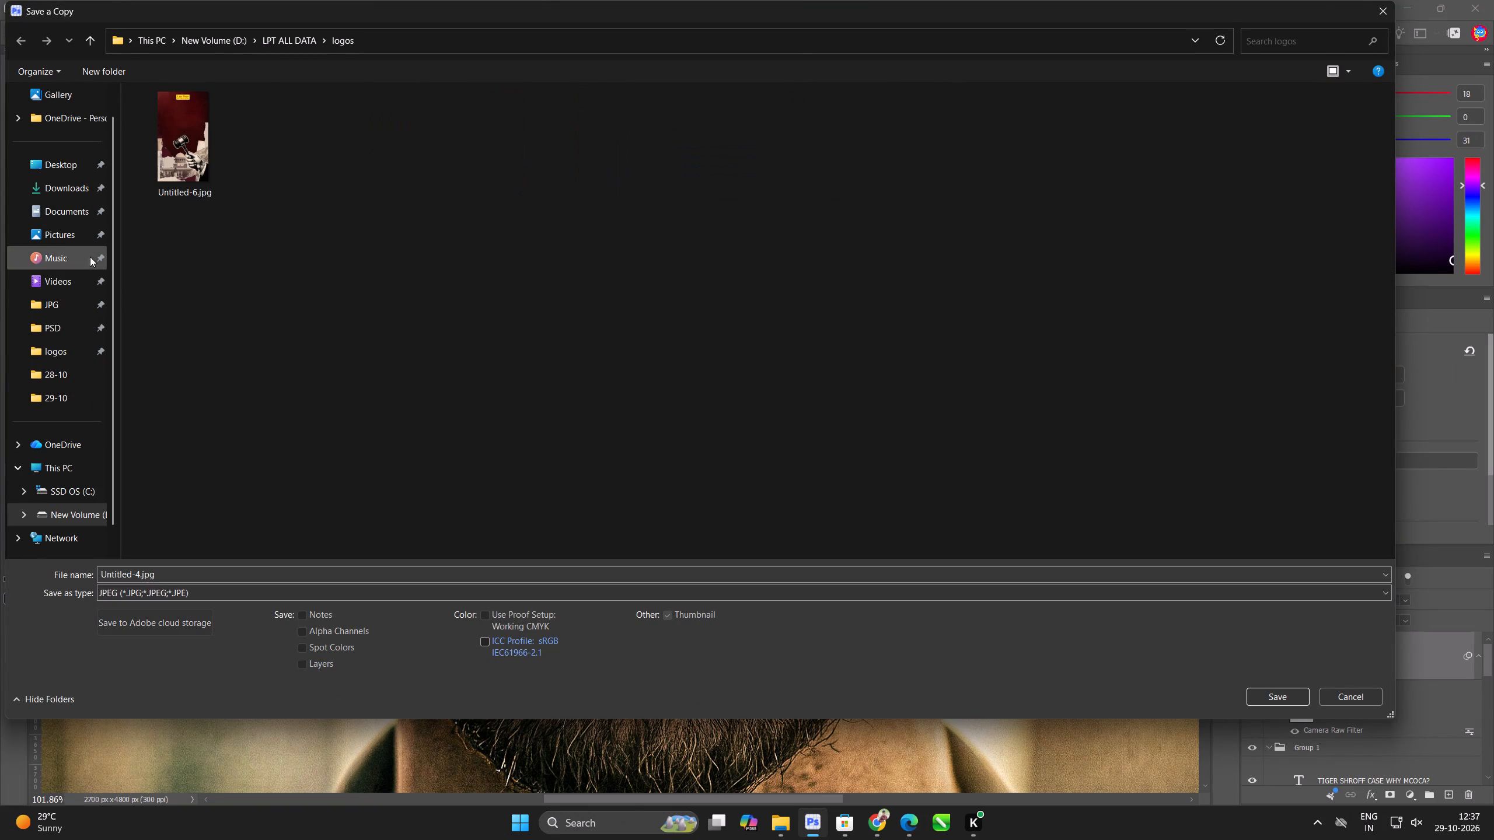
{"action": "left_click", "coordinate": [66, 190]}
{"action": "left_click", "coordinate": [66, 397]}
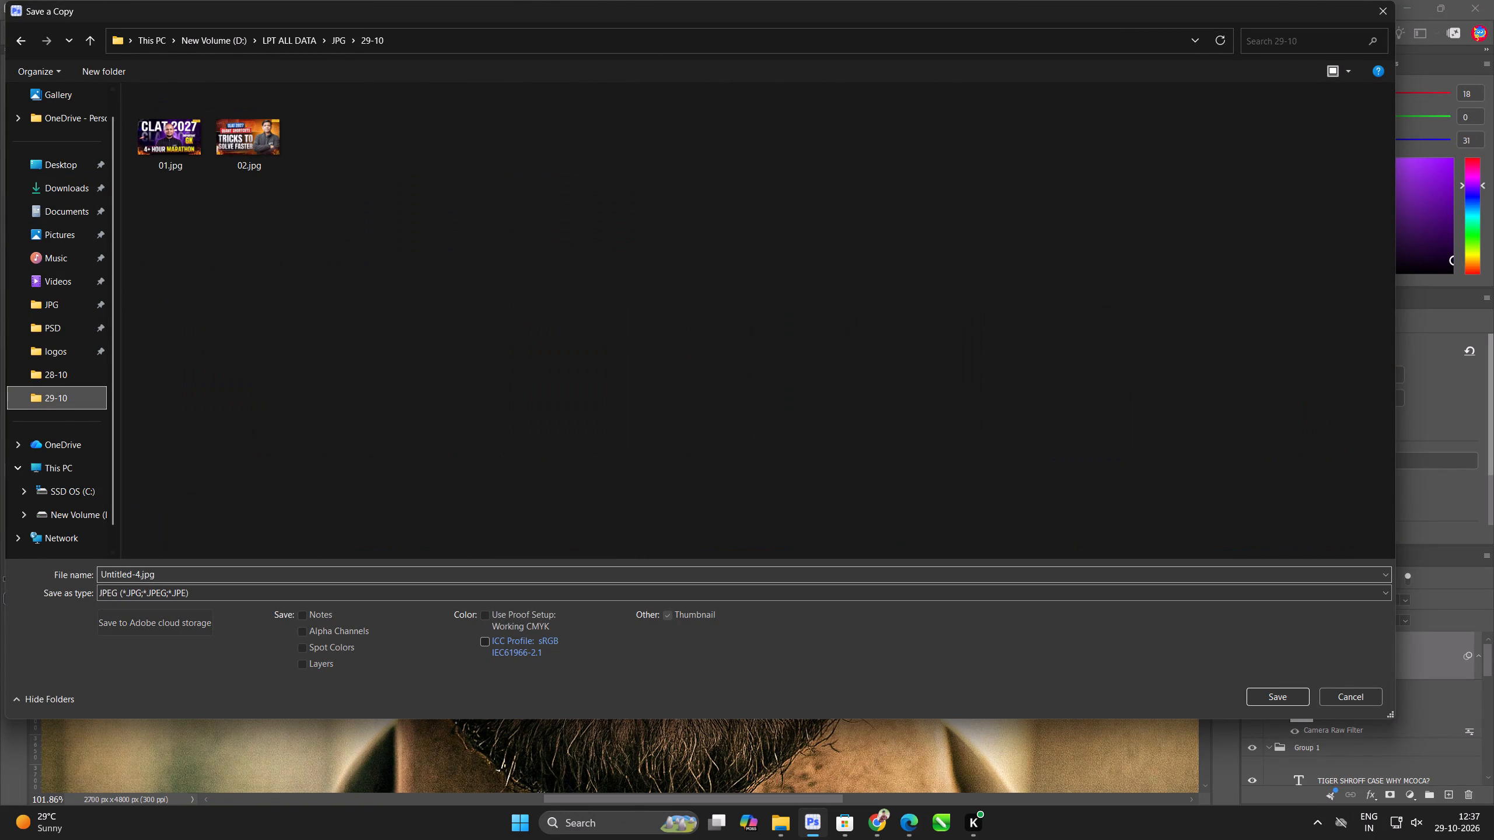
{"action": "left_click", "coordinate": [1284, 704]}
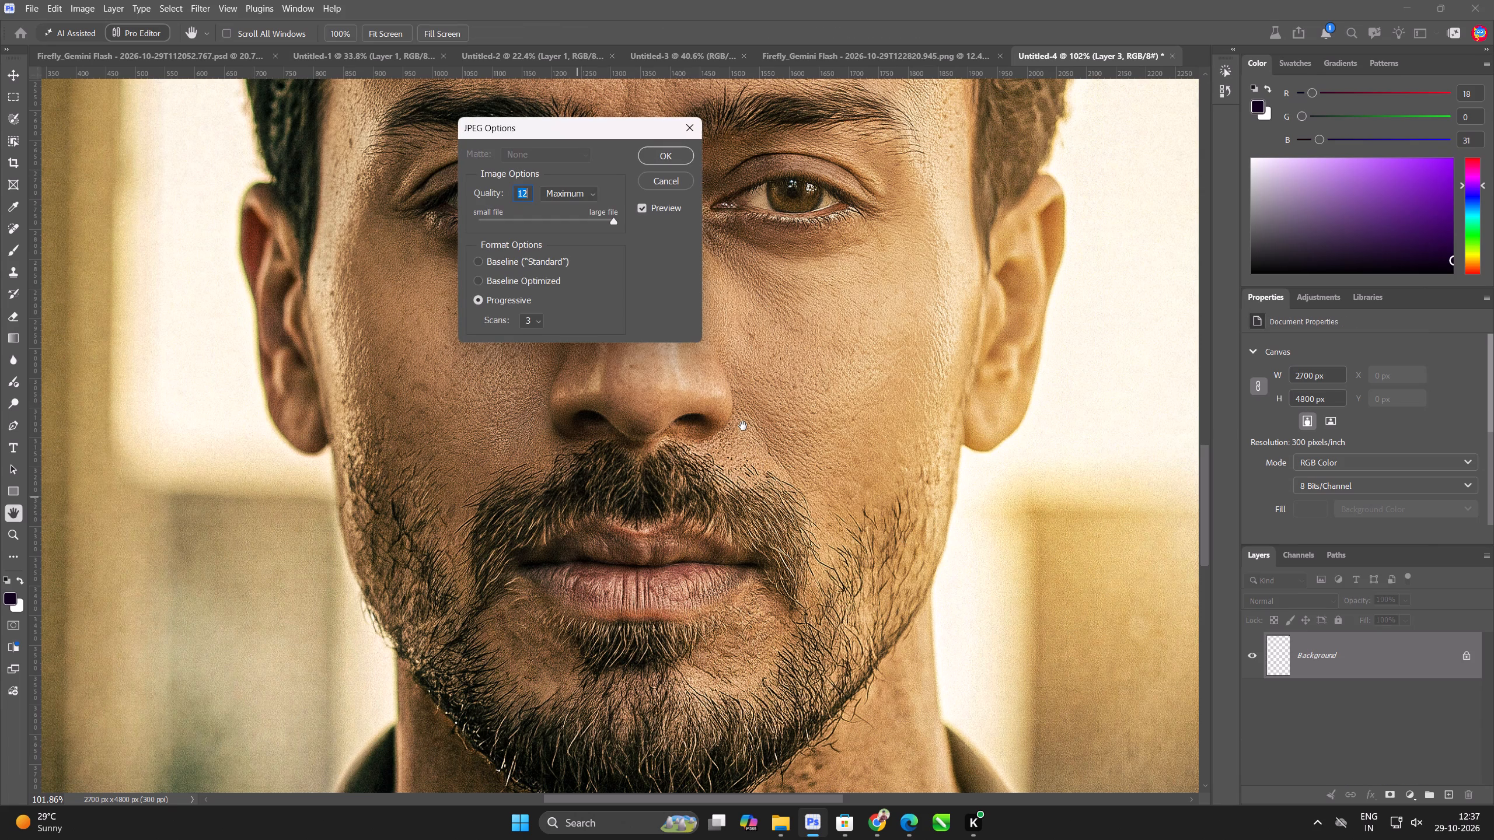
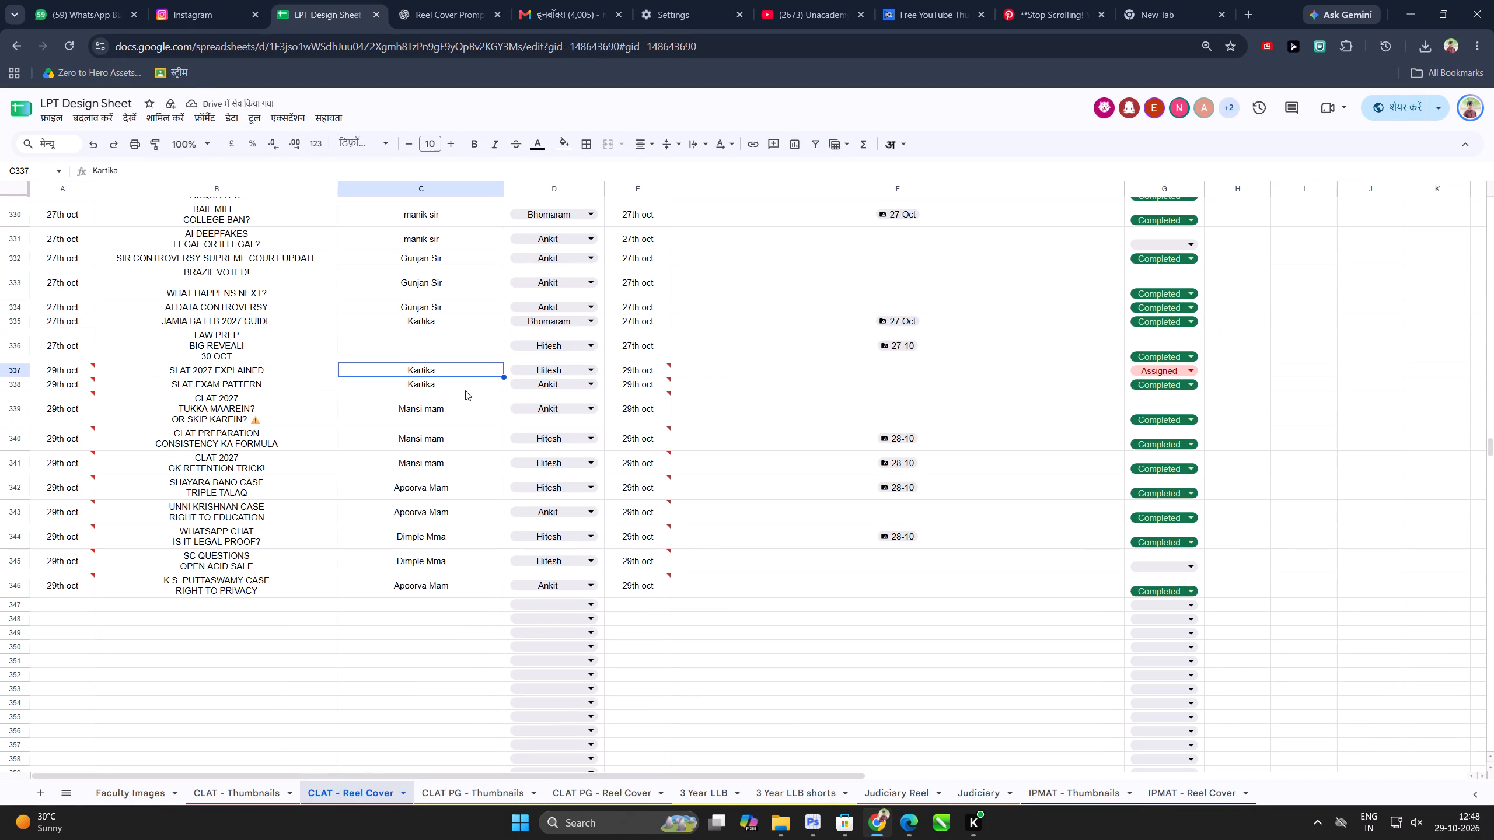
Set the status of the SLAT 2027 EXPLAINED row in the design sheet to In Progress.
{"action": "left_click", "coordinate": [277, 369]}
{"action": "left_click", "coordinate": [1147, 373]}
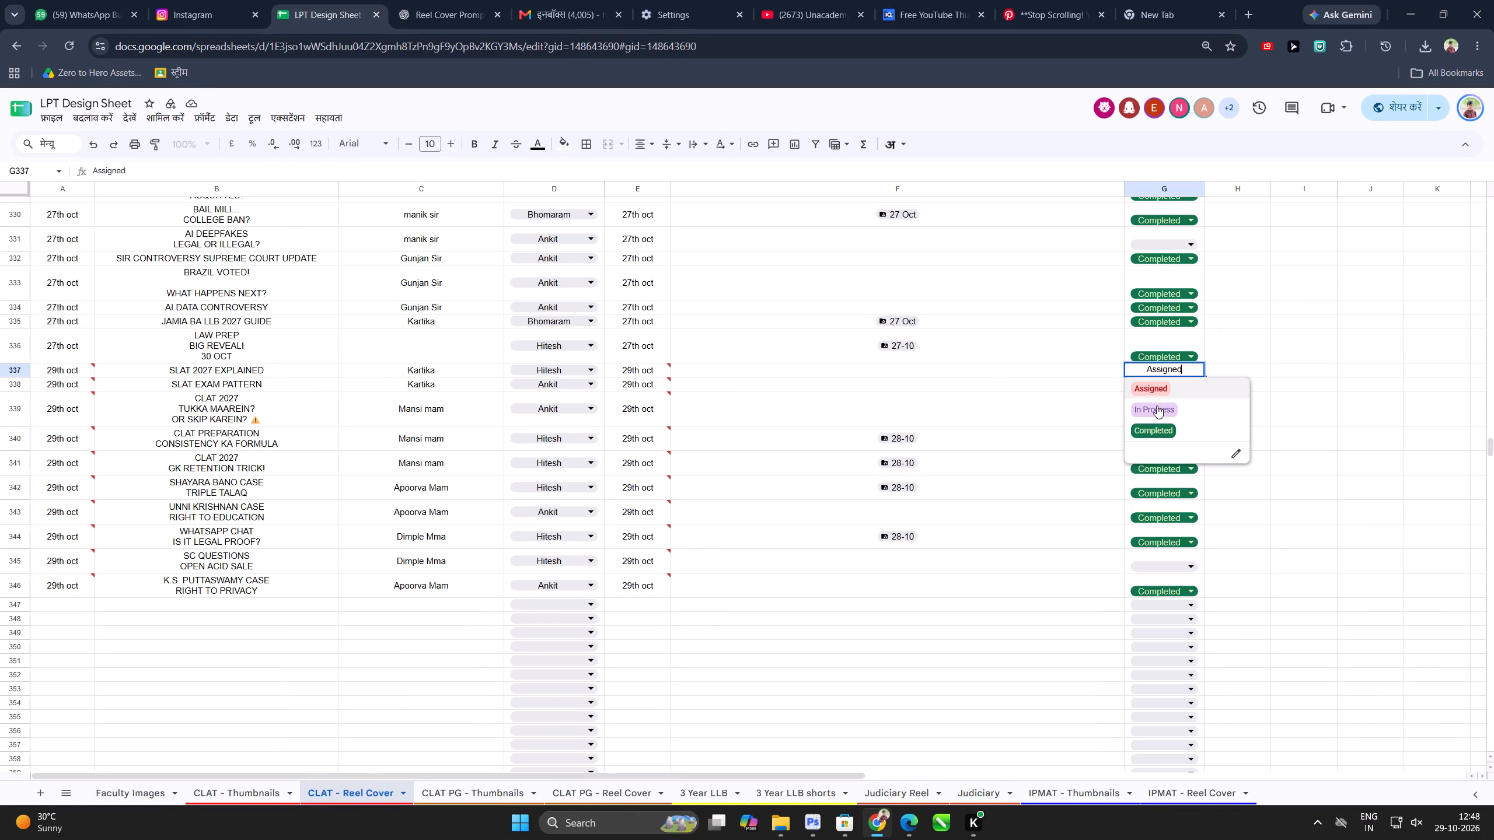
{"action": "left_click", "coordinate": [1160, 415]}
Copy the title "SLAT 2027 EXPLAINED" from the sheet and switch to the Untitled-3 cover document in Photoshop.
{"action": "double_click", "coordinate": [246, 372]}
{"action": "key", "text": "ctrl+a"}
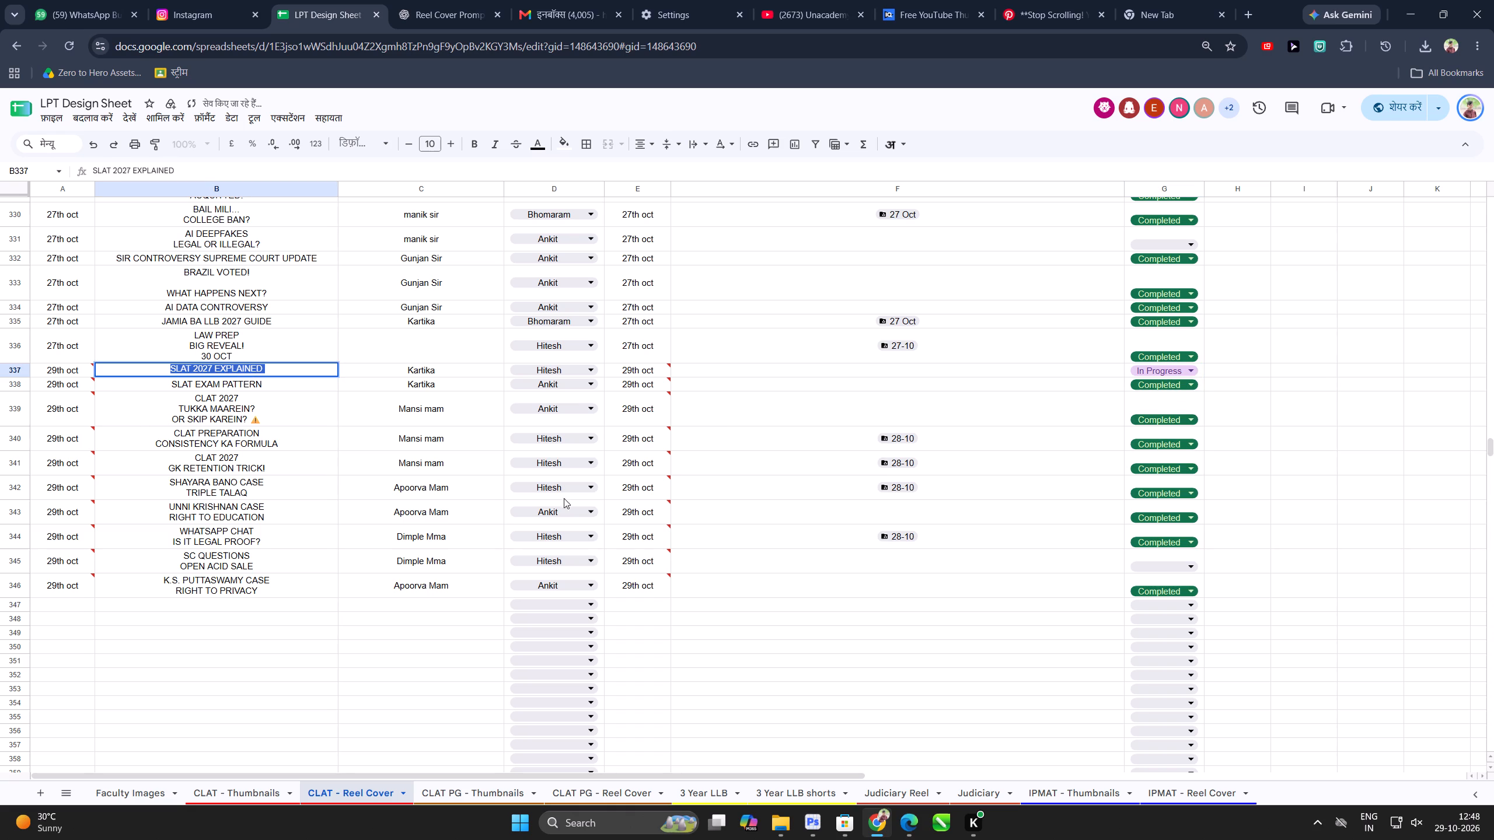
{"action": "key", "text": "ctrl+c"}
{"action": "key", "text": "ctrl+c"}
{"action": "key", "text": "ctrl+c"}
{"action": "left_click", "coordinate": [813, 820]}
{"action": "scroll", "coordinate": [686, 579], "scroll_direction": "down", "scroll_amount": 4}
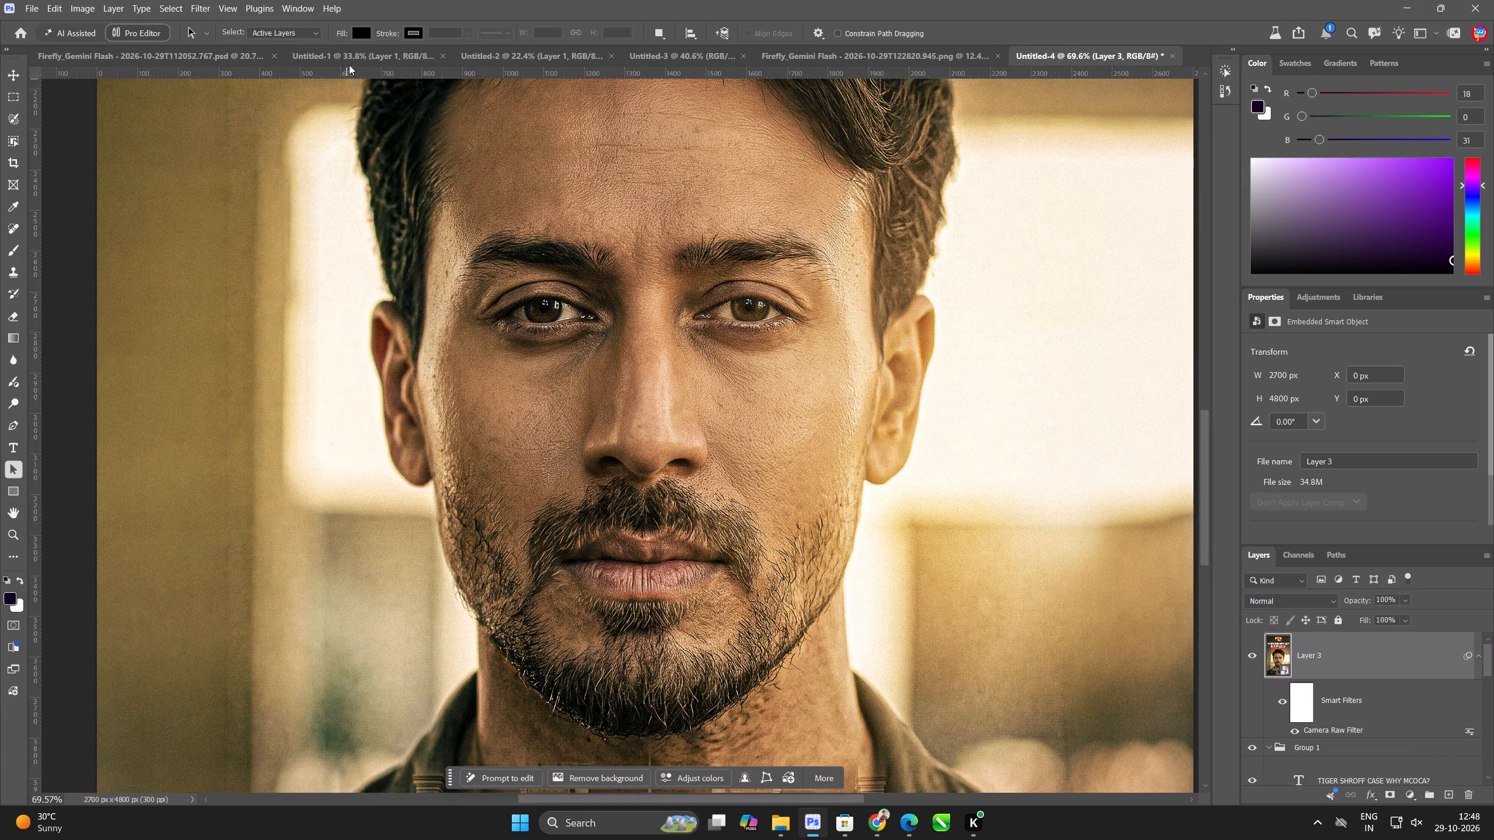
{"action": "left_click", "coordinate": [351, 50]}
{"action": "key", "text": "ctrl+Tab"}
{"action": "key", "text": "ctrl+Tab"}
{"action": "key", "text": "ctrl+Tab"}
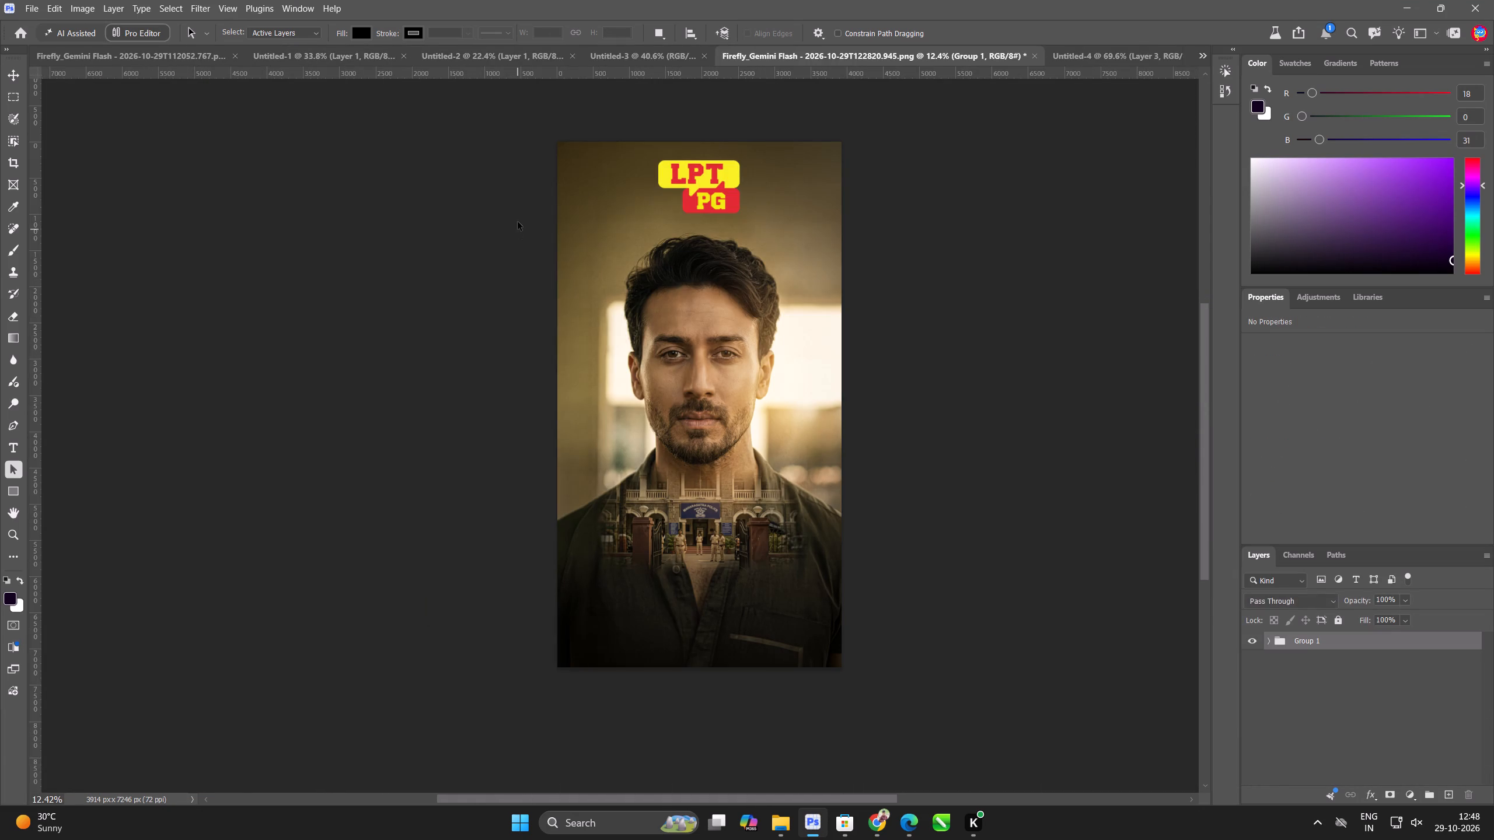
{"action": "left_click", "coordinate": [658, 54]}
{"action": "scroll", "coordinate": [556, 146], "scroll_direction": "up", "scroll_amount": 7}
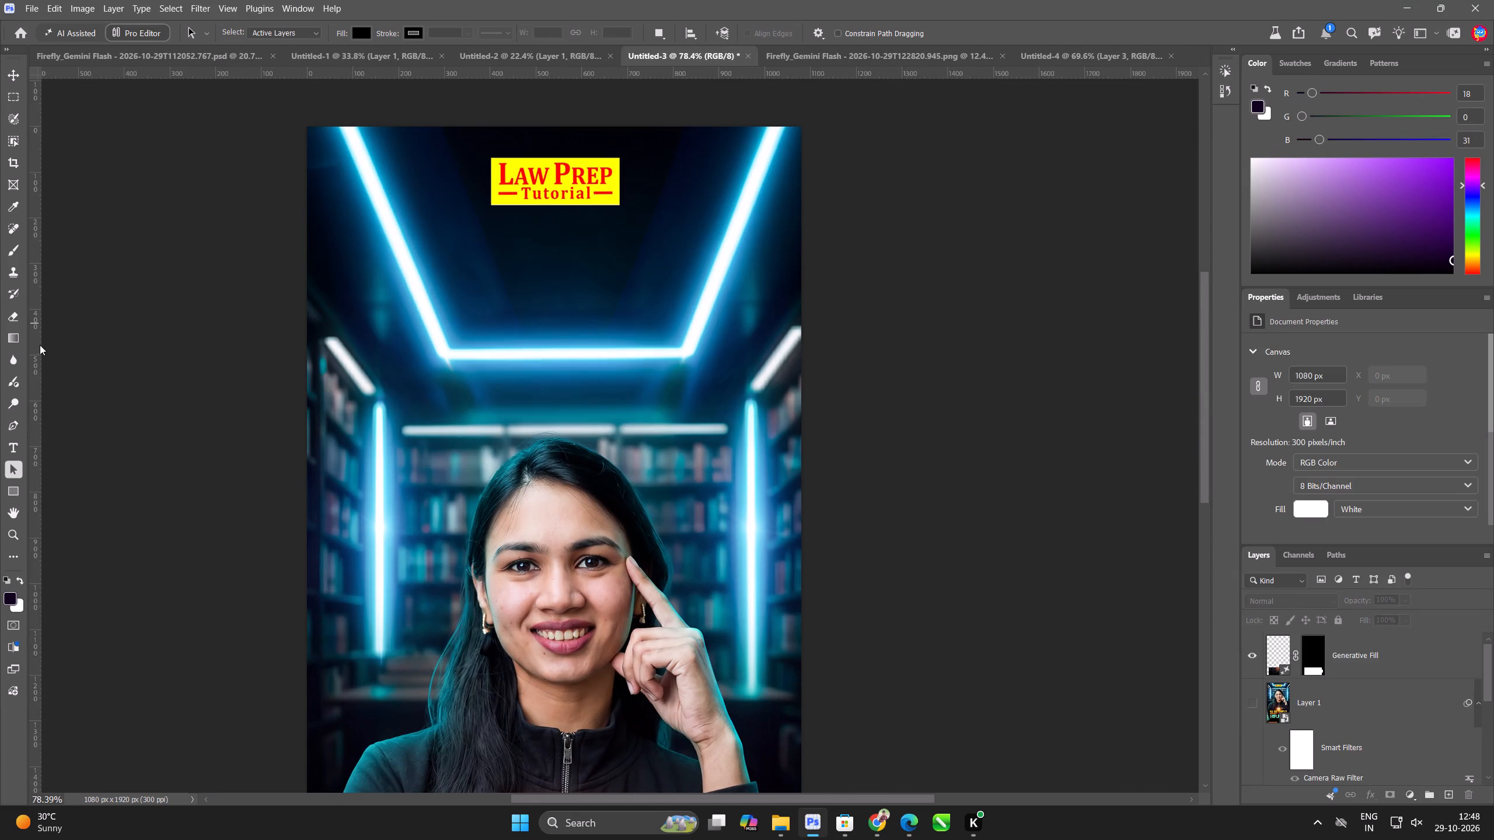
Add the copied title as white F37 Judge text, split into two lines reading "SLAT 2027" and "EXPLAINED".
{"action": "left_click", "coordinate": [15, 446]}
{"action": "left_click", "coordinate": [376, 310]}
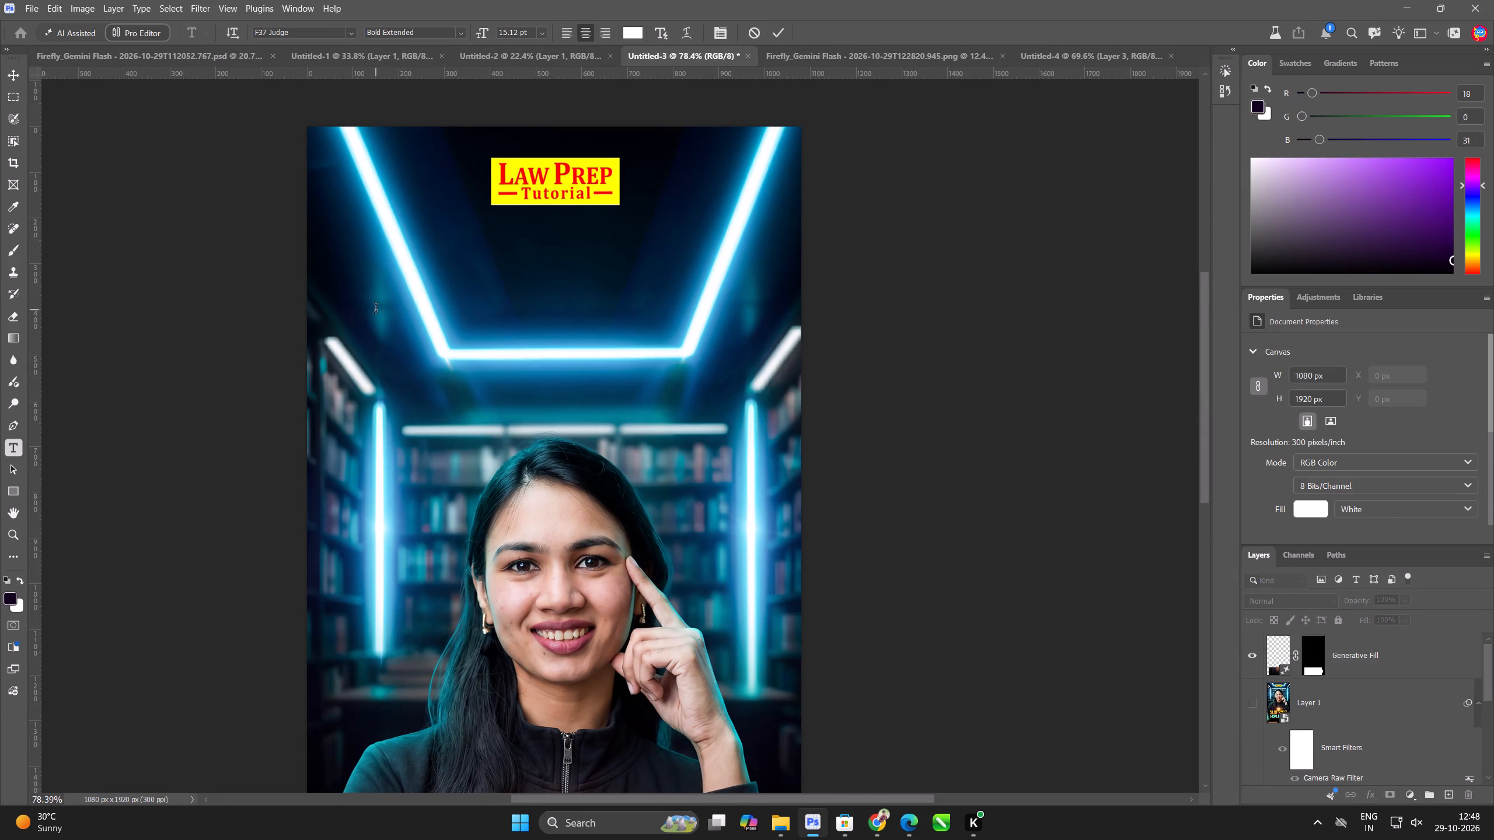
{"action": "key", "text": "ctrl+v"}
{"action": "key", "text": "ctrl+a"}
{"action": "left_click", "coordinate": [373, 299]}
{"action": "key", "text": "Return"}
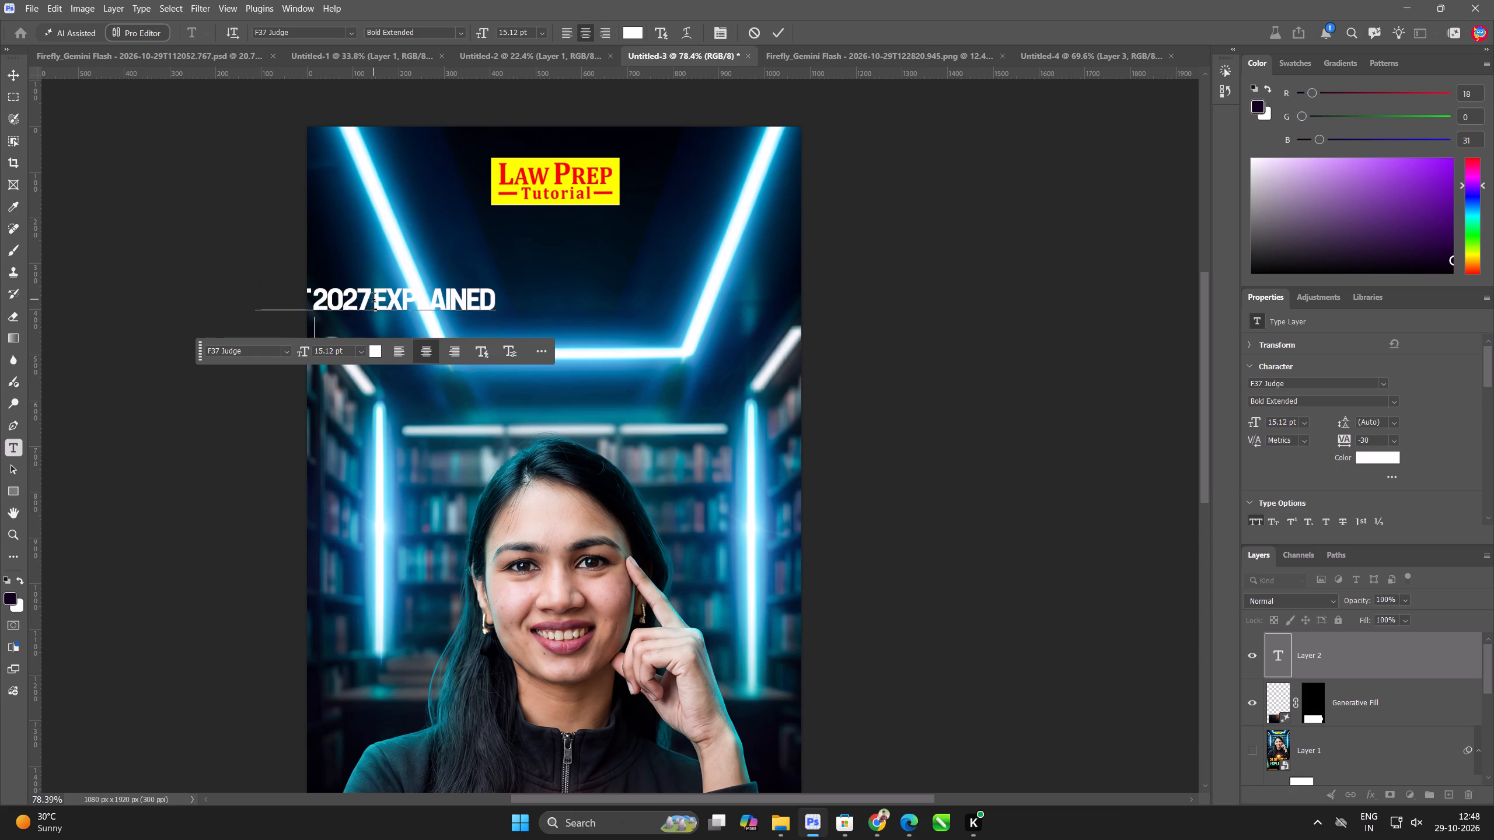
{"action": "scroll", "coordinate": [373, 299], "scroll_direction": "up", "scroll_amount": 2}
{"action": "key", "text": "ctrl+a"}
Enlarge the headline to about 41.5 pt and centre it below the Law Prep Tutorial logo.
{"action": "left_click_drag", "start_coordinate": [12, 73], "coordinate": [13, 79]}
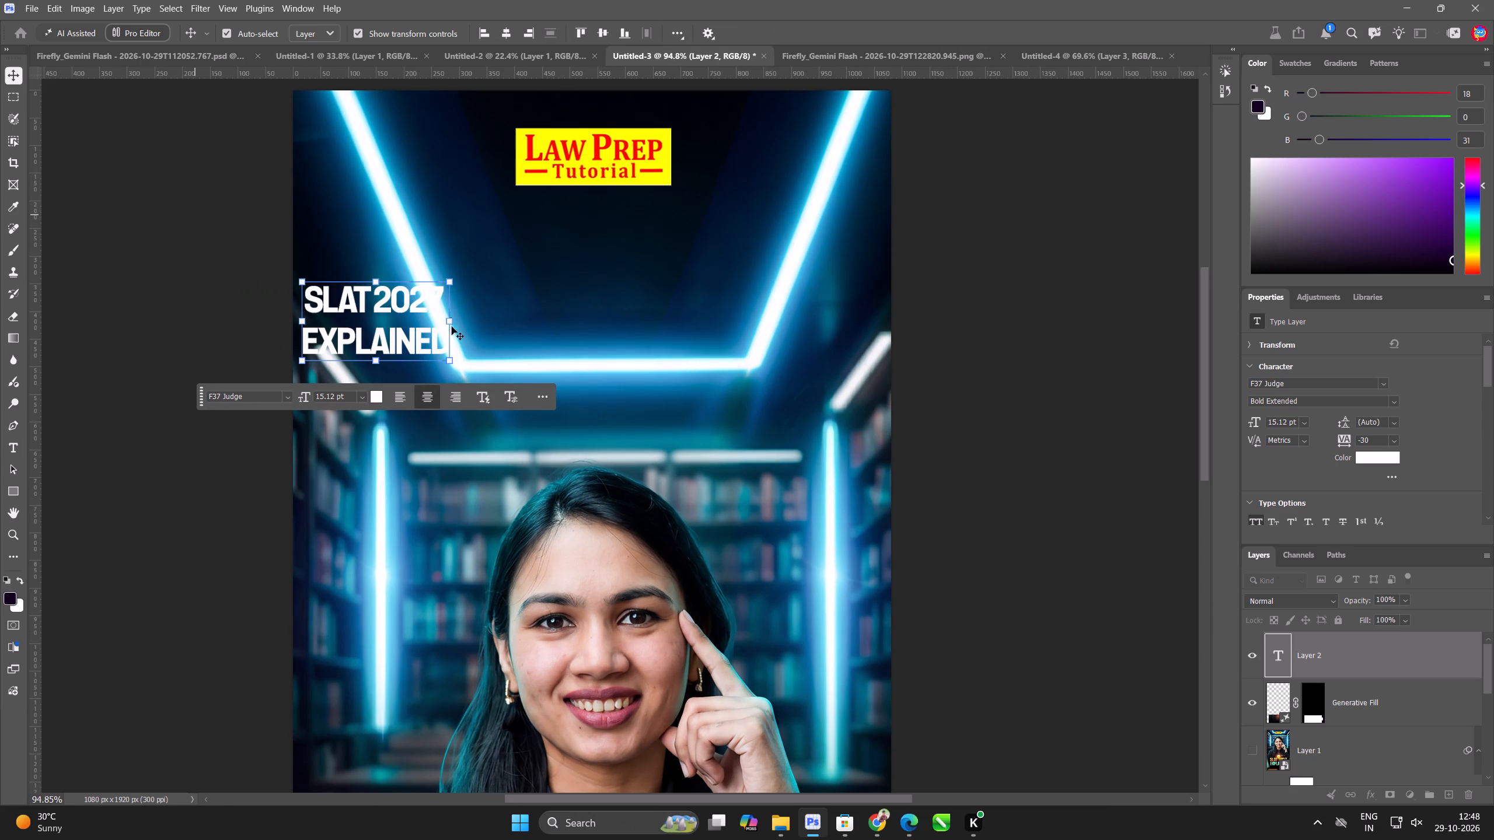
{"action": "left_click_drag", "start_coordinate": [452, 320], "coordinate": [652, 335]}
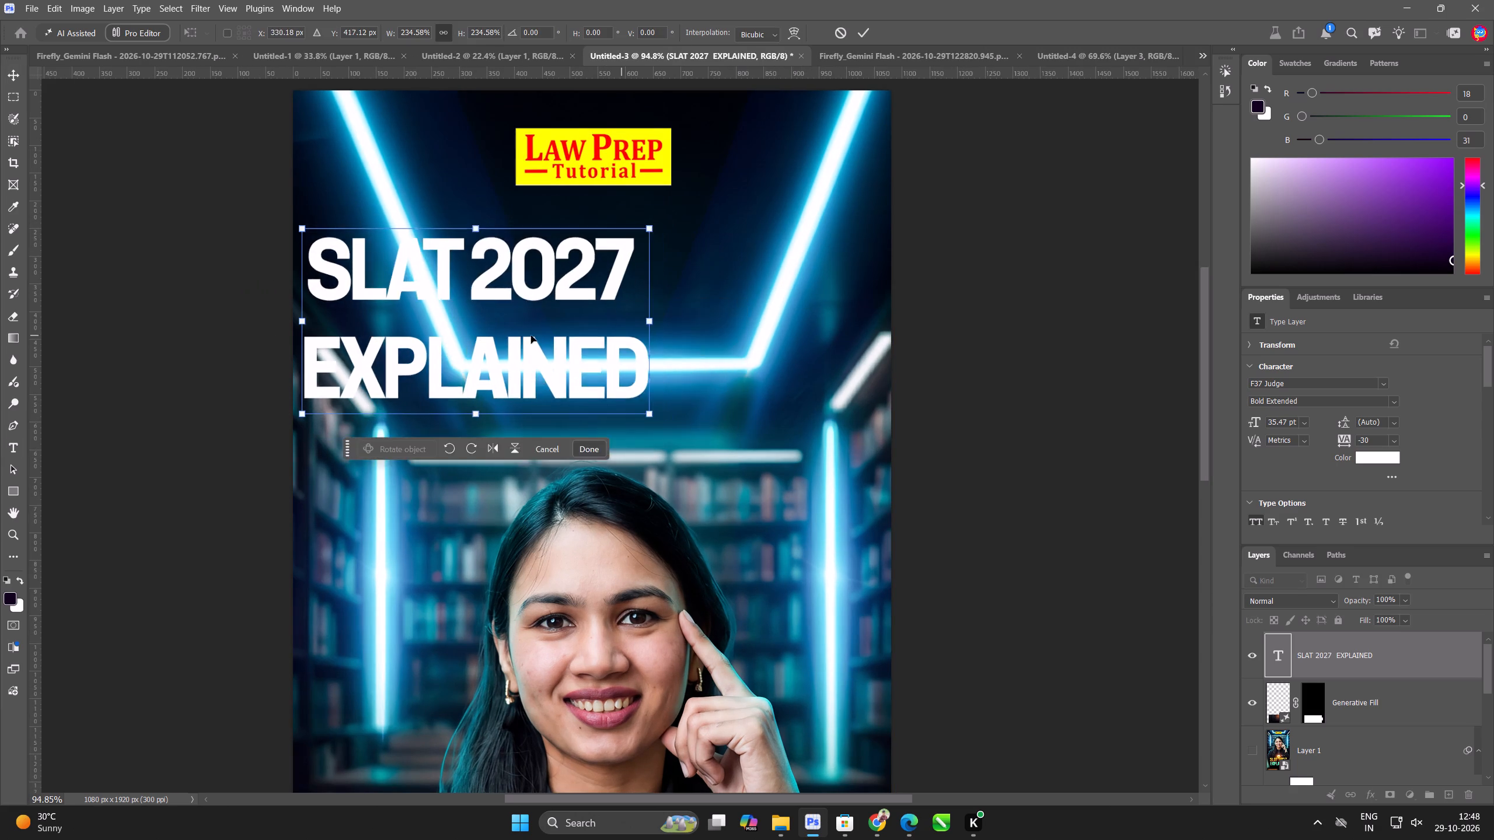
{"action": "left_click_drag", "start_coordinate": [531, 336], "coordinate": [651, 344]}
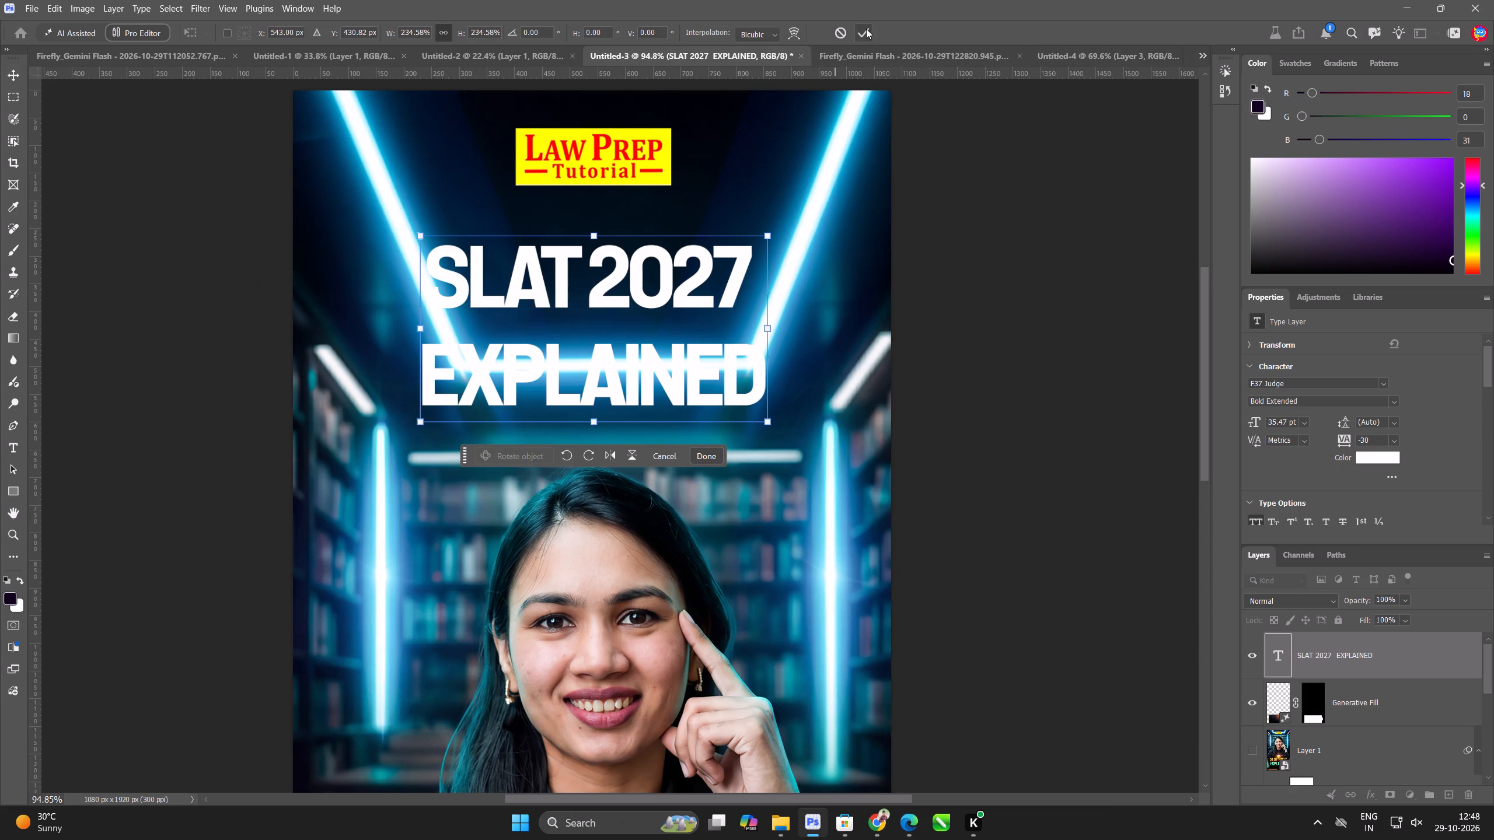
{"action": "left_click", "coordinate": [866, 29]}
{"action": "scroll", "coordinate": [718, 271], "scroll_direction": "down", "scroll_amount": 3}
{"action": "left_click_drag", "start_coordinate": [618, 387], "coordinate": [620, 411]}
{"action": "left_click", "coordinate": [863, 30]}
{"action": "left_click_drag", "start_coordinate": [954, 322], "coordinate": [941, 323]}
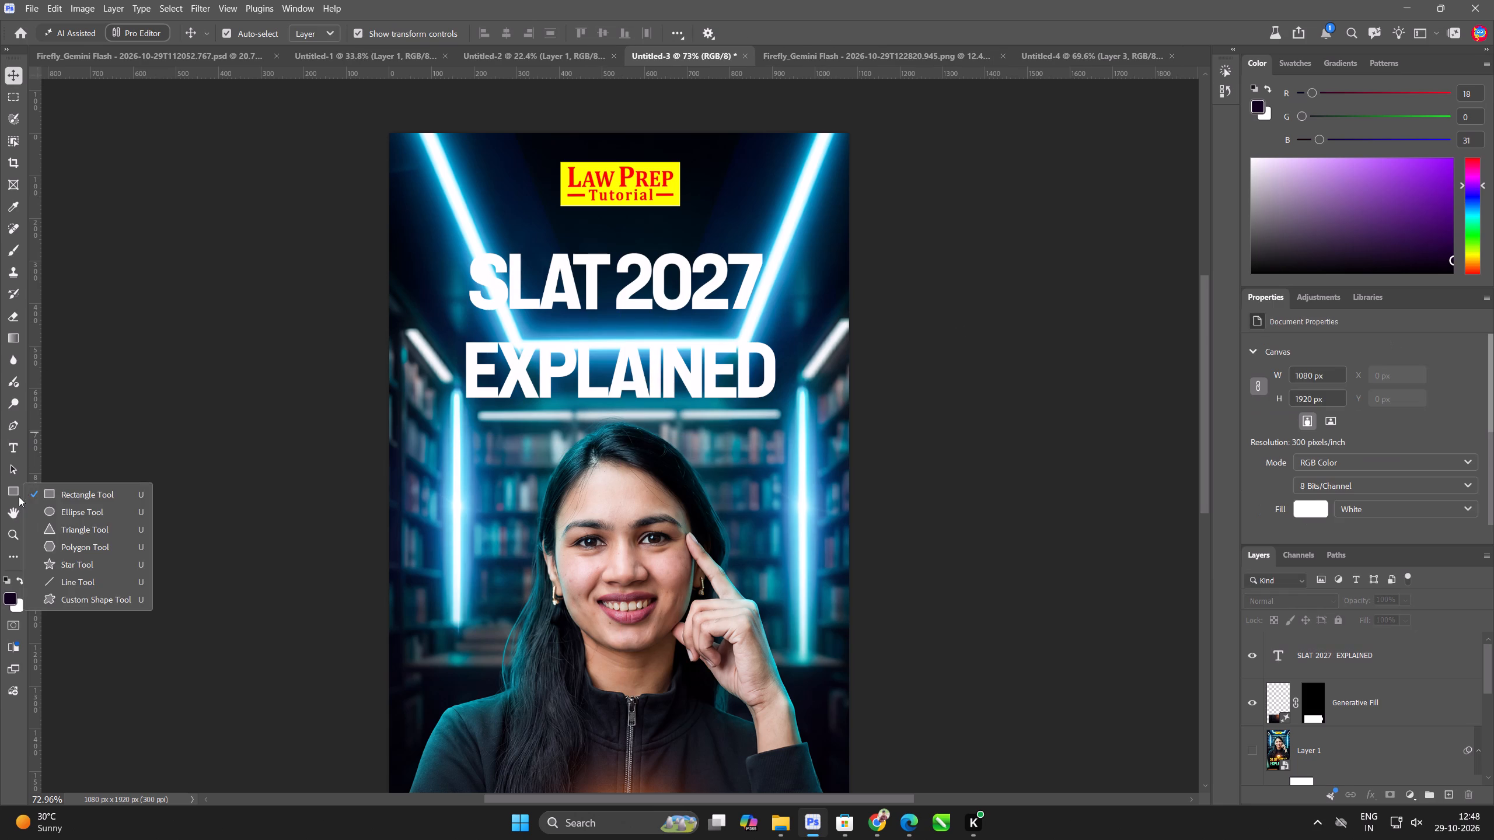
Draw a red rectangle about 778 by 174 px around the word EXPLAINED and place it behind the headline text.
{"action": "left_click", "coordinate": [15, 496]}
{"action": "left_click_drag", "start_coordinate": [453, 333], "coordinate": [700, 403]}
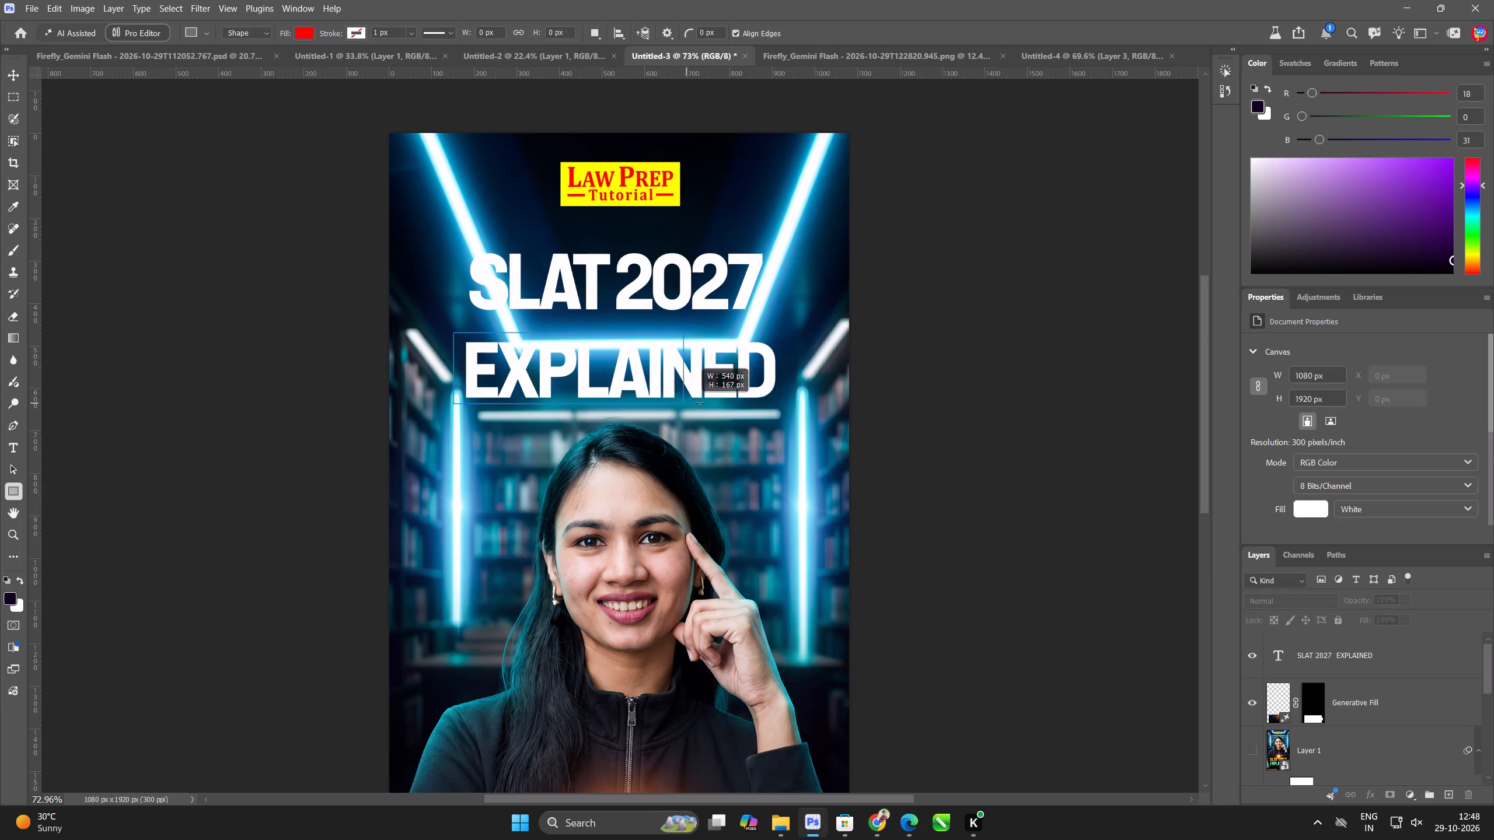
{"action": "left_click_drag", "start_coordinate": [700, 403], "coordinate": [784, 406]}
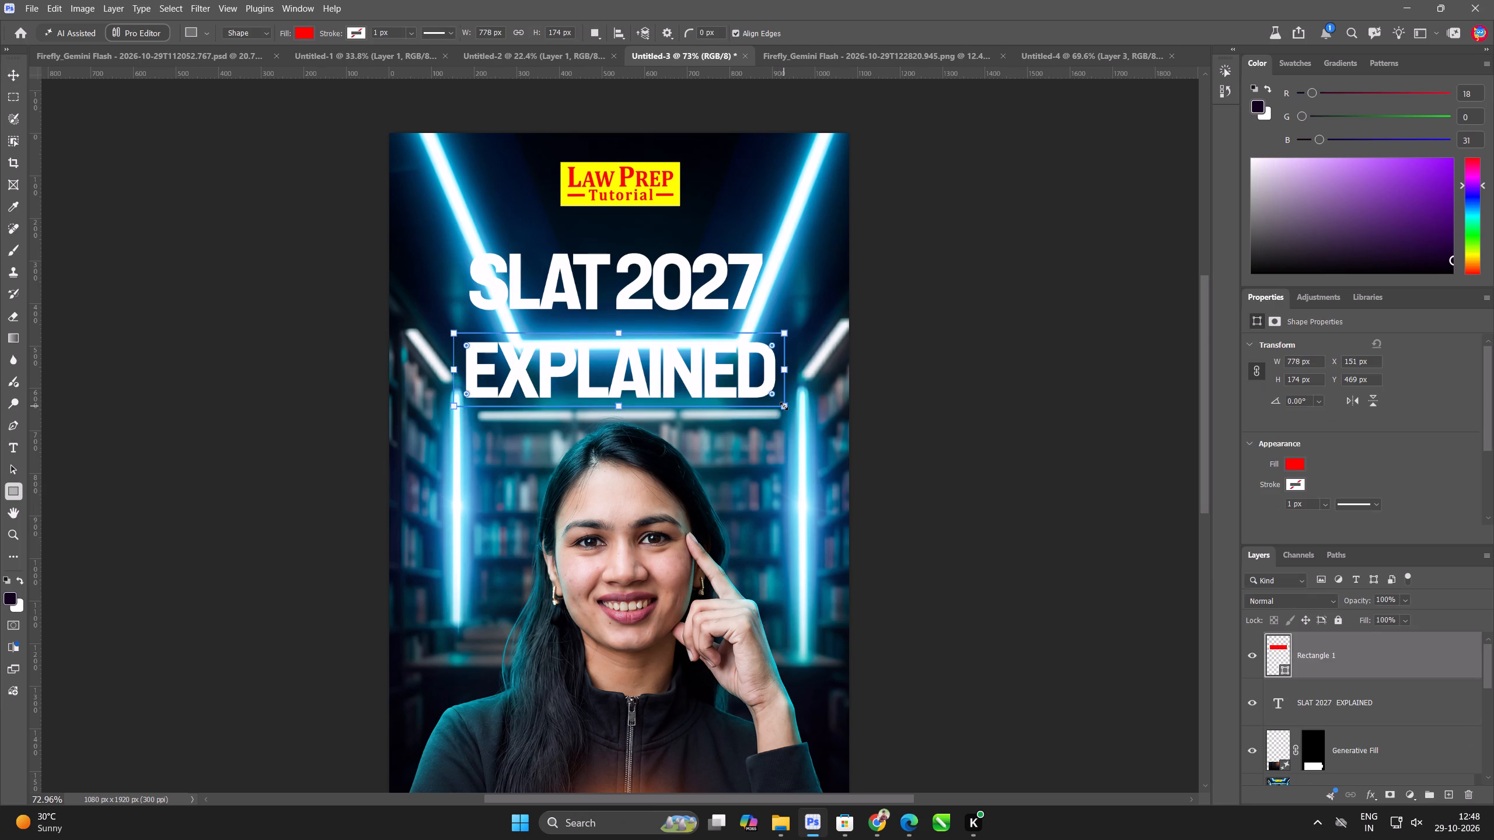
{"action": "key", "text": "ctrl+bracketleft"}
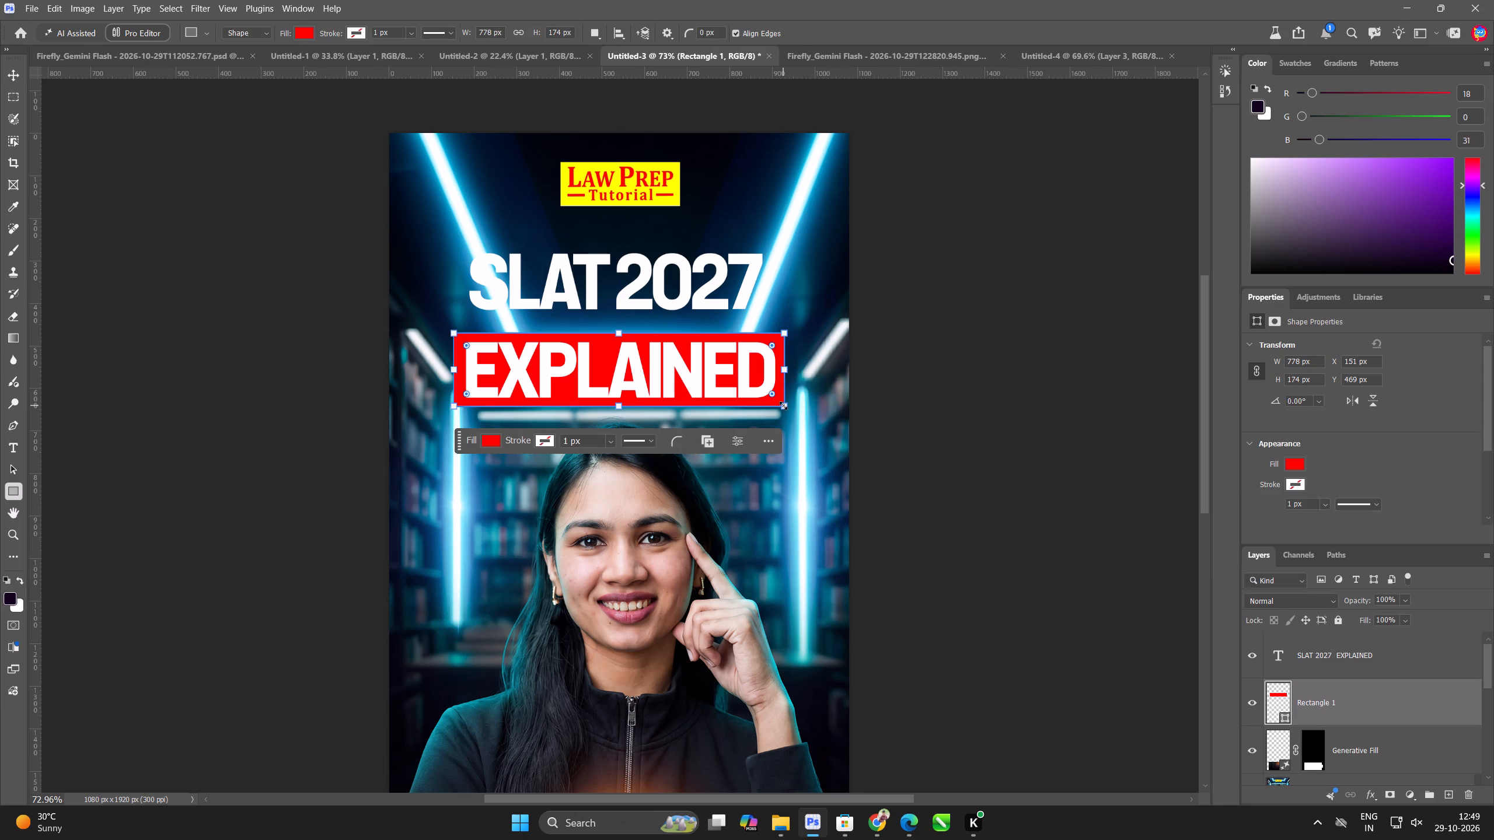
Tighten the line spacing of the SLAT 2027 EXPLAINED headline to 42 pt.
{"action": "left_click", "coordinate": [13, 74]}
{"action": "left_click", "coordinate": [638, 269]}
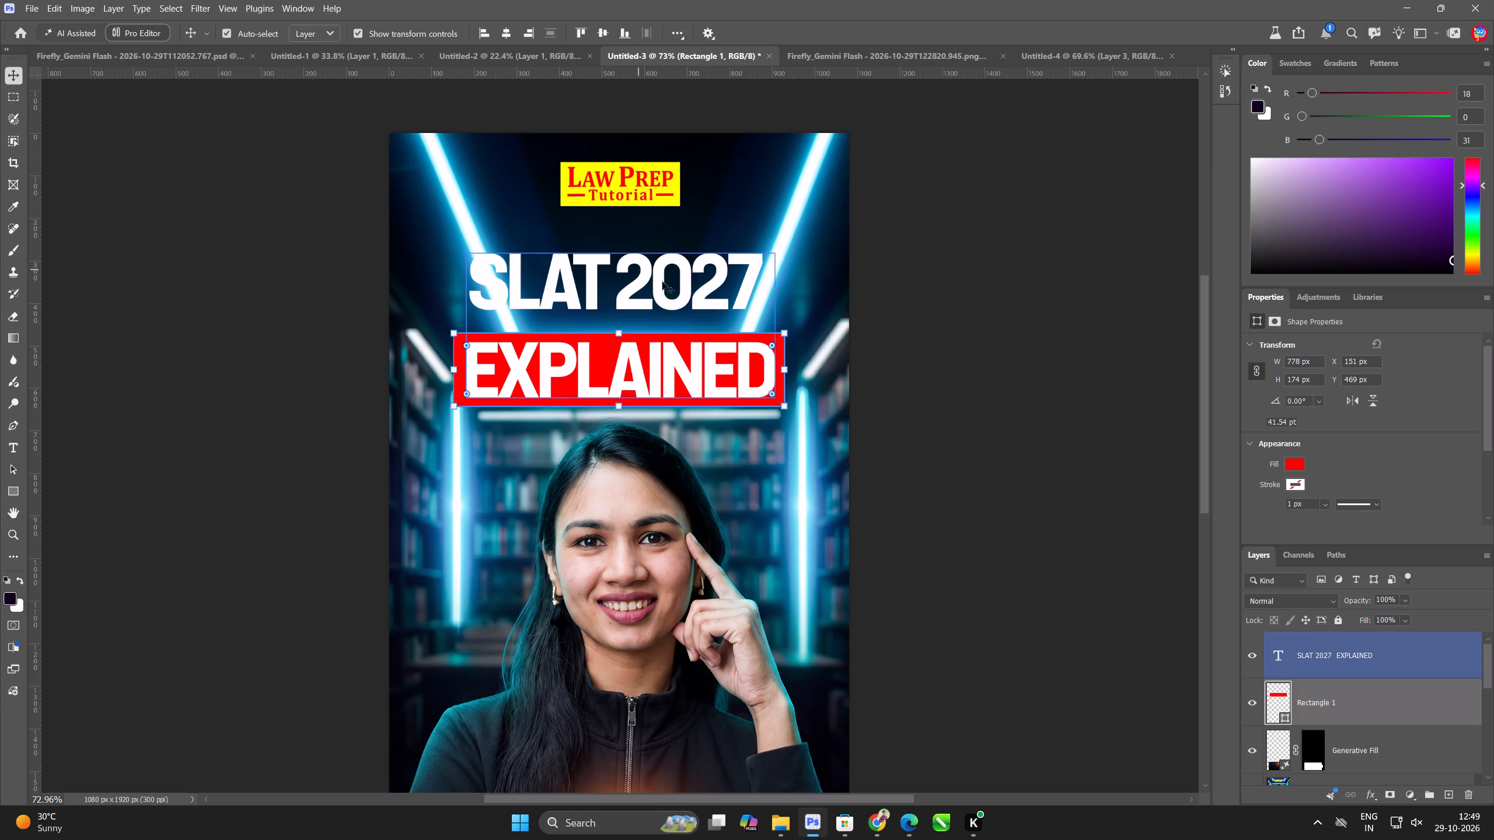
{"action": "left_click_drag", "start_coordinate": [1342, 424], "coordinate": [1334, 422]}
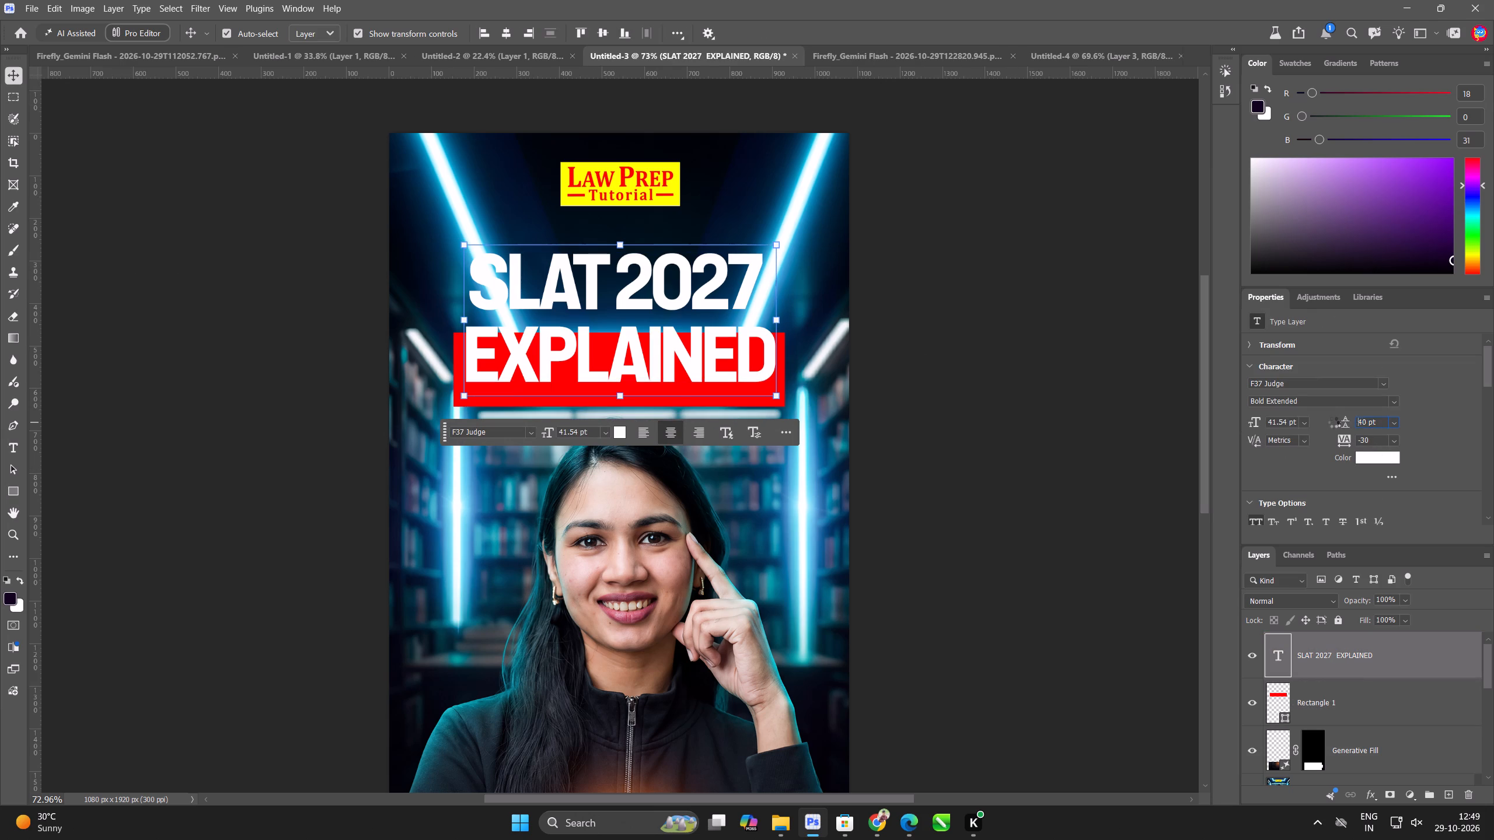
{"action": "left_click_drag", "start_coordinate": [1334, 422], "coordinate": [1335, 422]}
{"action": "left_click", "coordinate": [998, 423]}
{"action": "scroll", "coordinate": [749, 401], "scroll_direction": "up", "scroll_amount": 3}
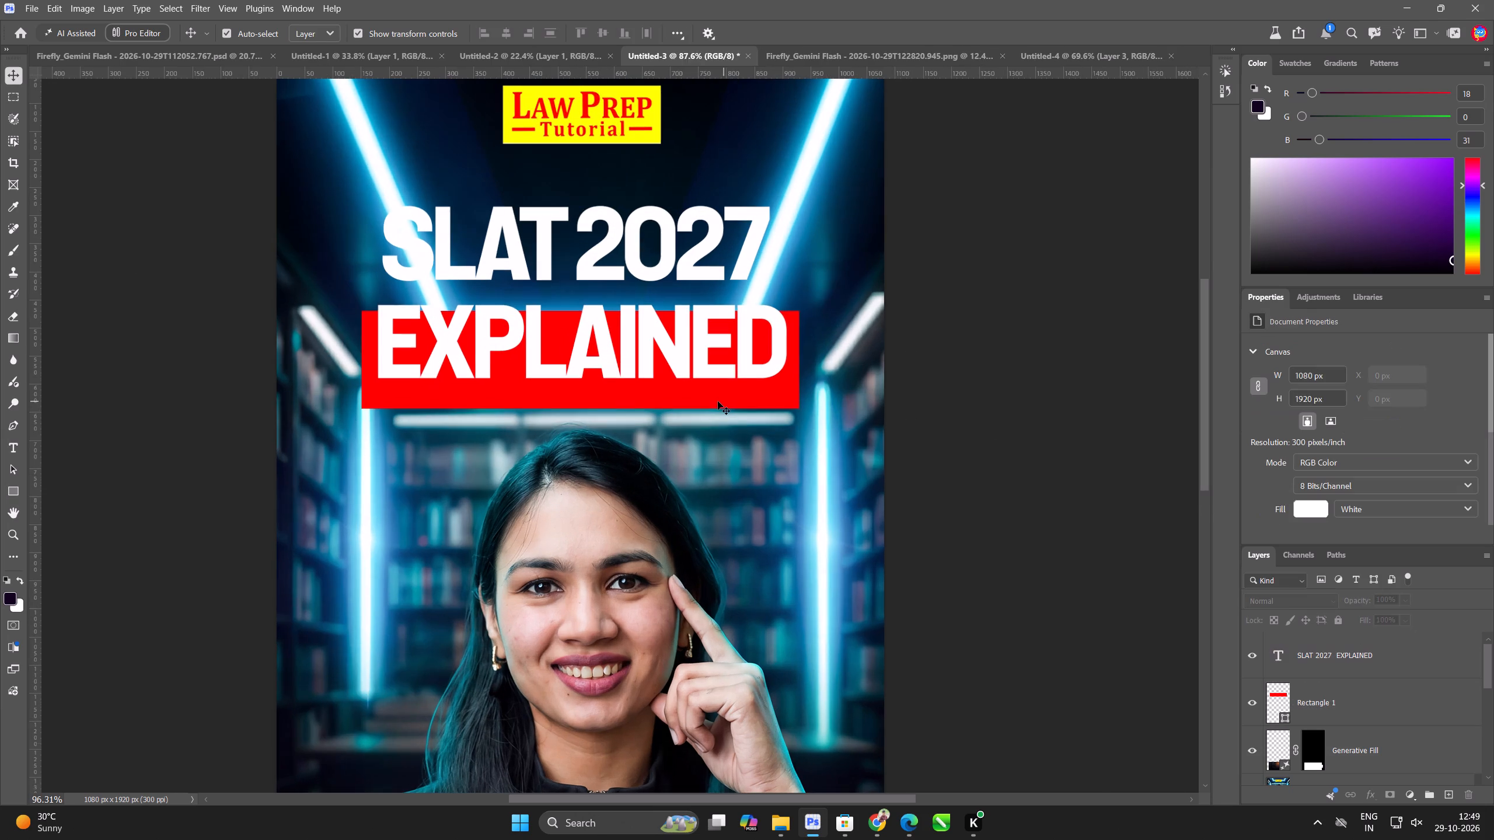
Move the red rectangle up behind the word EXPLAINED, to about X 133 px and Y 436 px.
{"action": "left_click_drag", "start_coordinate": [717, 401], "coordinate": [712, 387]}
{"action": "left_click", "coordinate": [1155, 386]}
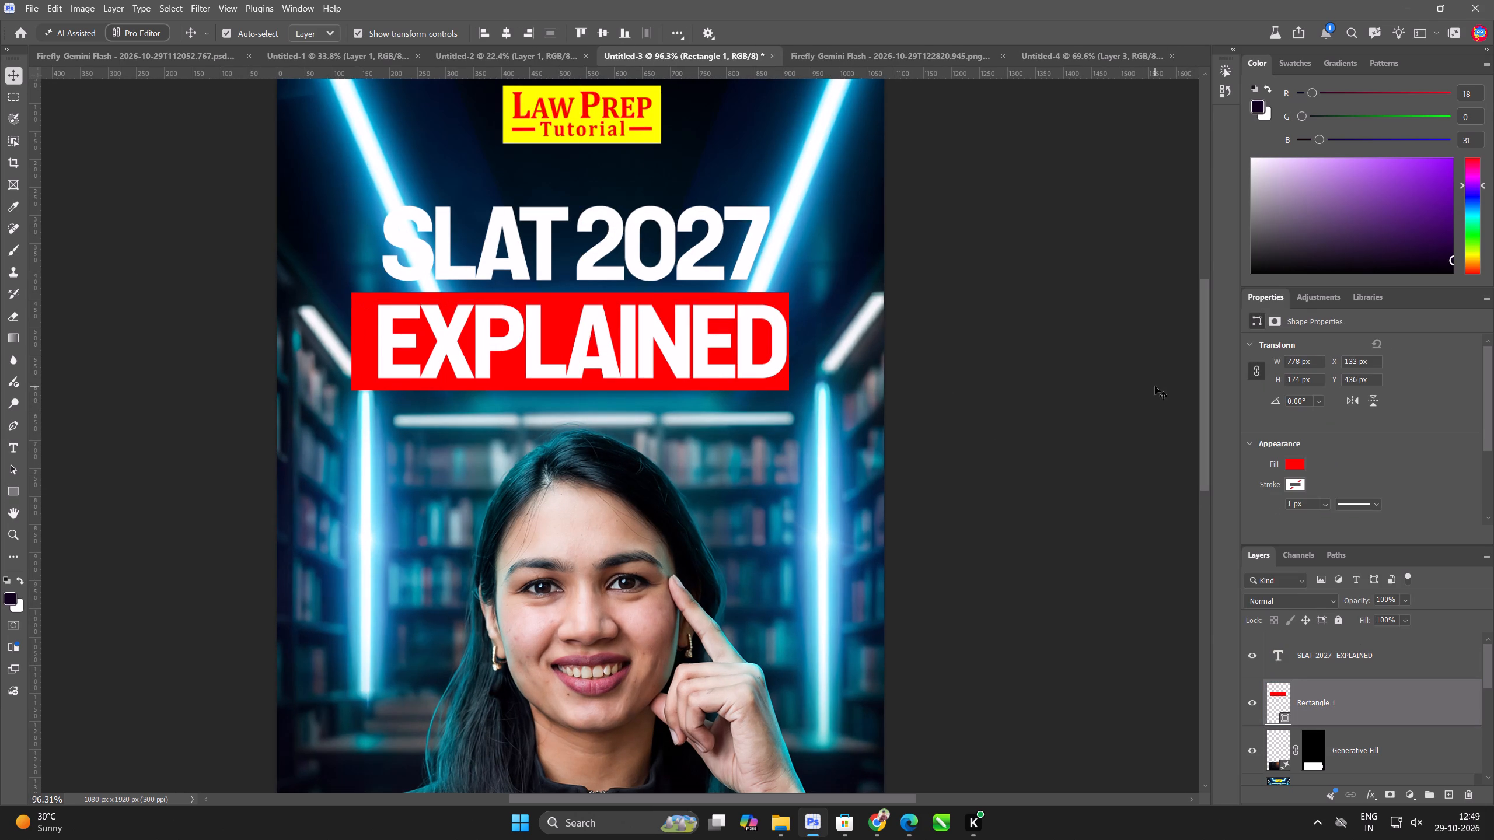
Add a black solid color fill layer above the headline text and invert its mask to hide the fill.
{"action": "left_click", "coordinate": [711, 250]}
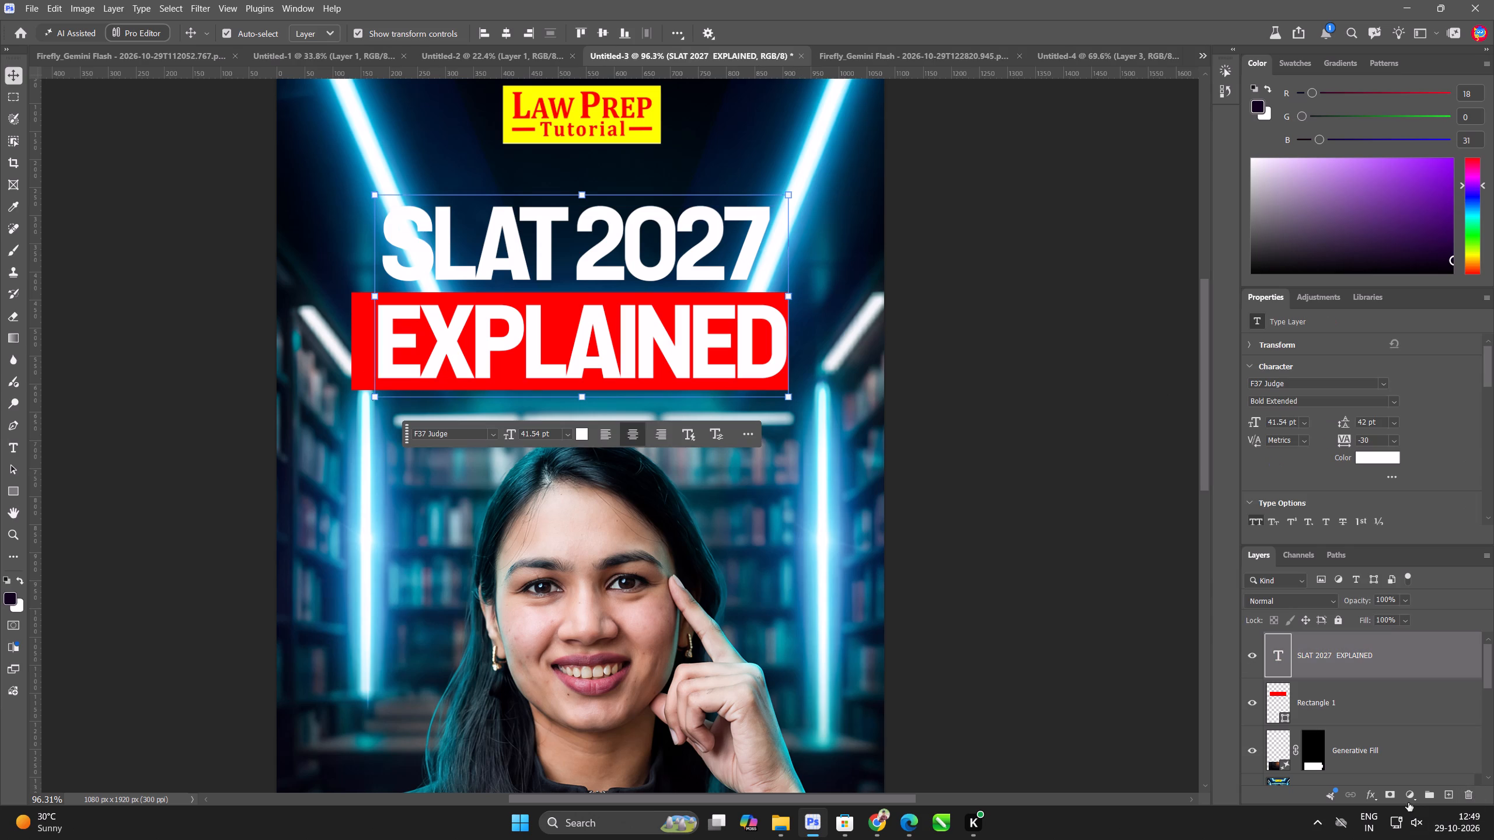
{"action": "left_click", "coordinate": [1407, 796]}
{"action": "left_click", "coordinate": [1418, 765]}
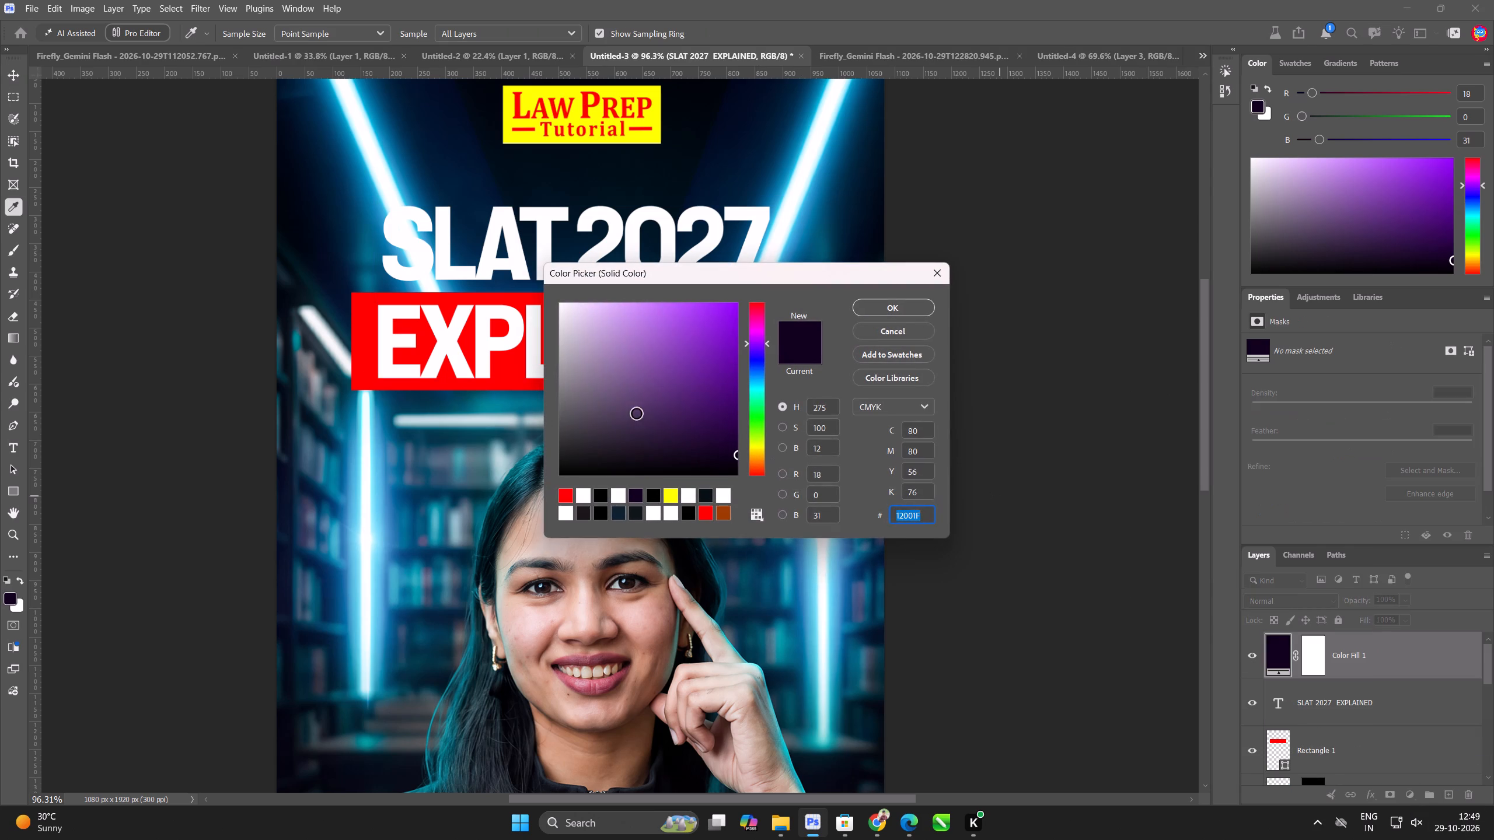
{"action": "left_click_drag", "start_coordinate": [595, 414], "coordinate": [498, 505]}
{"action": "left_click", "coordinate": [882, 296]}
{"action": "left_click", "coordinate": [888, 311]}
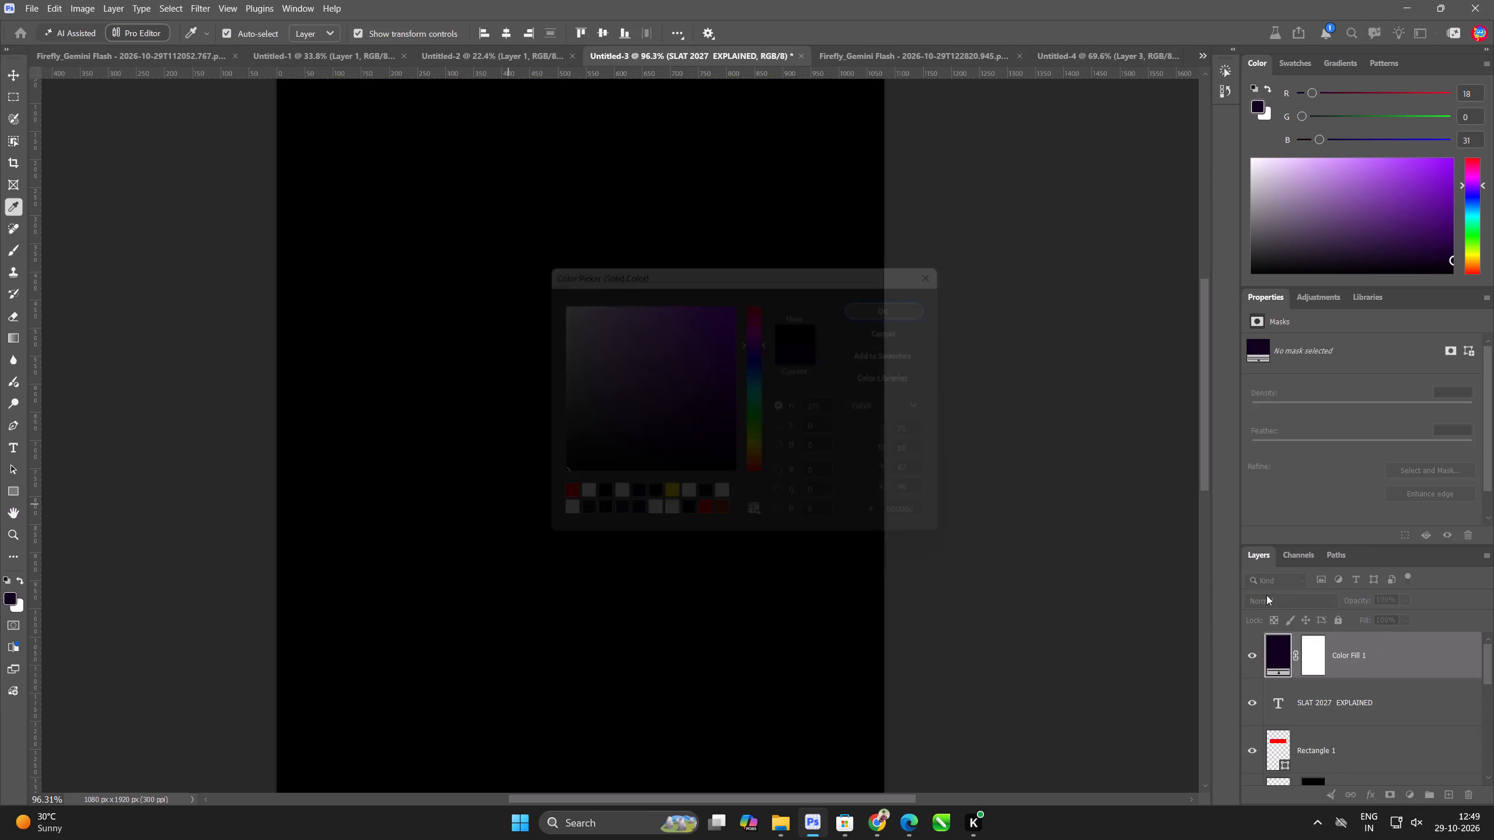
{"action": "left_click", "coordinate": [1311, 653]}
{"action": "key", "text": "ctrl+i"}
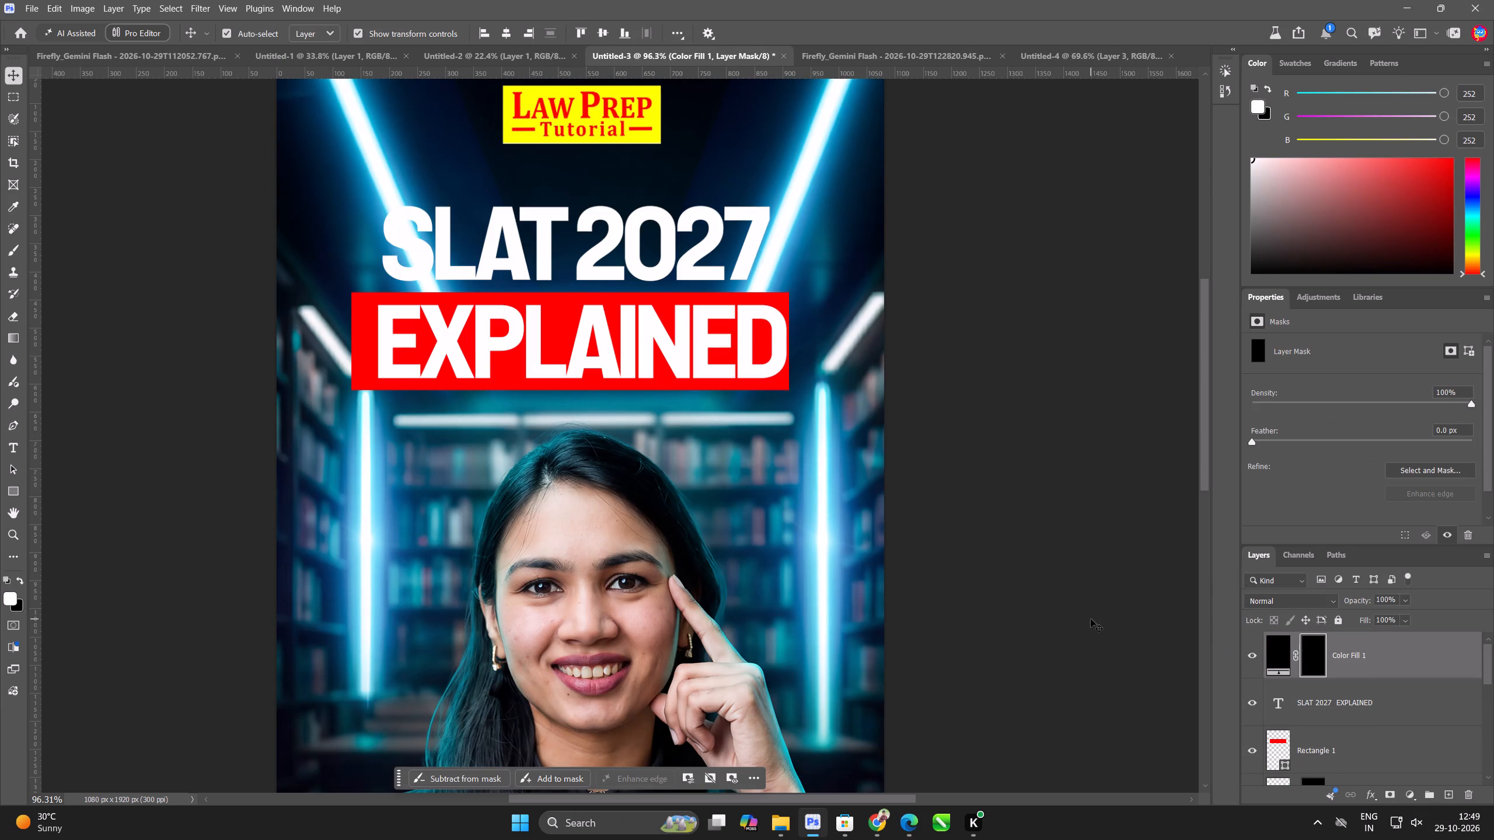
Paint a horizontal band on the fill layer's mask across the headline area with a soft white brush about 513 px wide.
{"action": "key", "text": "b"}
{"action": "left_click_drag", "start_coordinate": [446, 328], "coordinate": [817, 332]}
{"action": "key", "text": "ctrl+z"}
{"action": "right_click_drag", "start_coordinate": [602, 310], "coordinate": [529, 322], "text": "alt"}
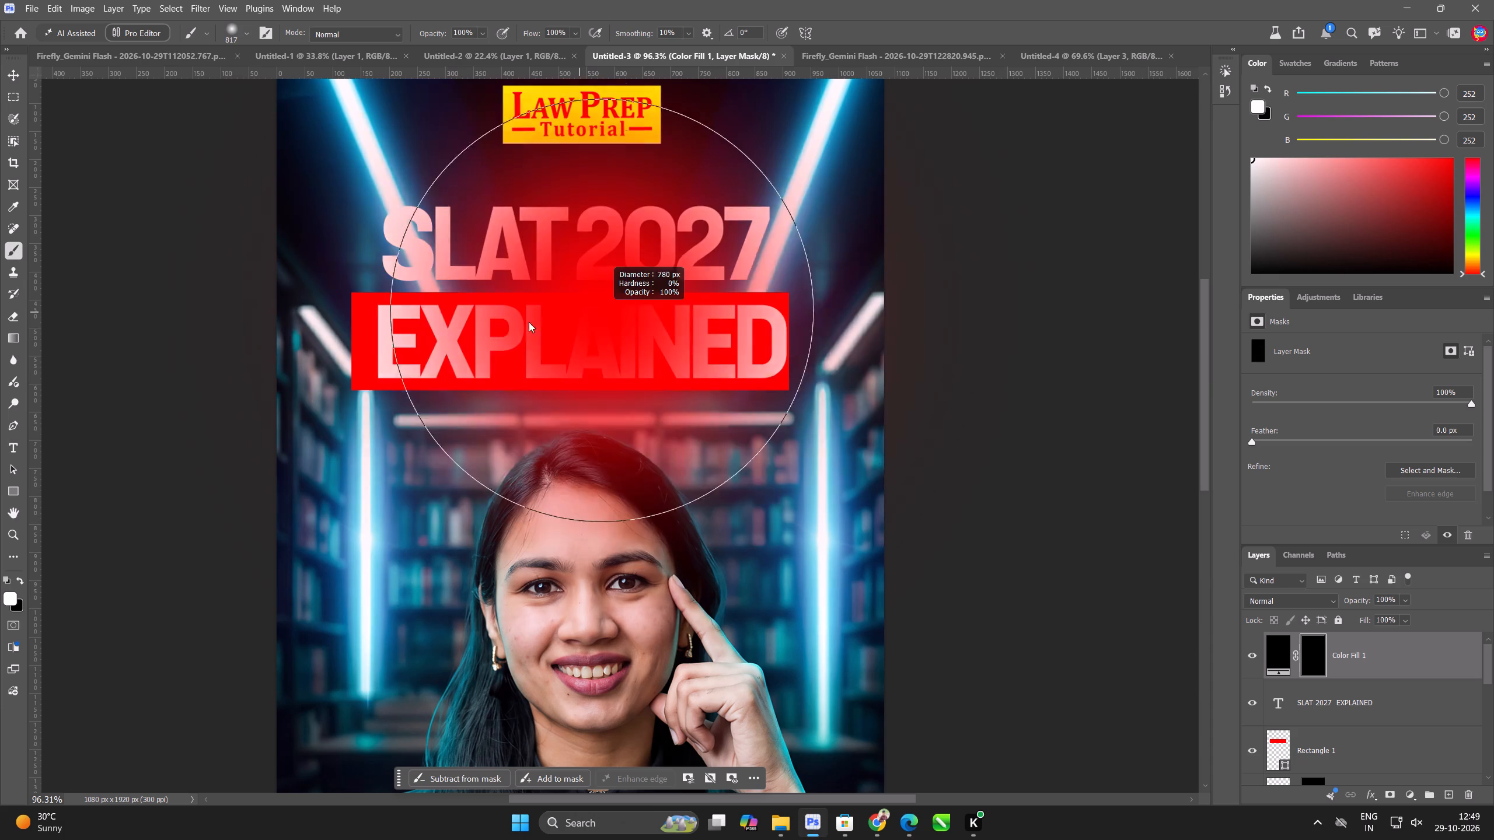
{"action": "right_click_drag", "start_coordinate": [529, 322], "coordinate": [493, 331], "text": "alt"}
{"action": "left_click_drag", "start_coordinate": [302, 295], "coordinate": [1143, 295]}
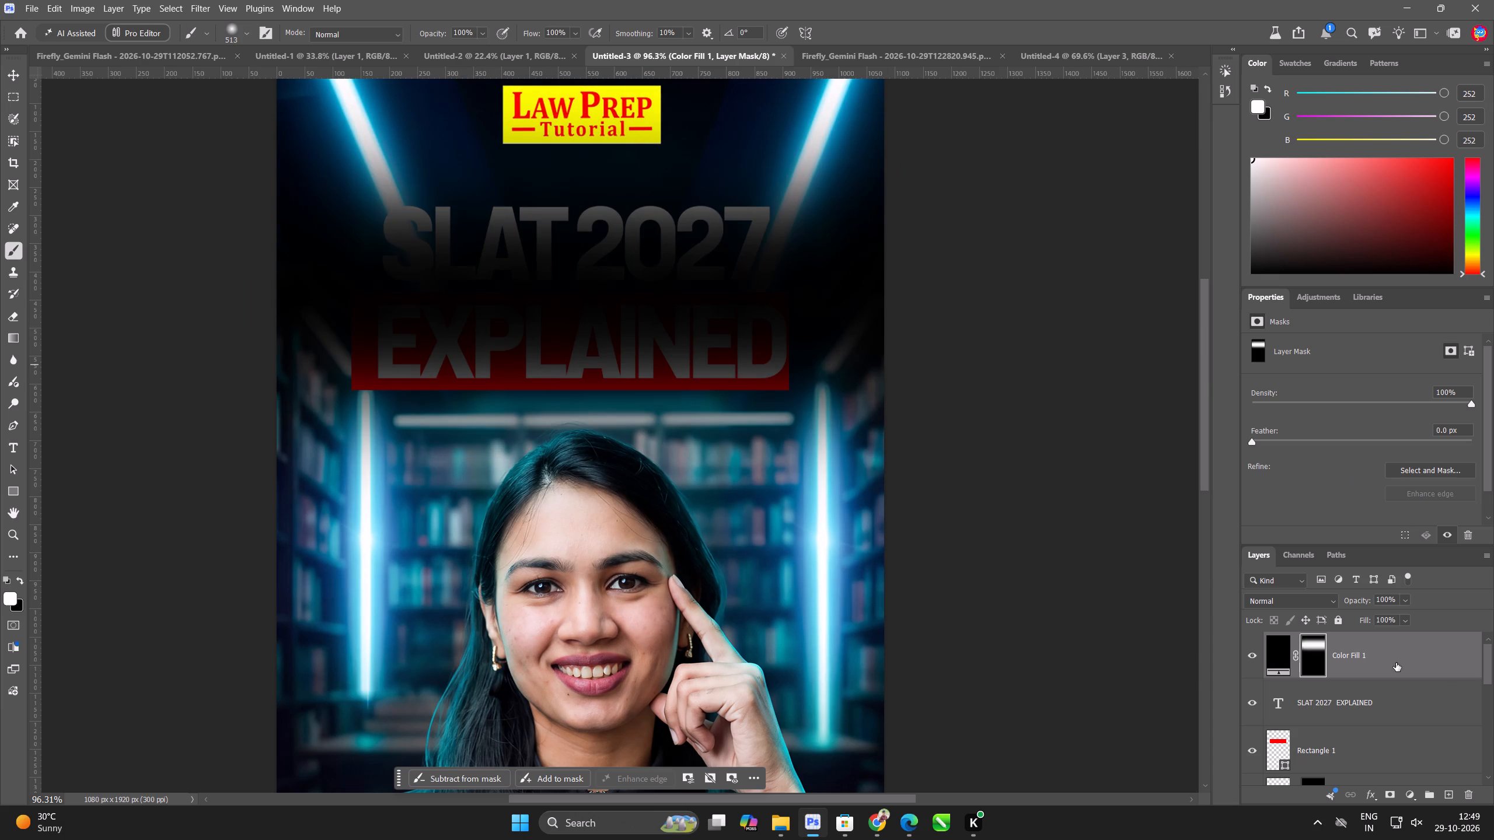
Move the masked black fill layer below Layer 1 so it darkens only the background behind the headline.
{"action": "left_click_drag", "start_coordinate": [1396, 663], "coordinate": [1394, 757]}
{"action": "scroll", "coordinate": [845, 386], "scroll_direction": "down", "scroll_amount": 6}
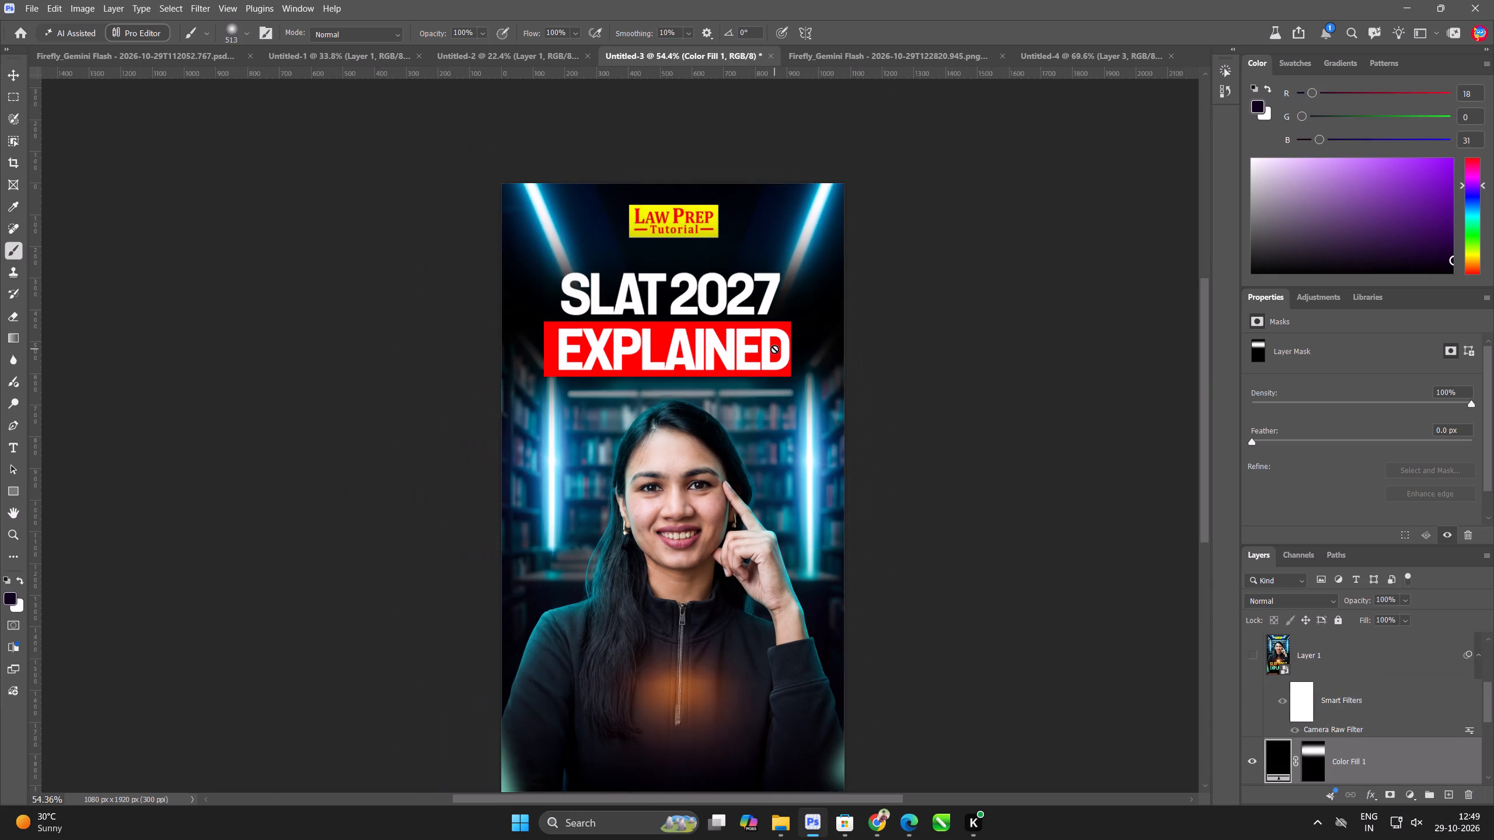
{"action": "scroll", "coordinate": [879, 383], "scroll_direction": "down", "scroll_amount": 3}
{"action": "scroll", "coordinate": [748, 423], "scroll_direction": "down", "scroll_amount": 3}
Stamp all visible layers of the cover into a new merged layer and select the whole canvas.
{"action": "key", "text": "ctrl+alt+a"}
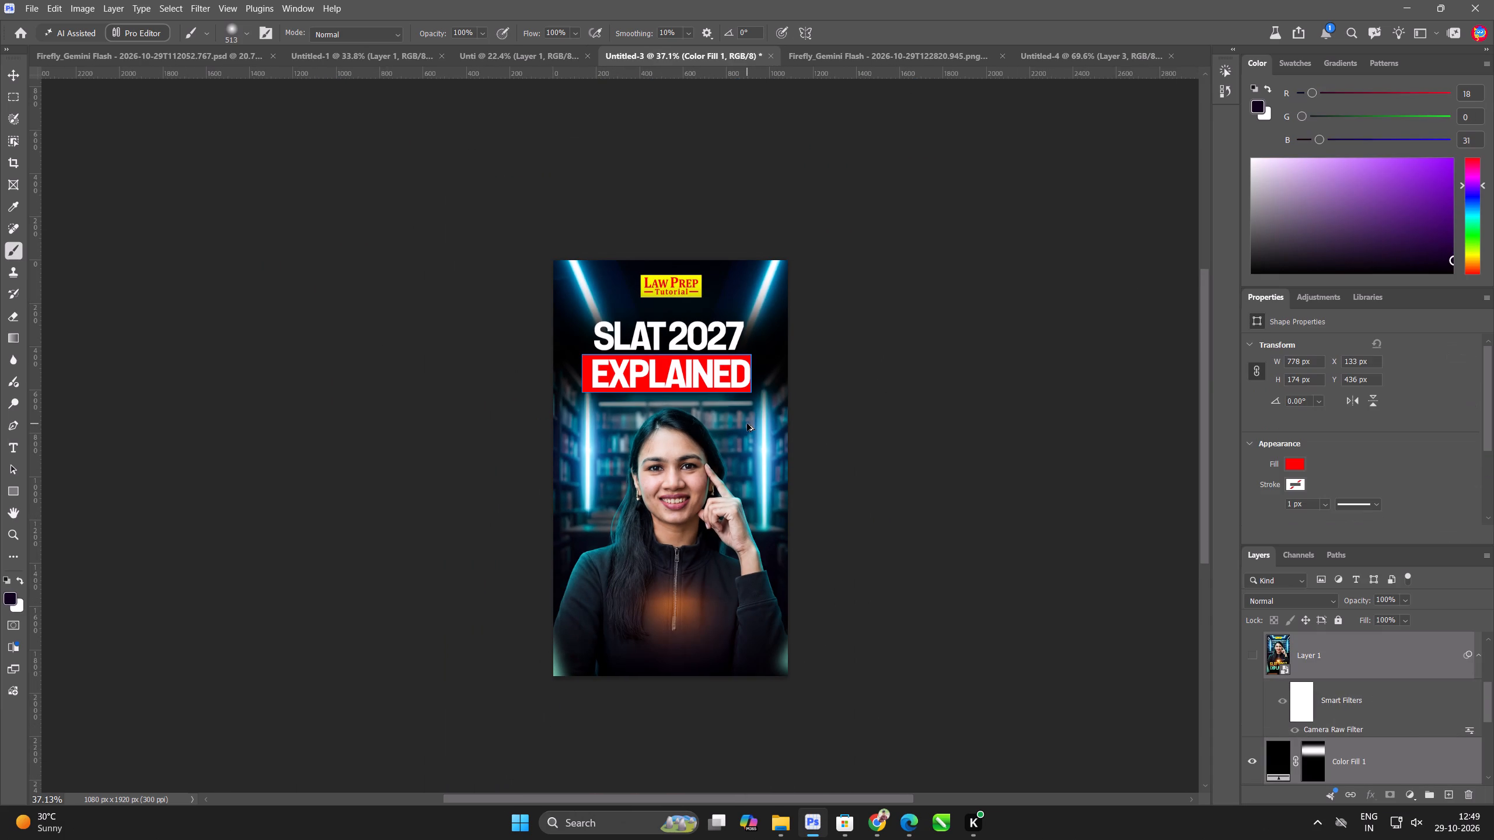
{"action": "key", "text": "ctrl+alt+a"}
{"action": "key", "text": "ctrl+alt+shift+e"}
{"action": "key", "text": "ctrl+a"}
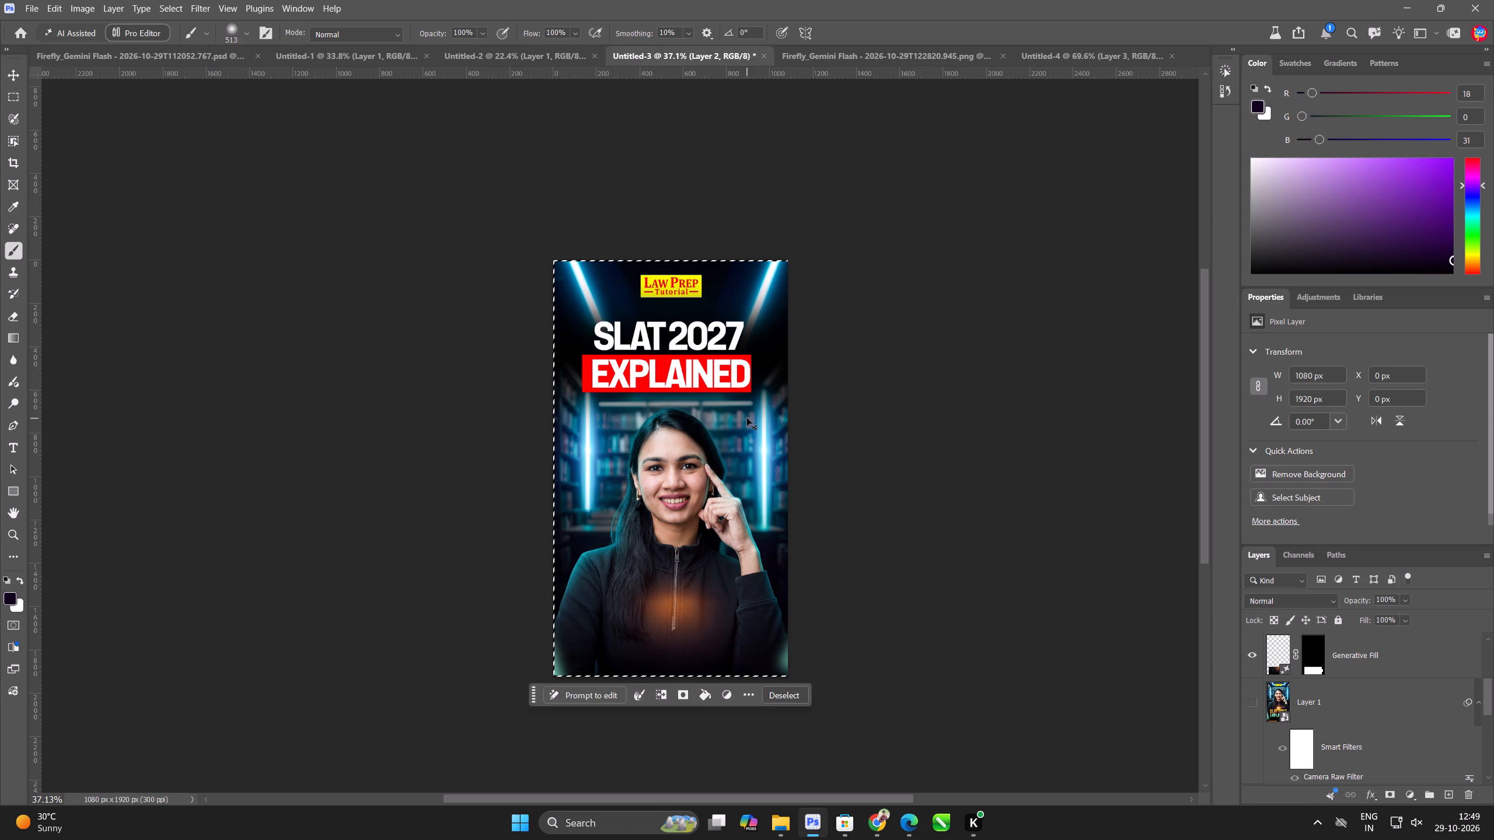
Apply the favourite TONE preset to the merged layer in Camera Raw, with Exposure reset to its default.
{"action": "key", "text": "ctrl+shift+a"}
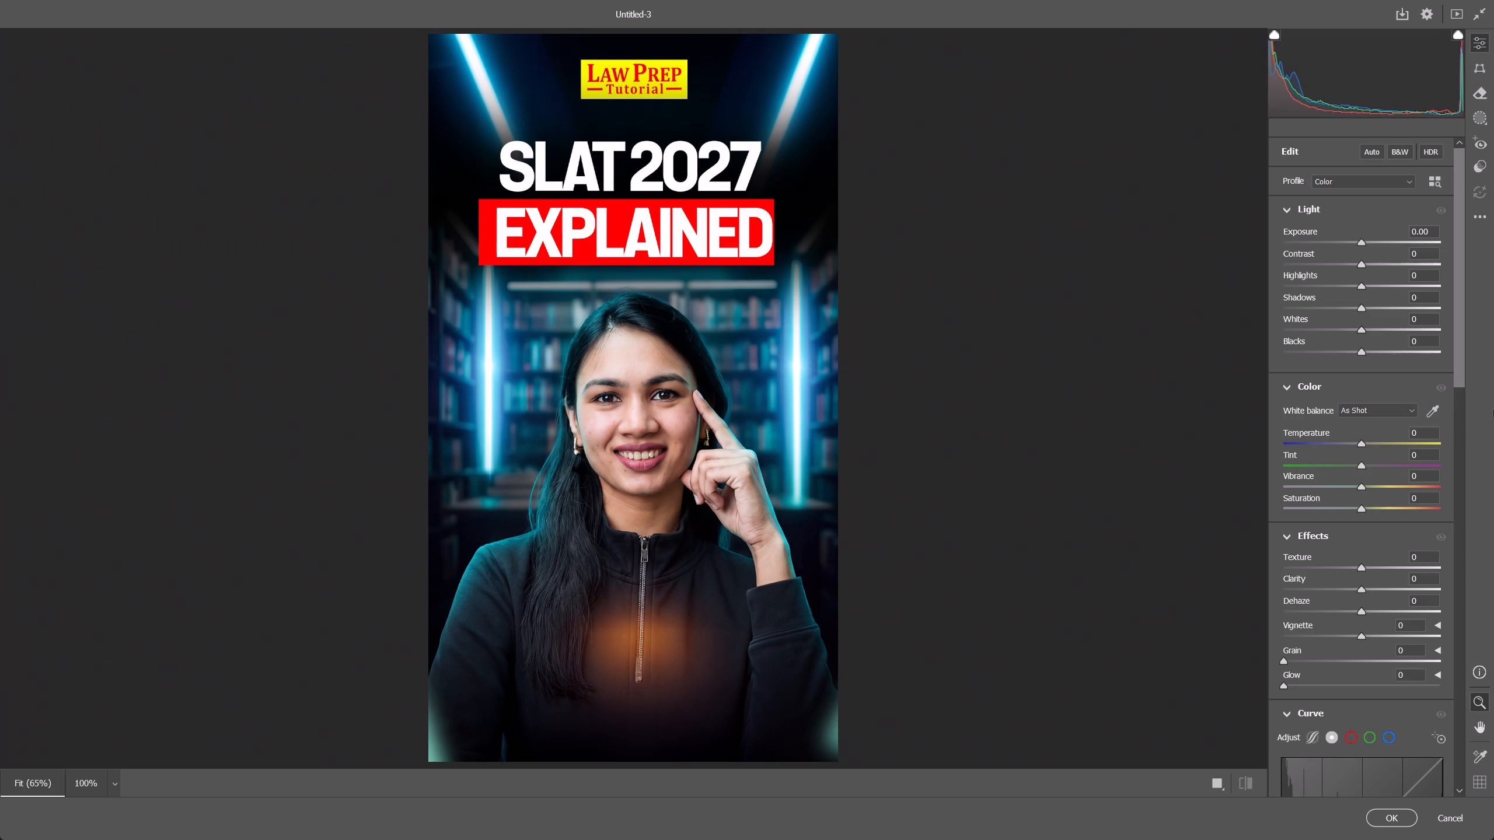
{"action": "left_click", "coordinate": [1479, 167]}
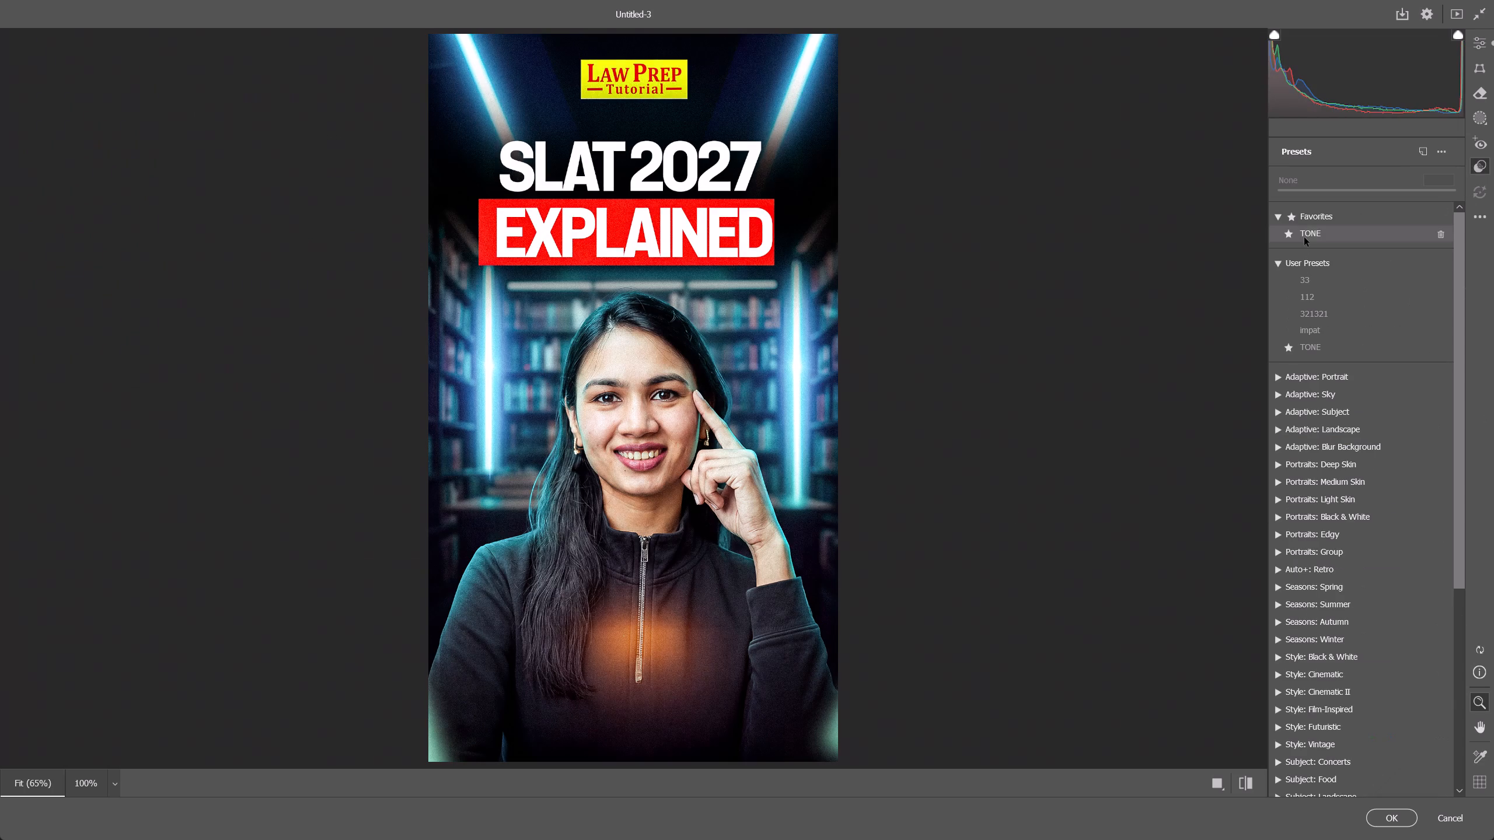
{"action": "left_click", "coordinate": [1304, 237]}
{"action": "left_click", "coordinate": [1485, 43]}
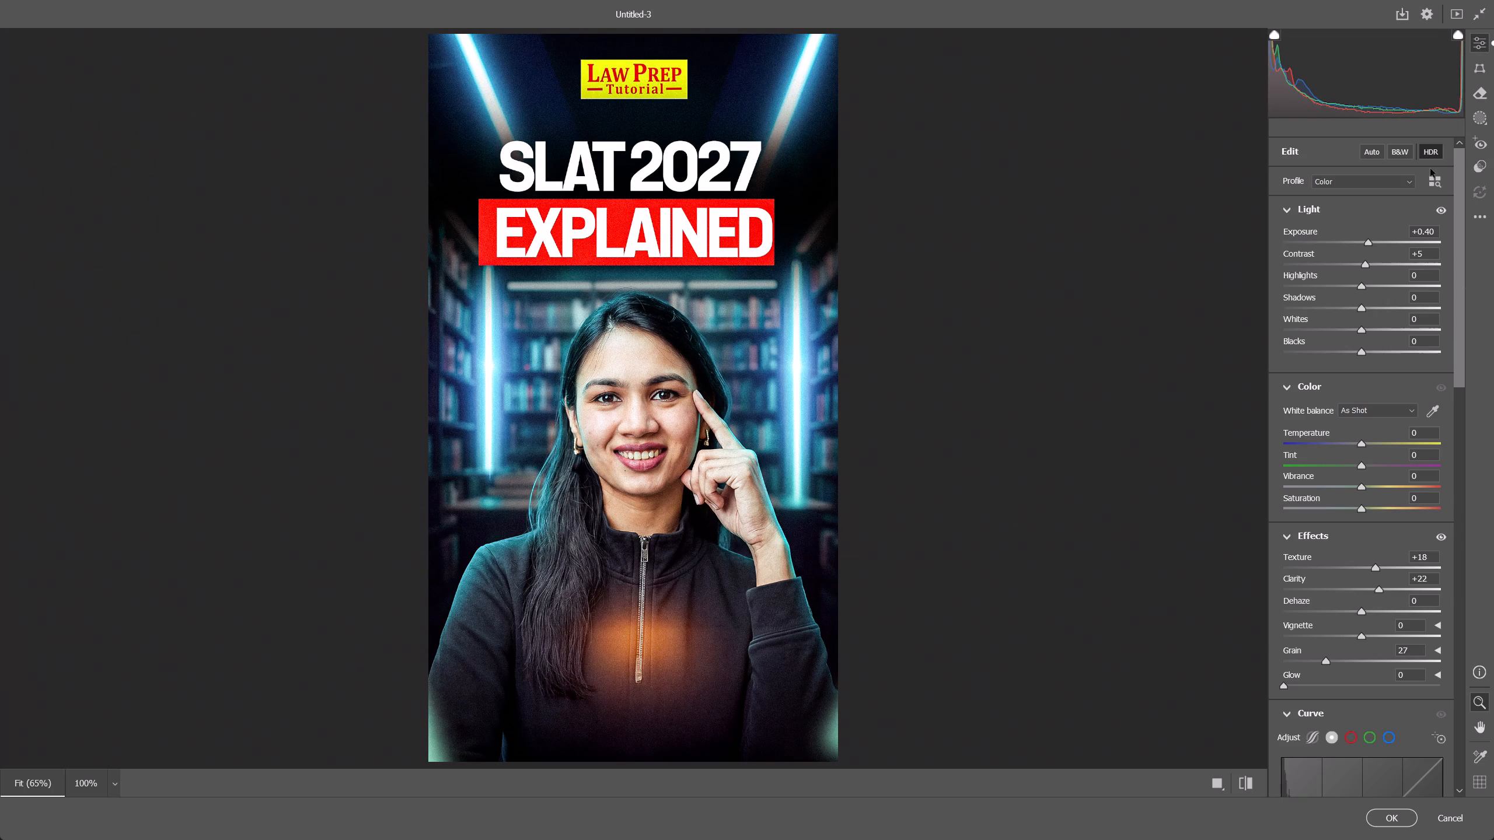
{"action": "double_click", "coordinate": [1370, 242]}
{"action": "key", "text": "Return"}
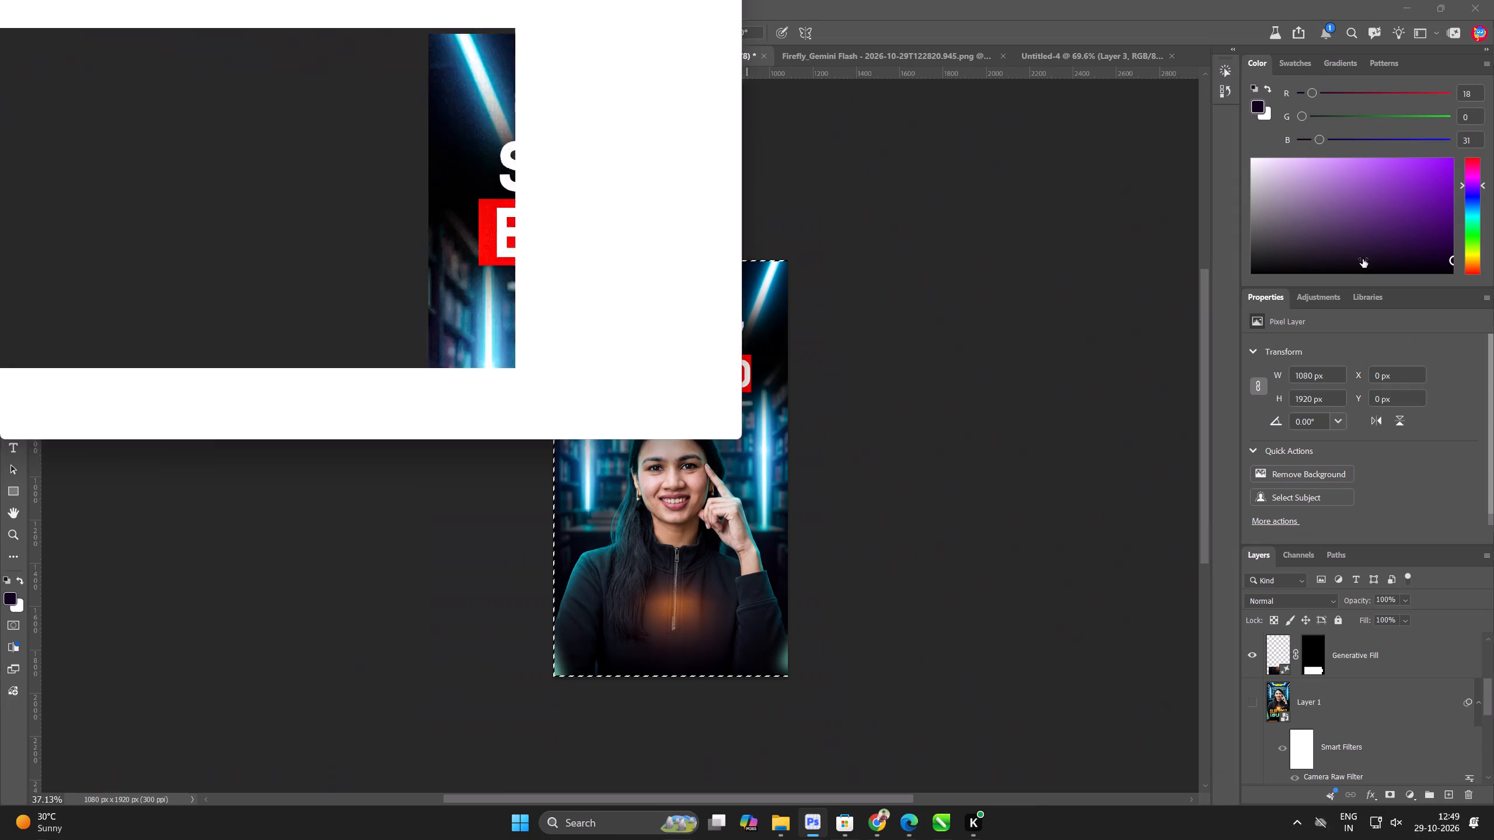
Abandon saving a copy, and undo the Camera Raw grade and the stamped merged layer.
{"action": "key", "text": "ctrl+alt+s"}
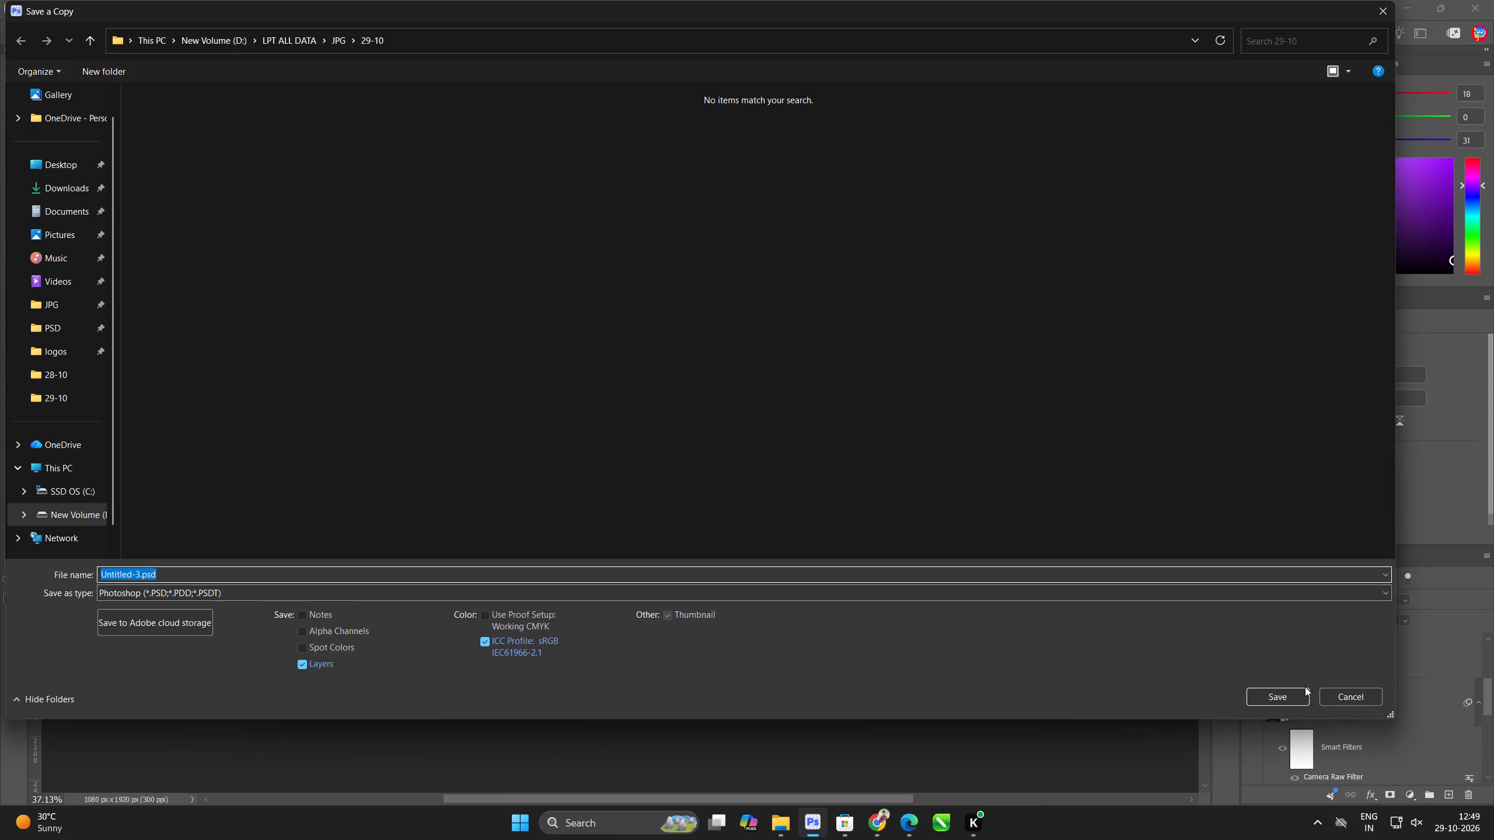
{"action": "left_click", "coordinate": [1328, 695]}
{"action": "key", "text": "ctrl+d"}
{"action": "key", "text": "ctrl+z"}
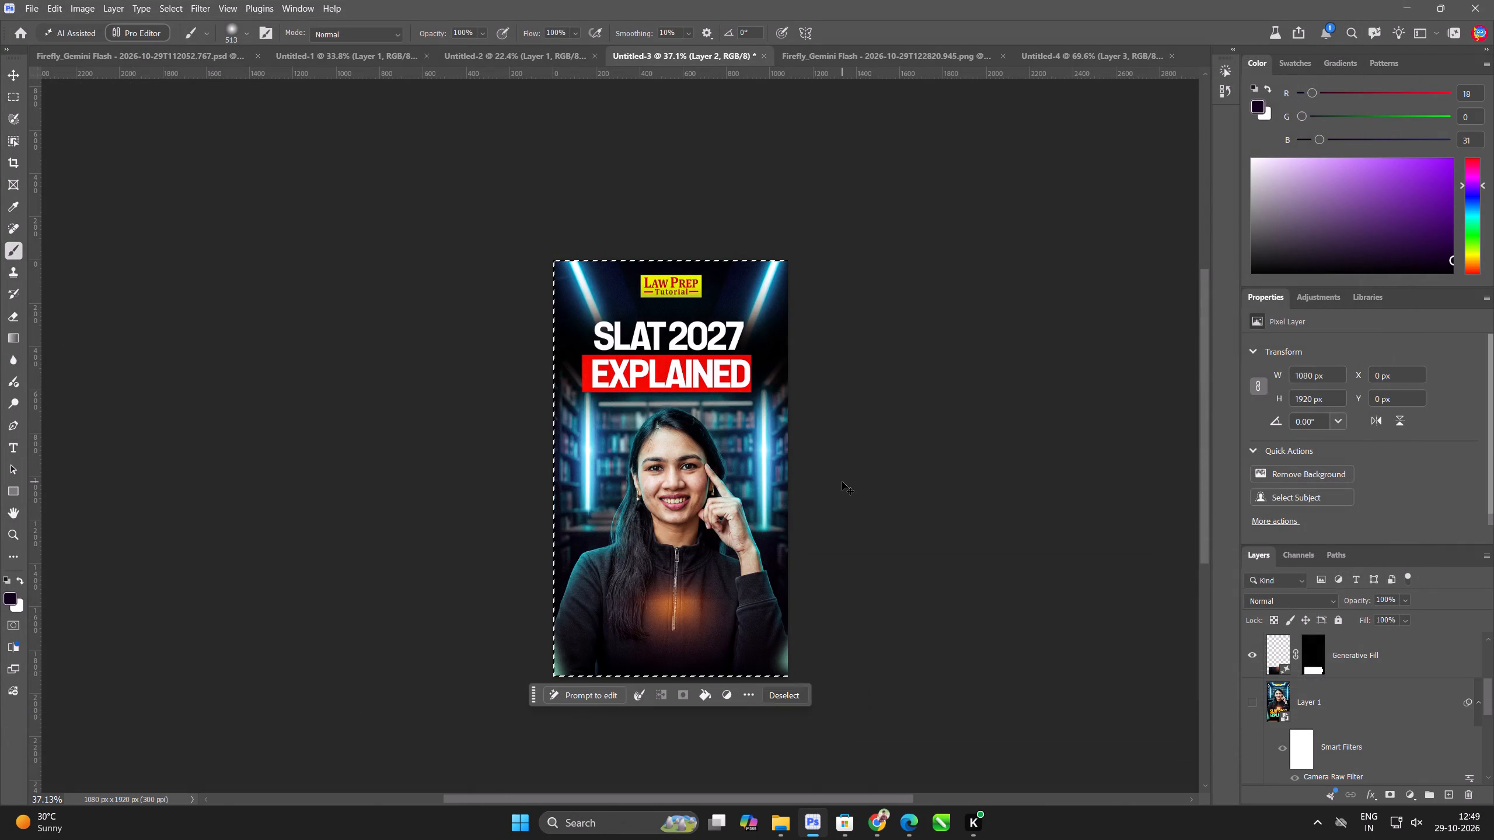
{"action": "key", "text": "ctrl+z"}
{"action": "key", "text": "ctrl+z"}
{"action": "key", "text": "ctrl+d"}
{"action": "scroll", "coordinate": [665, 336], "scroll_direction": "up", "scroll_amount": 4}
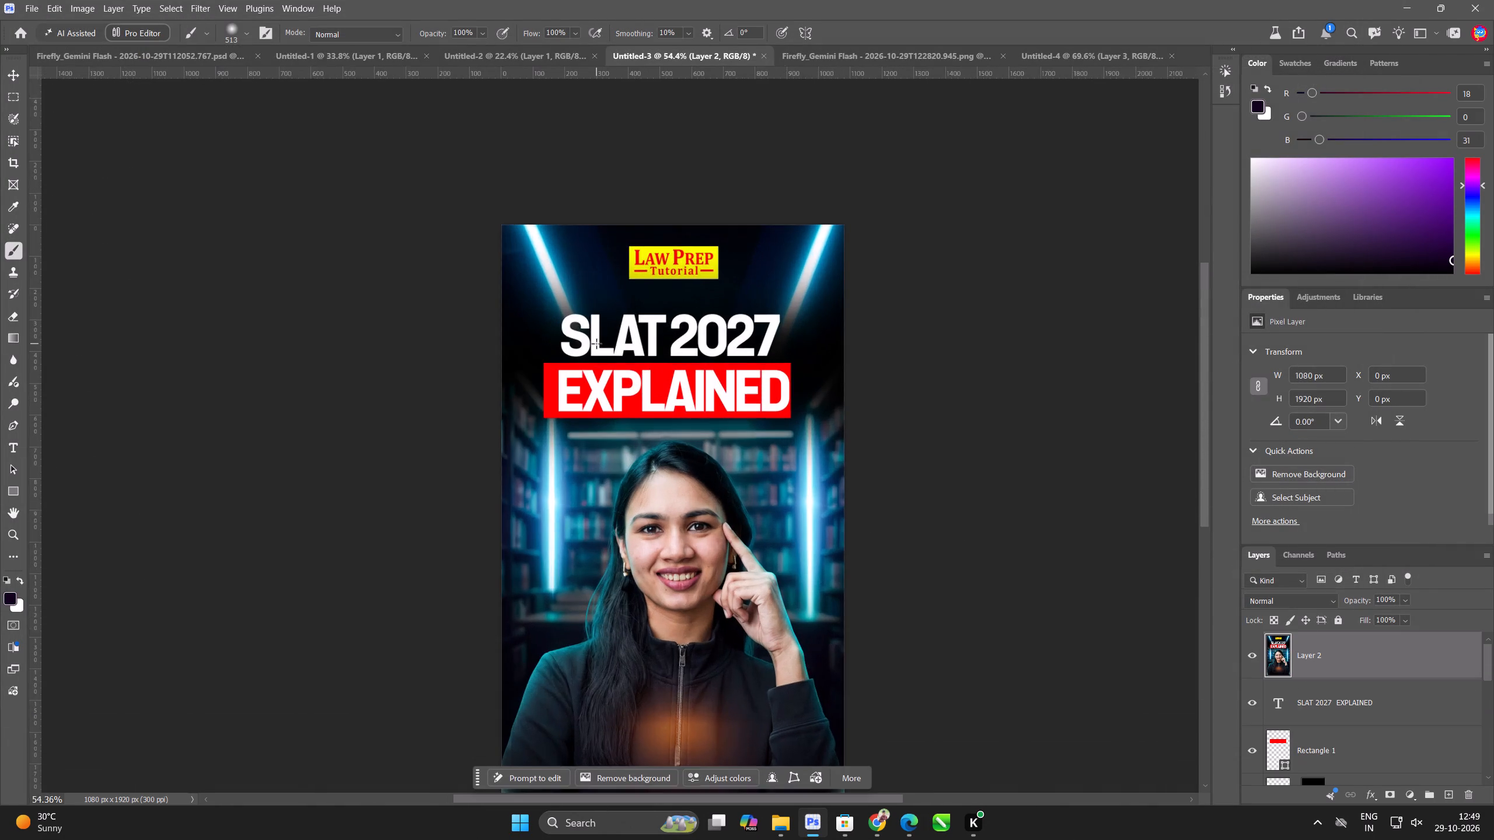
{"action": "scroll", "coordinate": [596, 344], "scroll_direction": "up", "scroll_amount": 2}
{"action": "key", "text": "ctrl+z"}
Centre the "SLAT 2027 EXPLAINED" headline and the red highlight rectangle horizontally on the cover canvas.
{"action": "left_click_drag", "start_coordinate": [10, 75], "coordinate": [15, 76]}
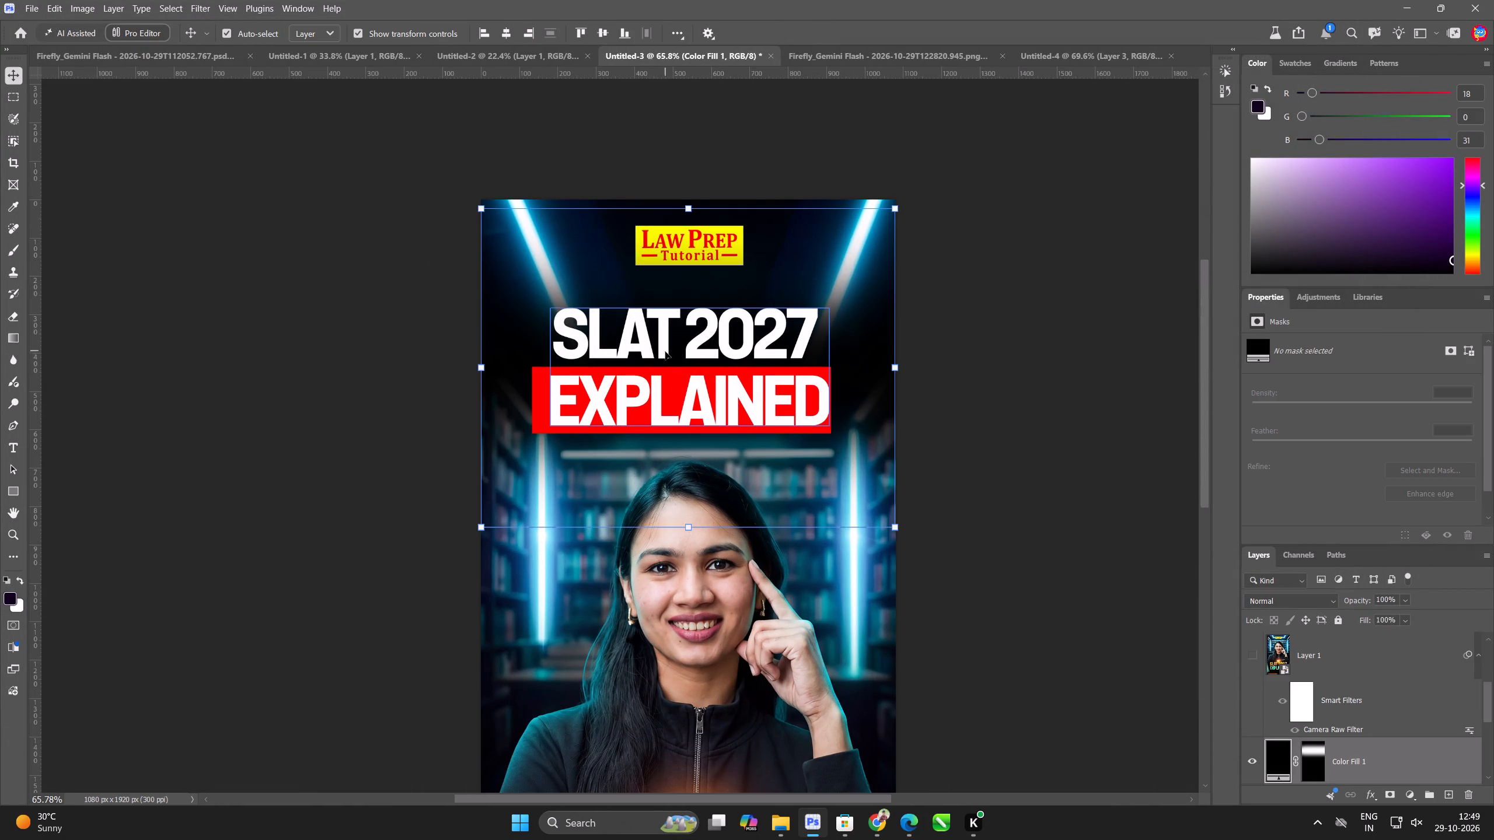
{"action": "left_click", "coordinate": [673, 395]}
{"action": "left_click", "coordinate": [513, 34]}
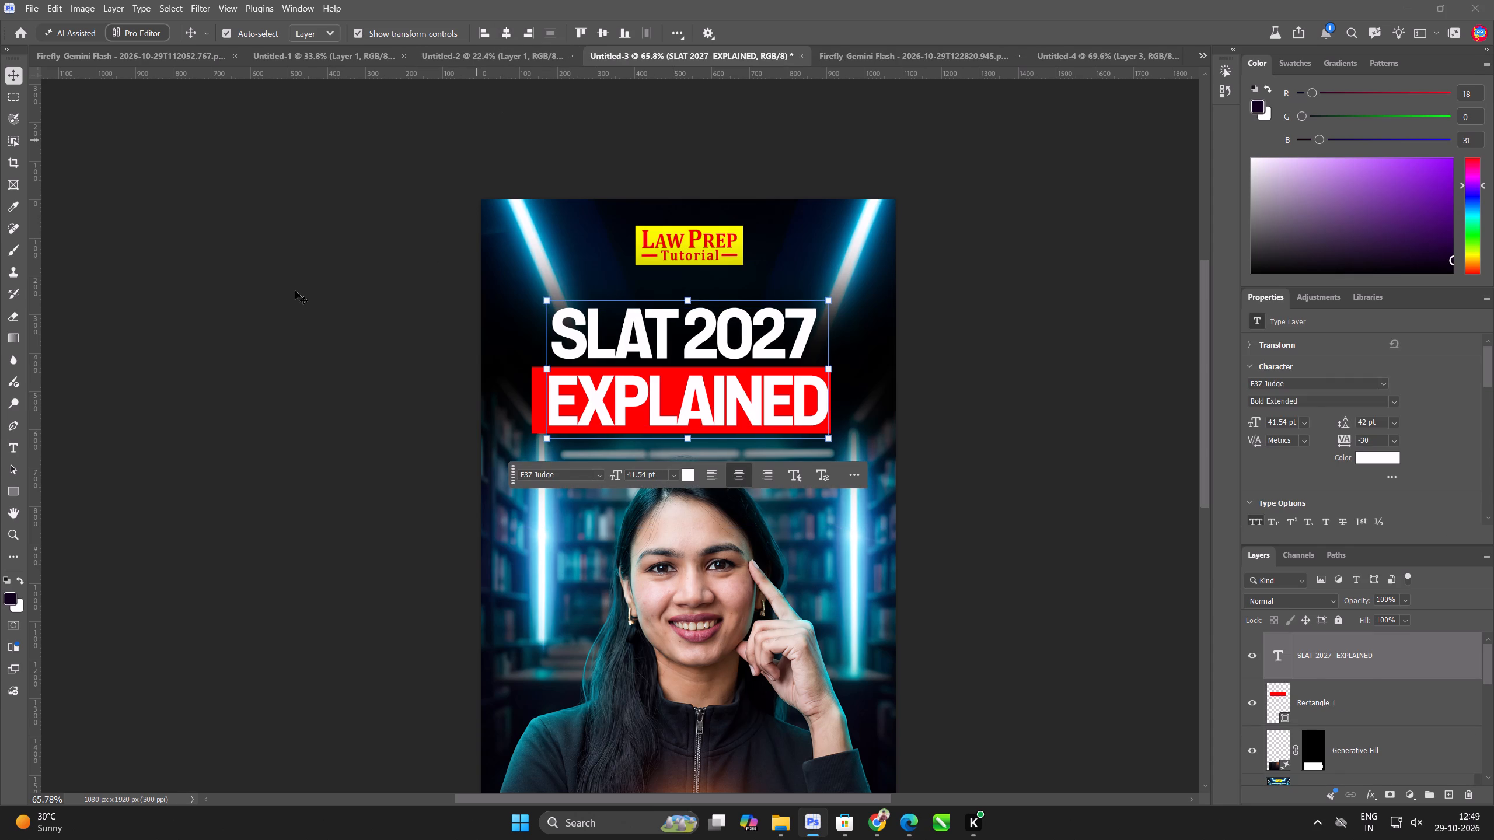
{"action": "left_click", "coordinate": [295, 291]}
{"action": "left_click", "coordinate": [539, 404]}
{"action": "left_click", "coordinate": [511, 34]}
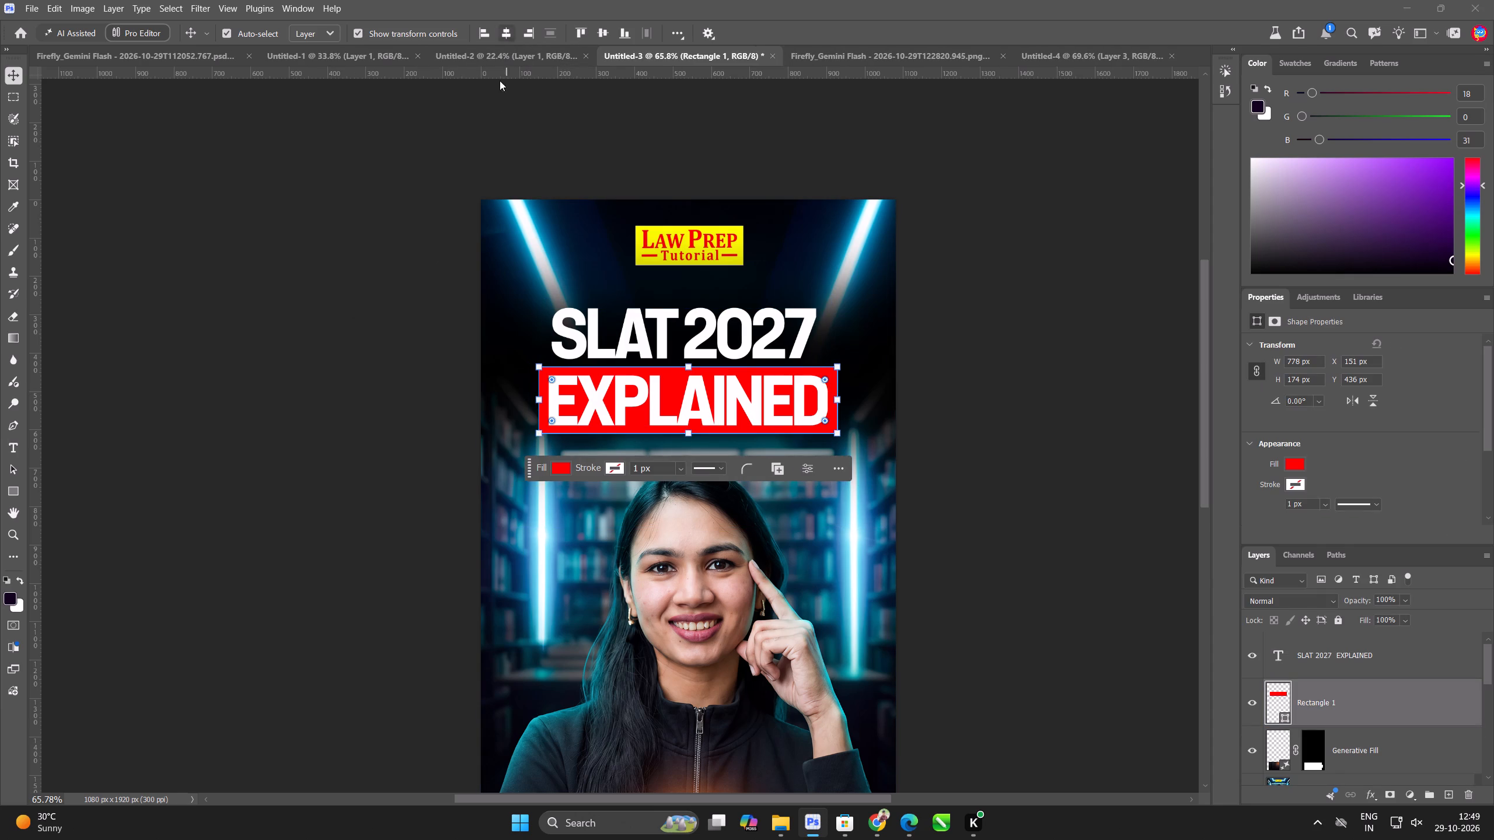
{"action": "left_click", "coordinate": [386, 272]}
Stamp all visible layers of the cover into a new merged layer and convert it to a smart object.
{"action": "key", "text": "ctrl+alt+a"}
{"action": "key", "text": "ctrl+alt+shift+e"}
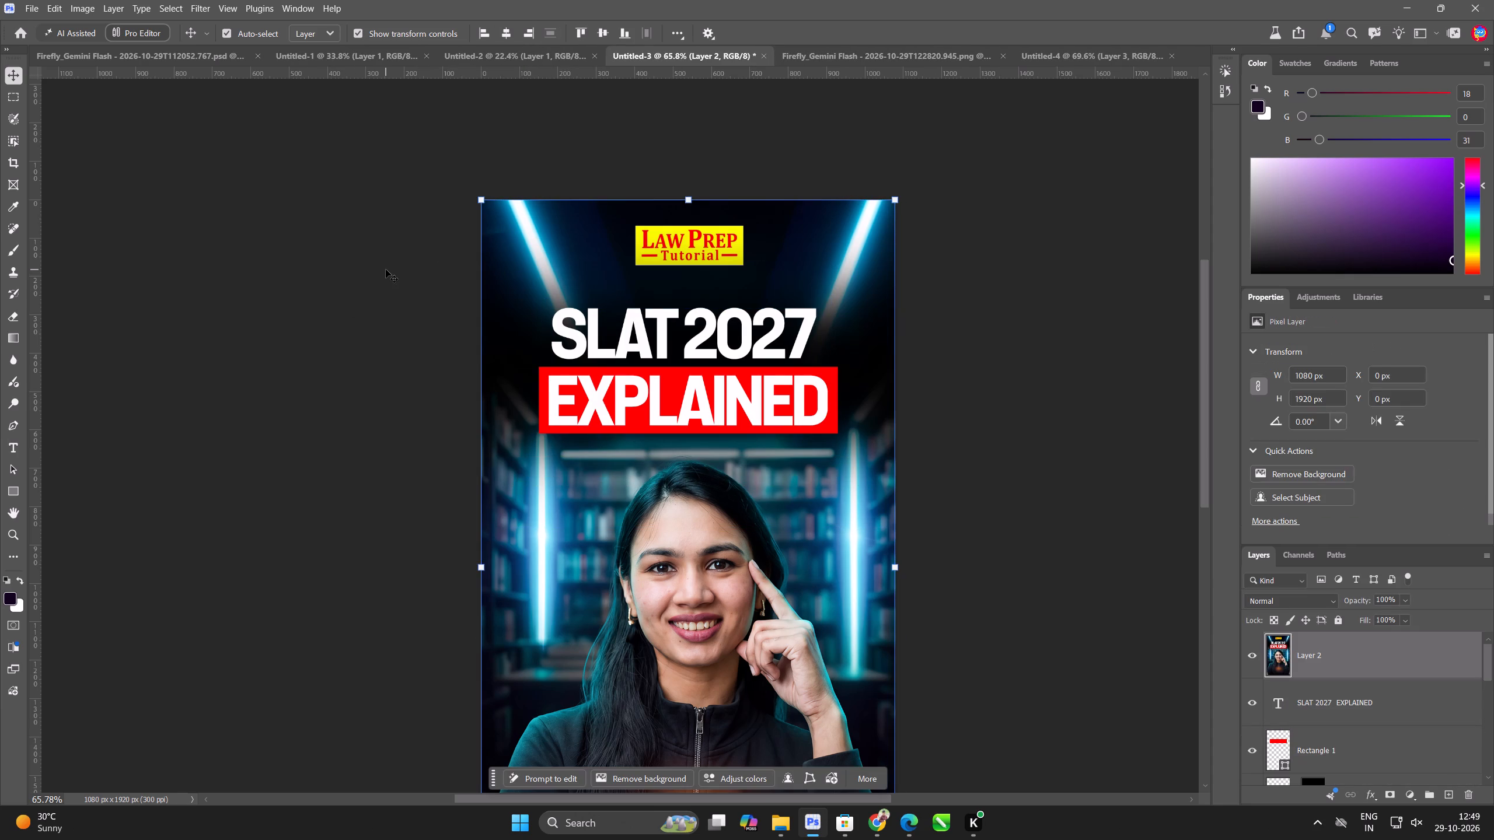
{"action": "key", "text": "ctrl+alt+q"}
Apply the favourite TONE preset to the merged layer in Camera Raw and reset Exposure to its default.
{"action": "key", "text": "ctrl+shift+a"}
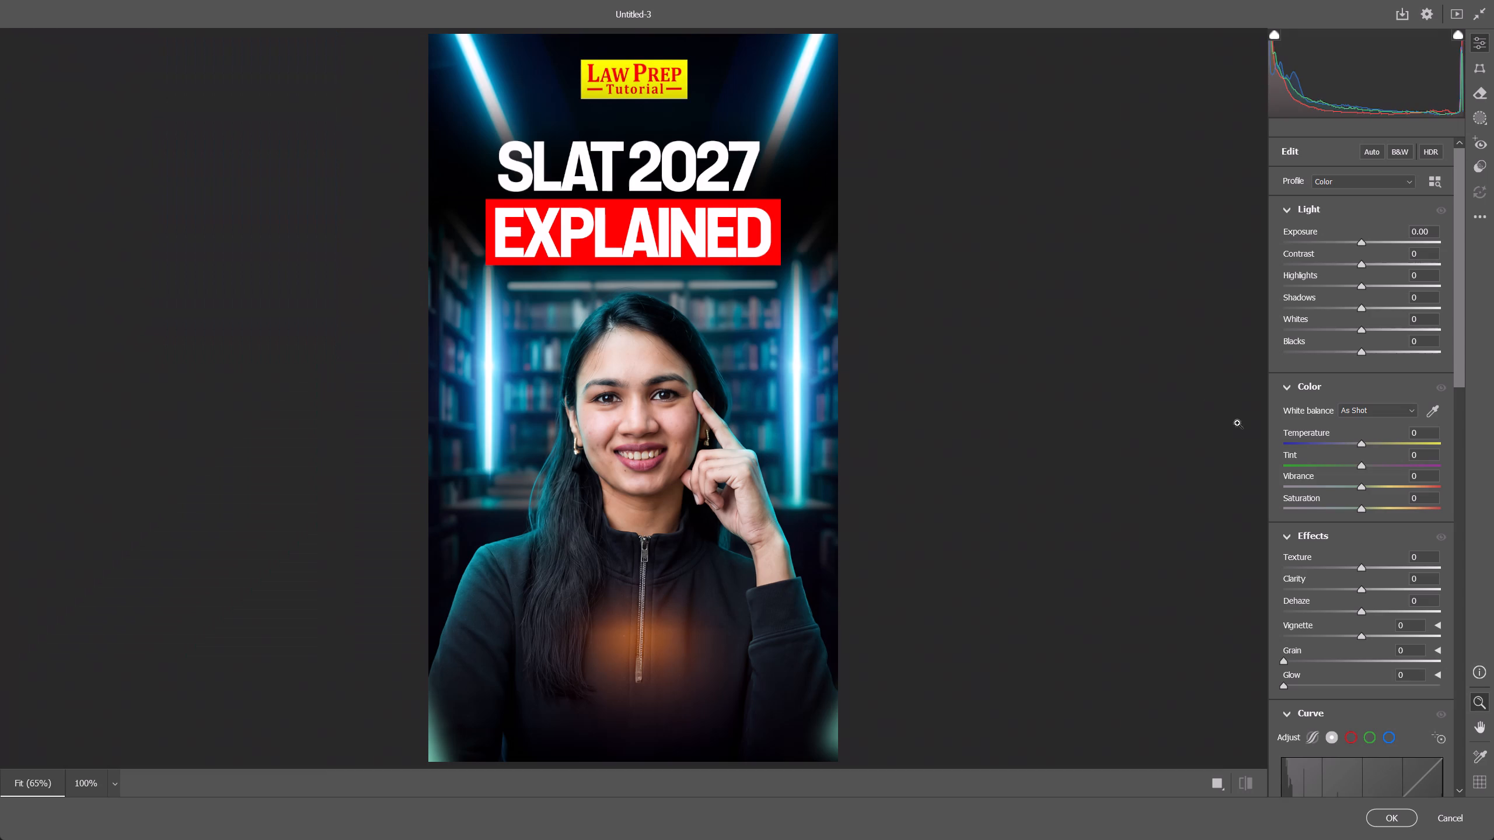
{"action": "left_click", "coordinate": [1479, 174]}
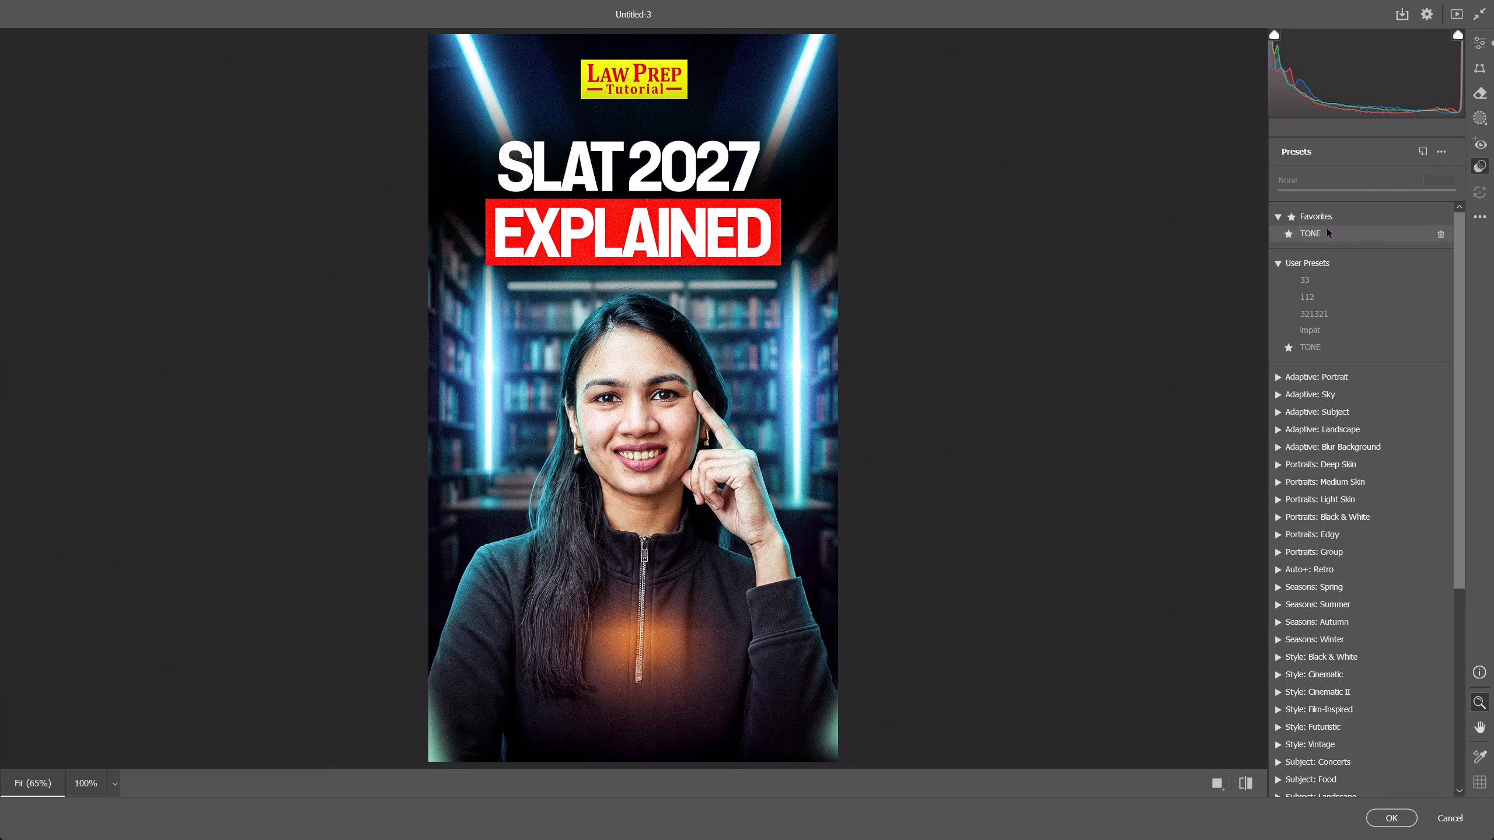
{"action": "left_click", "coordinate": [1327, 229]}
{"action": "left_click", "coordinate": [1479, 32]}
{"action": "left_click", "coordinate": [1479, 39]}
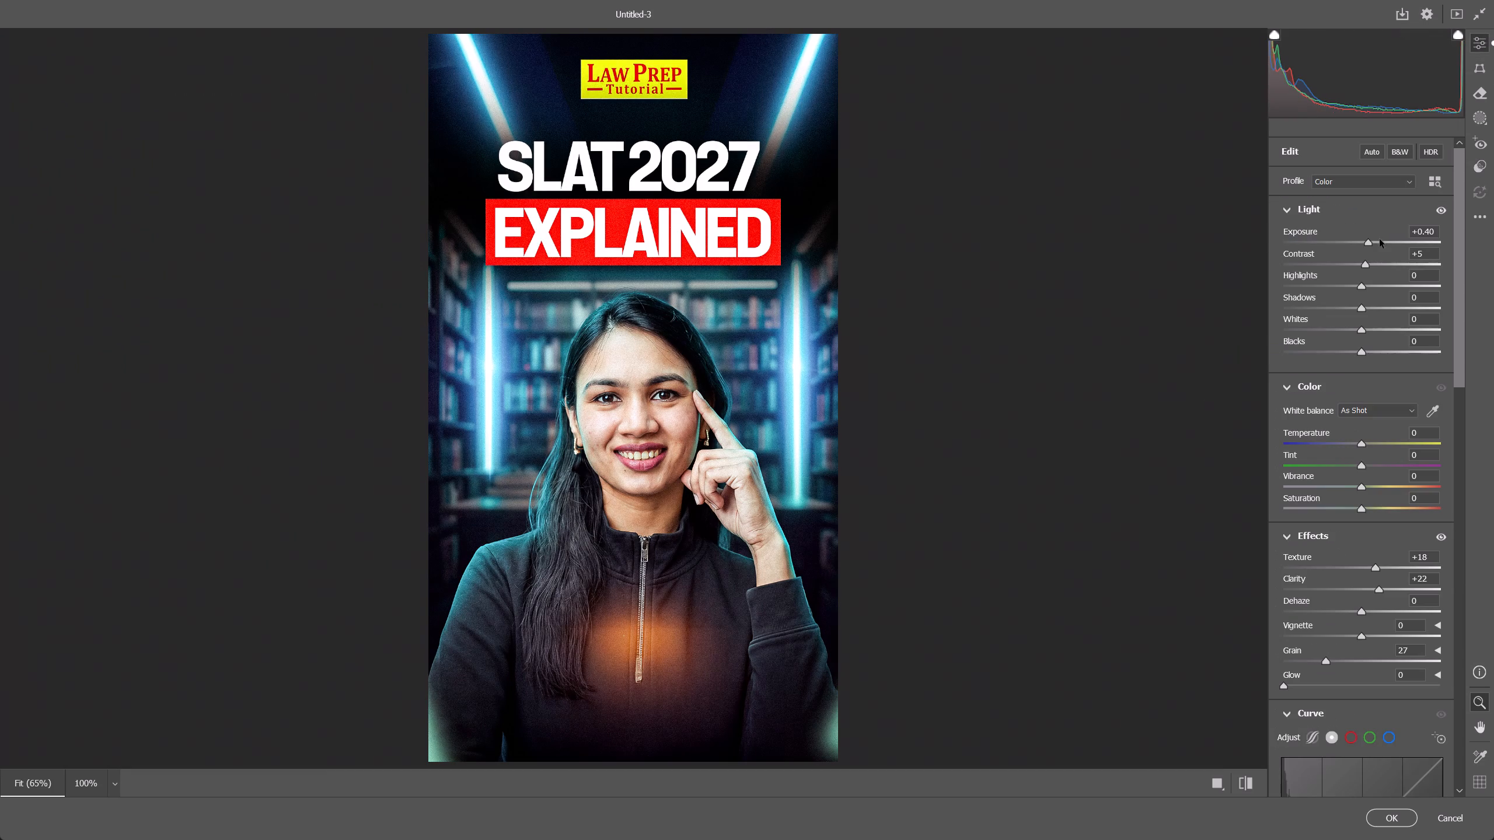
{"action": "double_click", "coordinate": [1366, 247]}
{"action": "key", "text": "Return"}
Save a JPEG copy of the cover as Untitled-3.jpg in the 29-10 folder.
{"action": "key", "text": "ctrl+alt+s"}
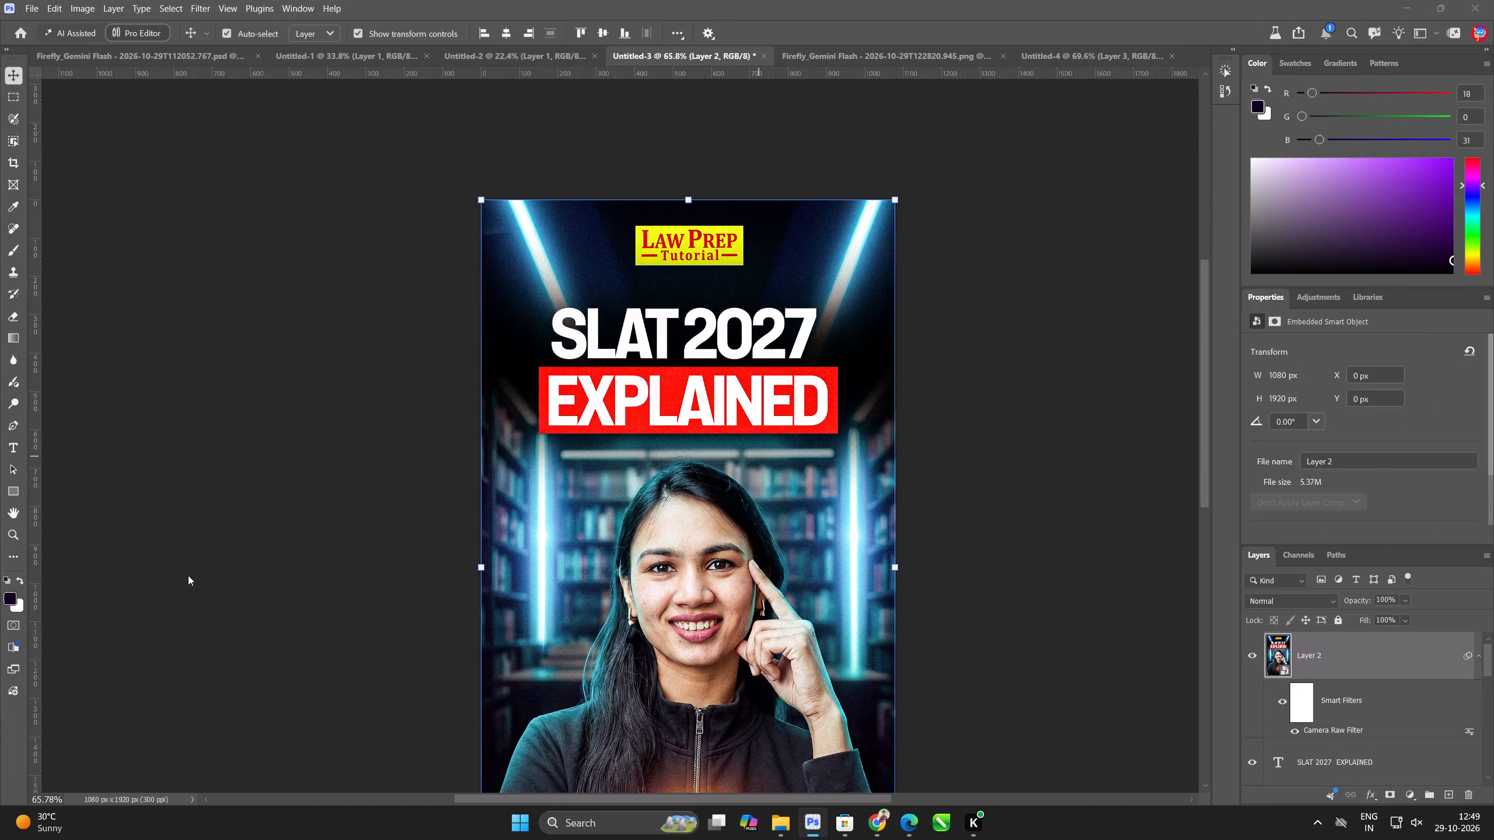
{"action": "left_click", "coordinate": [153, 597]}
{"action": "left_click", "coordinate": [198, 397]}
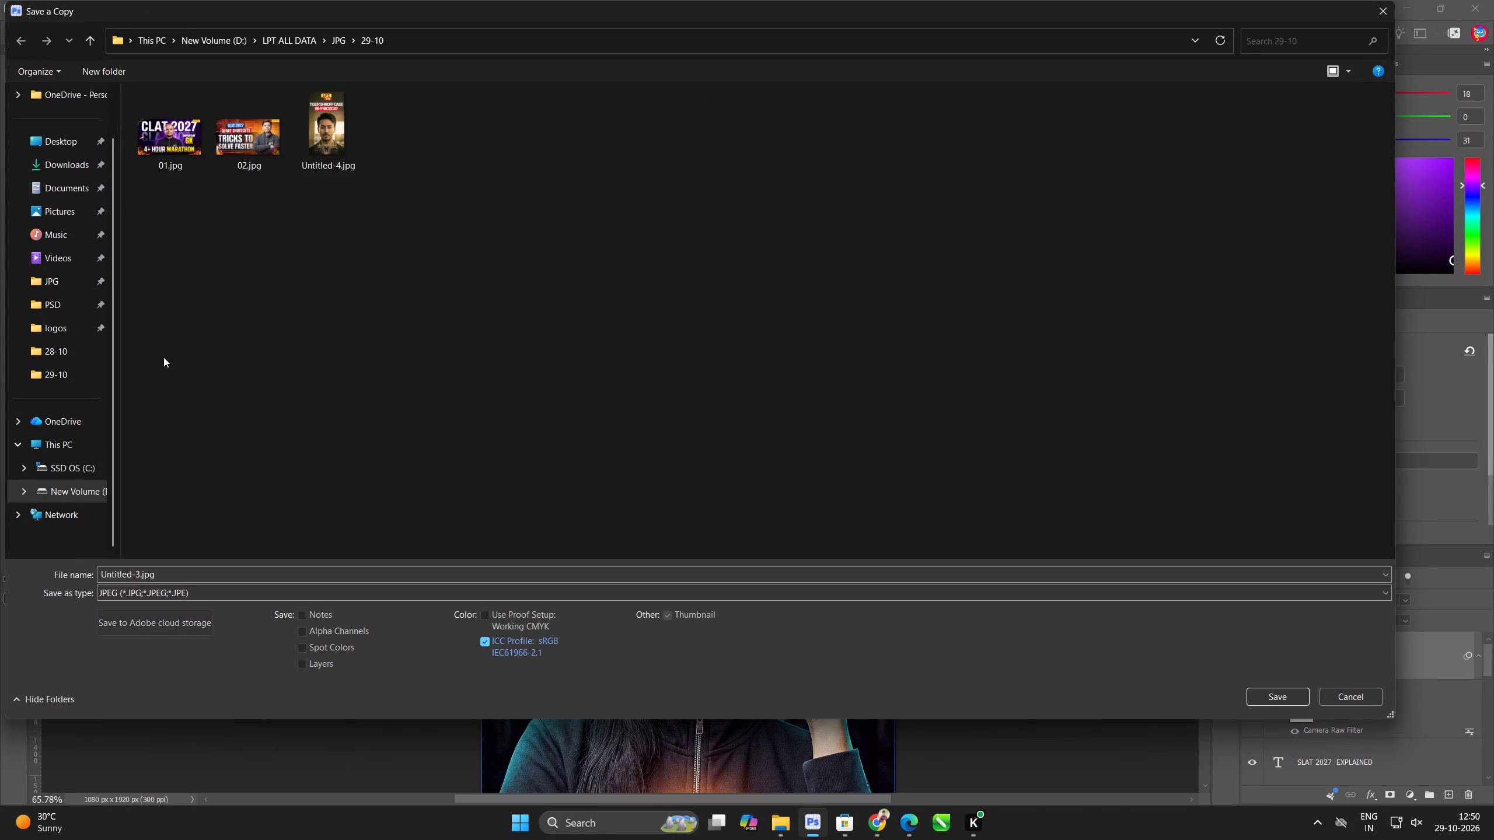
{"action": "left_click", "coordinate": [90, 380]}
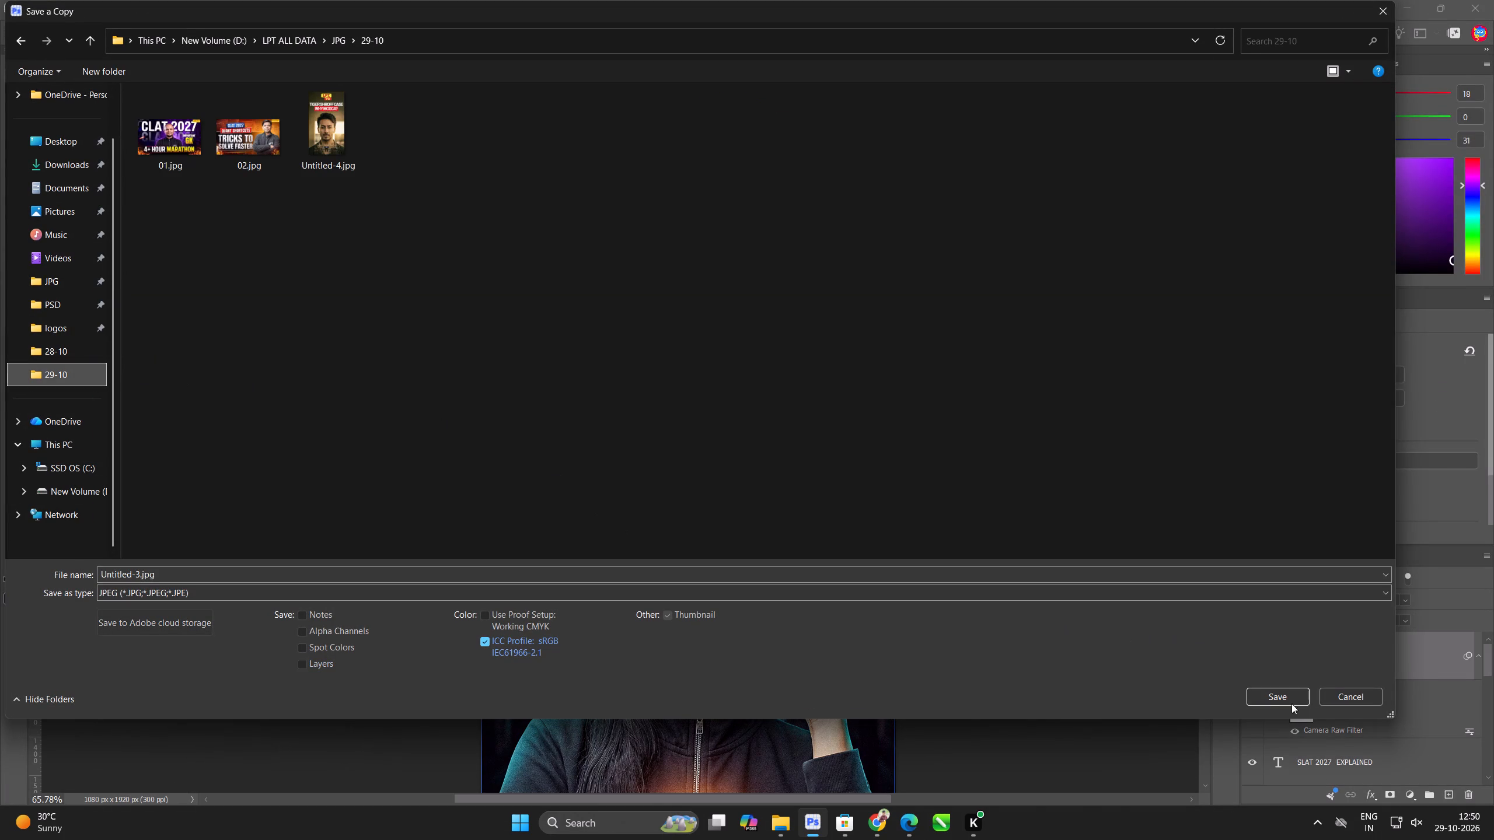
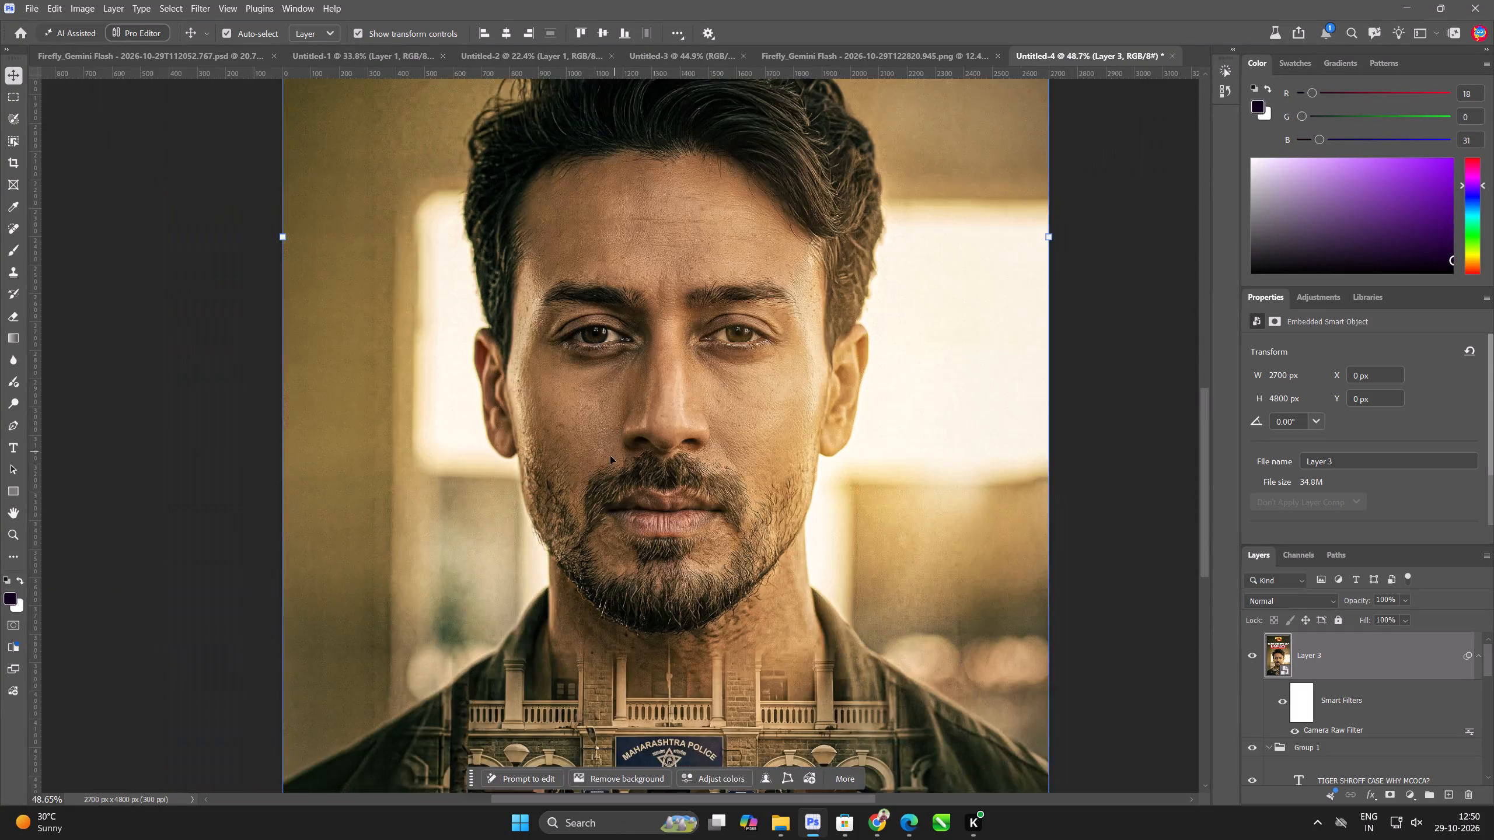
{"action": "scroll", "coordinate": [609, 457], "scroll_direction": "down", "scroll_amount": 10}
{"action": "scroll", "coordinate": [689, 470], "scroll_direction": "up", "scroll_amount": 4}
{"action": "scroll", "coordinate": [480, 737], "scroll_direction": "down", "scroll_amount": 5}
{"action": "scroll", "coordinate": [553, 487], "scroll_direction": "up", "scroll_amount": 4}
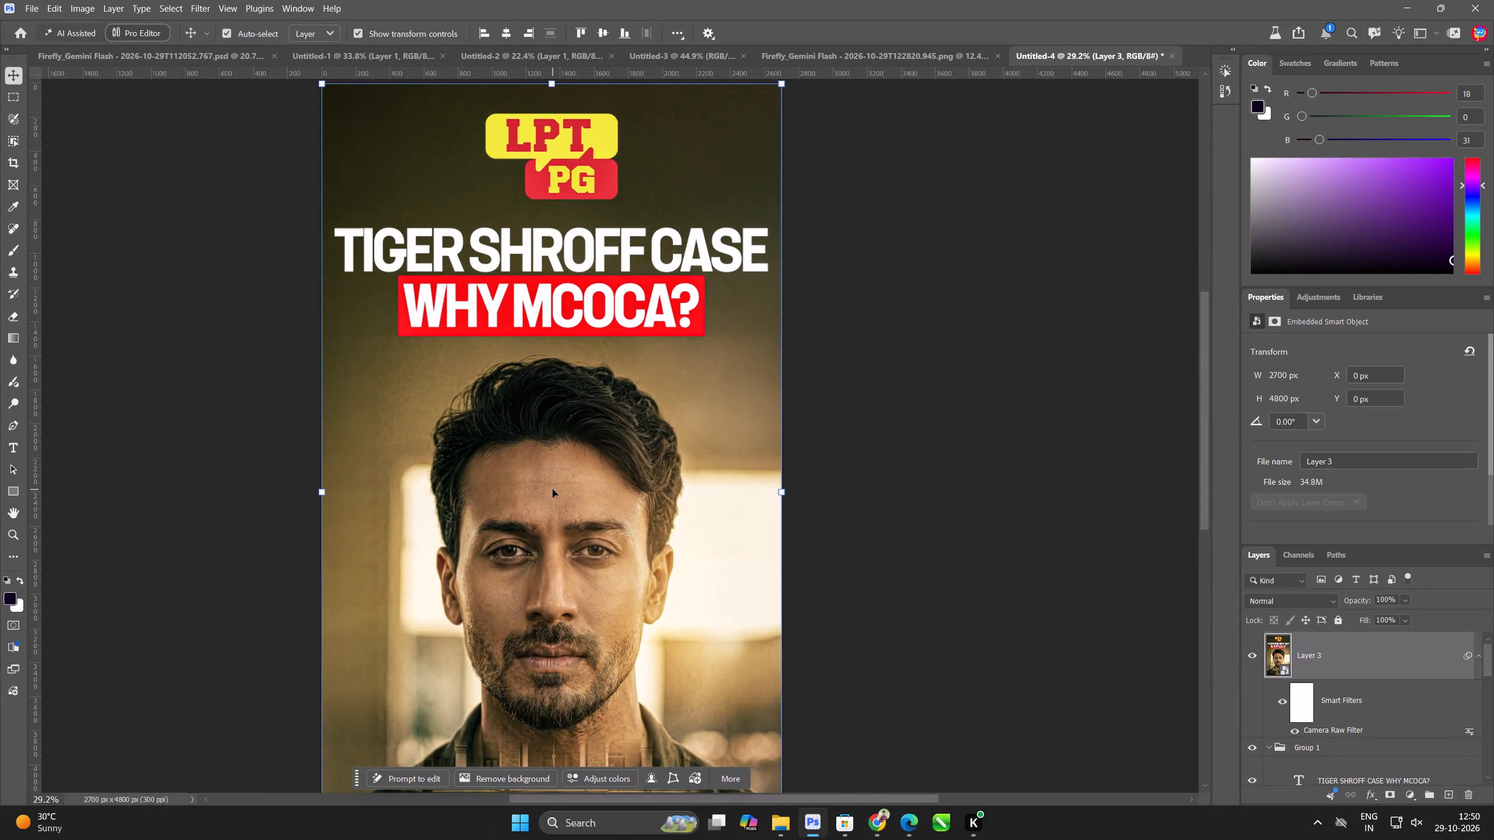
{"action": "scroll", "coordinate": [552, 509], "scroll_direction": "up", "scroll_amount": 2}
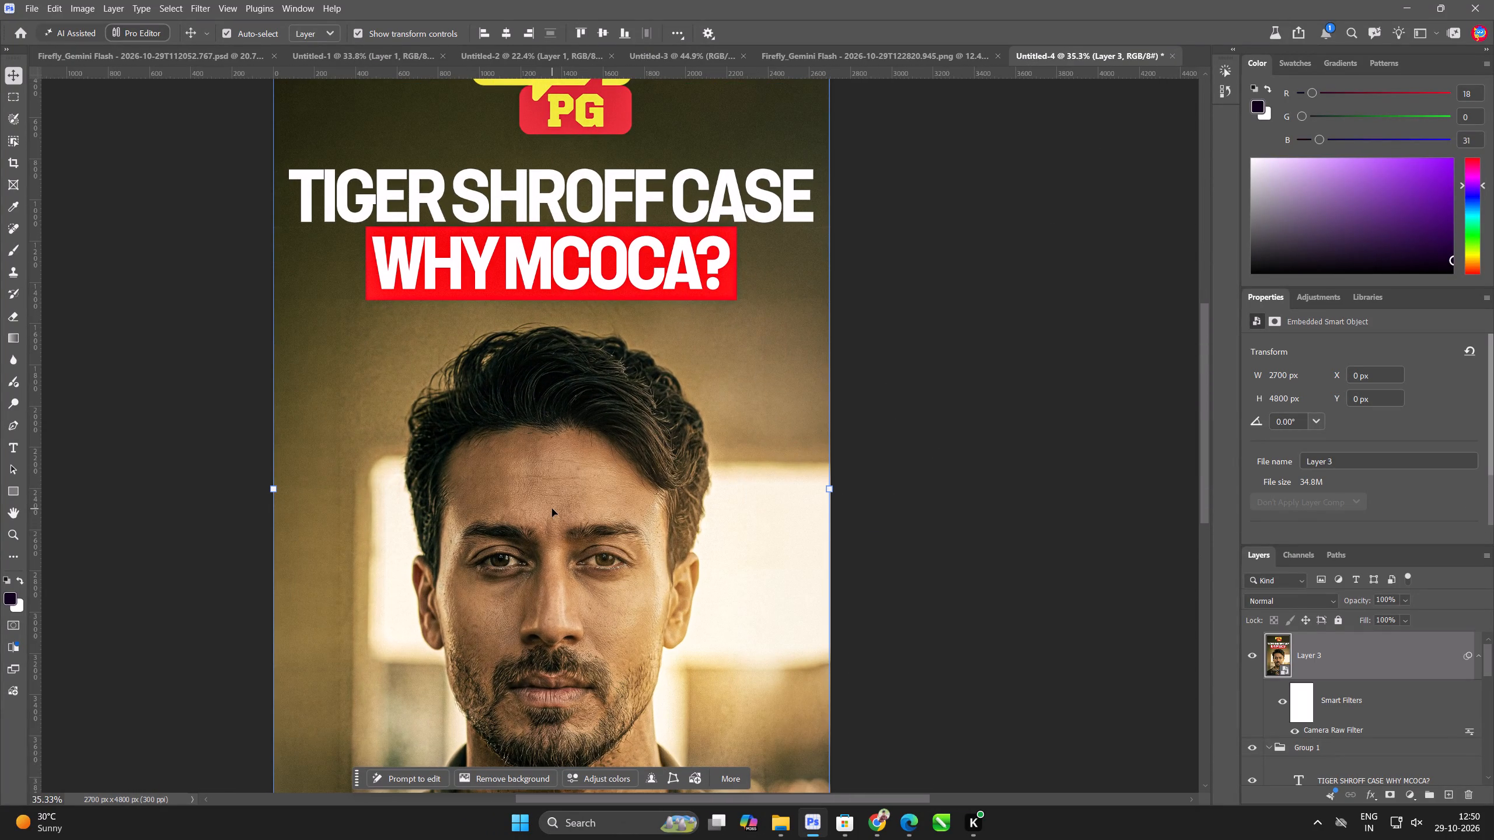
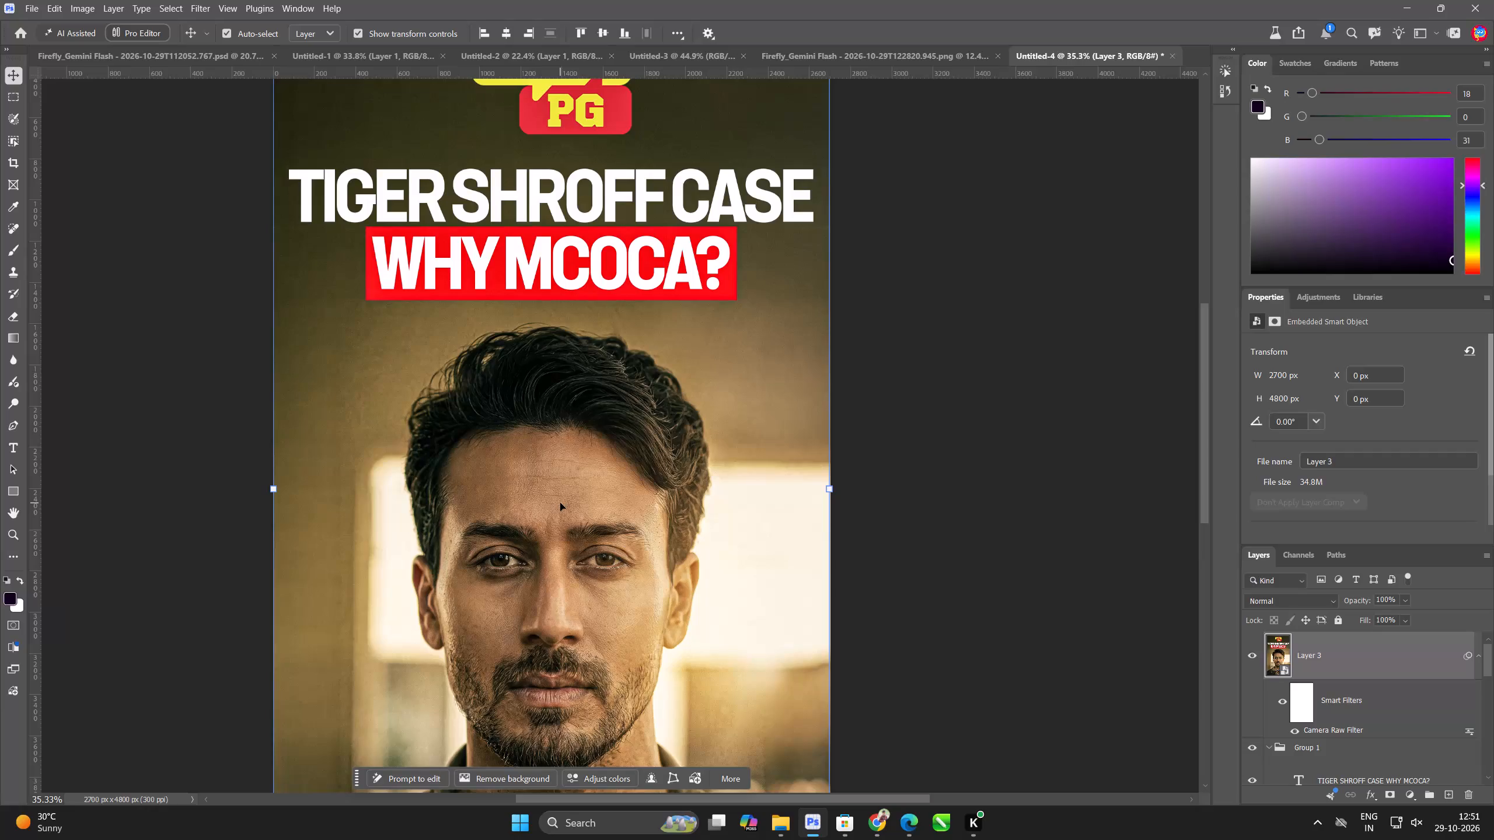
Switch from the Tiger Shroff cover to the open CLAT 2027 GK marathon thumbnail document.
{"action": "key", "text": "ctrl+Tab"}
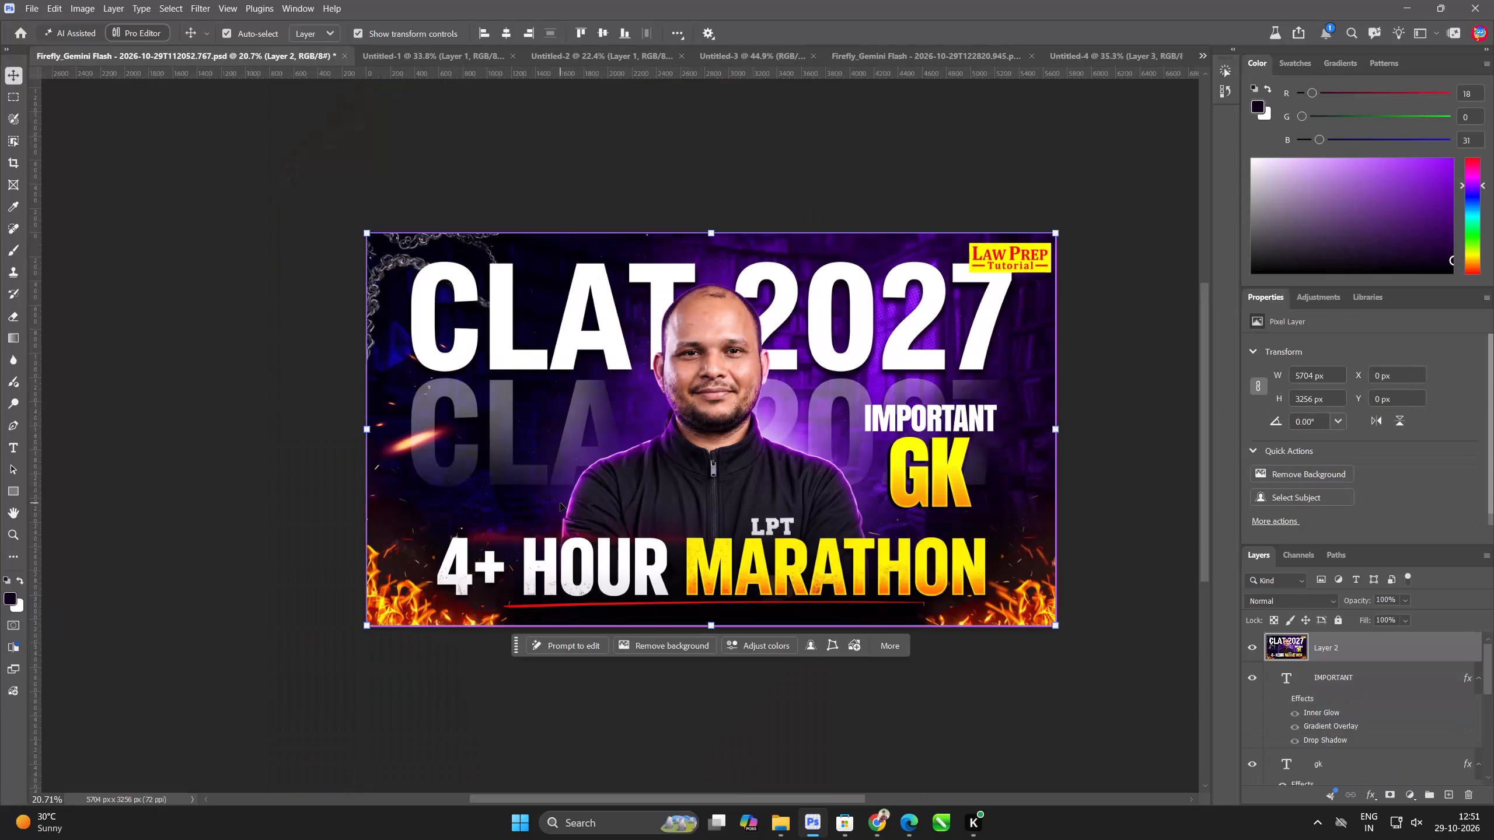
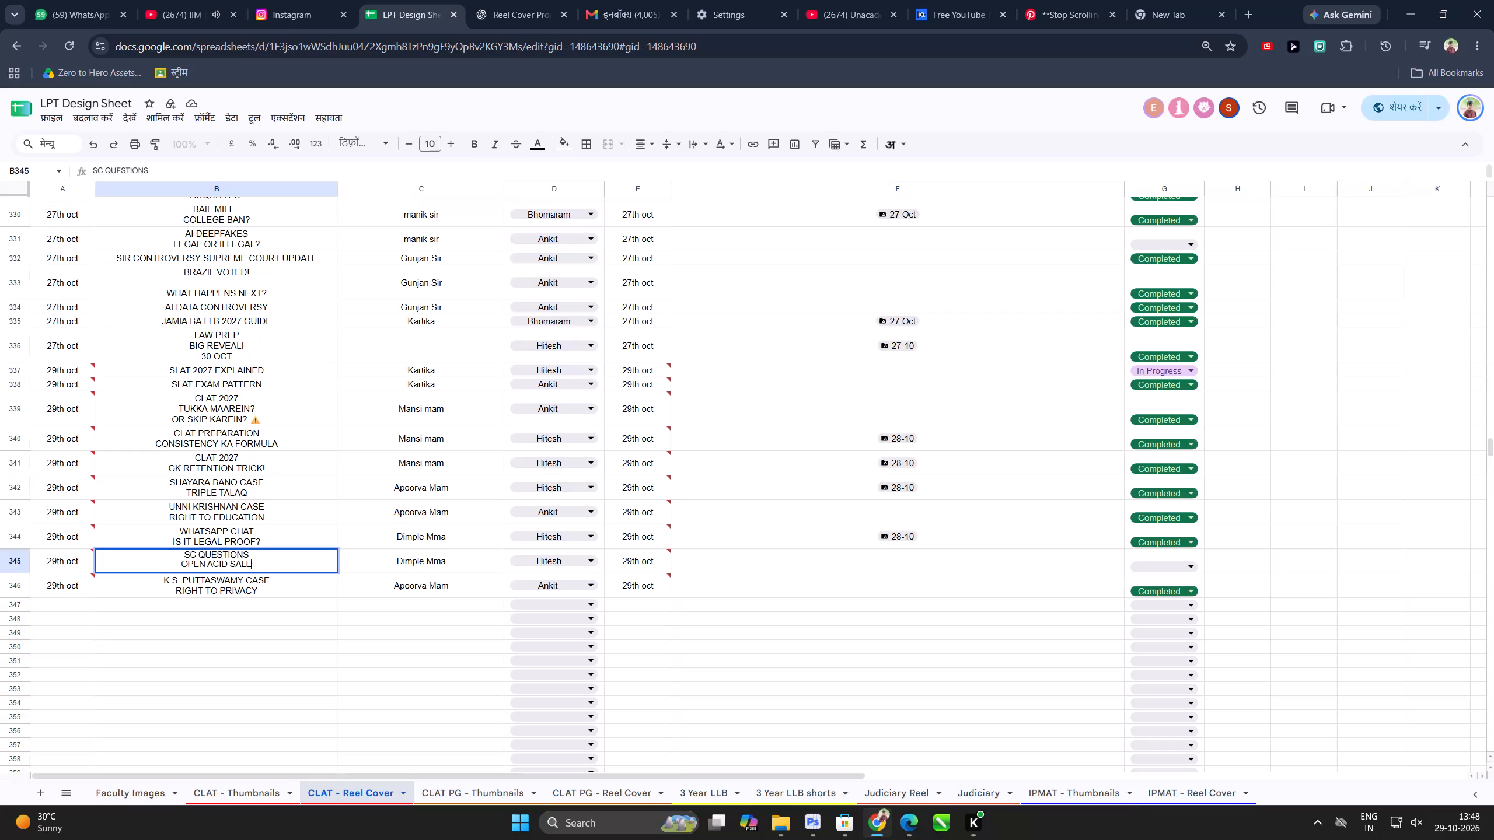
Copy the full topic text "SC QUESTIONS OPEN ACID SALE" from the CLAT - Reel Cover sheet and leave the cell unchanged.
{"action": "key", "text": "ctrl+a"}
{"action": "key", "text": "ctrl+c"}
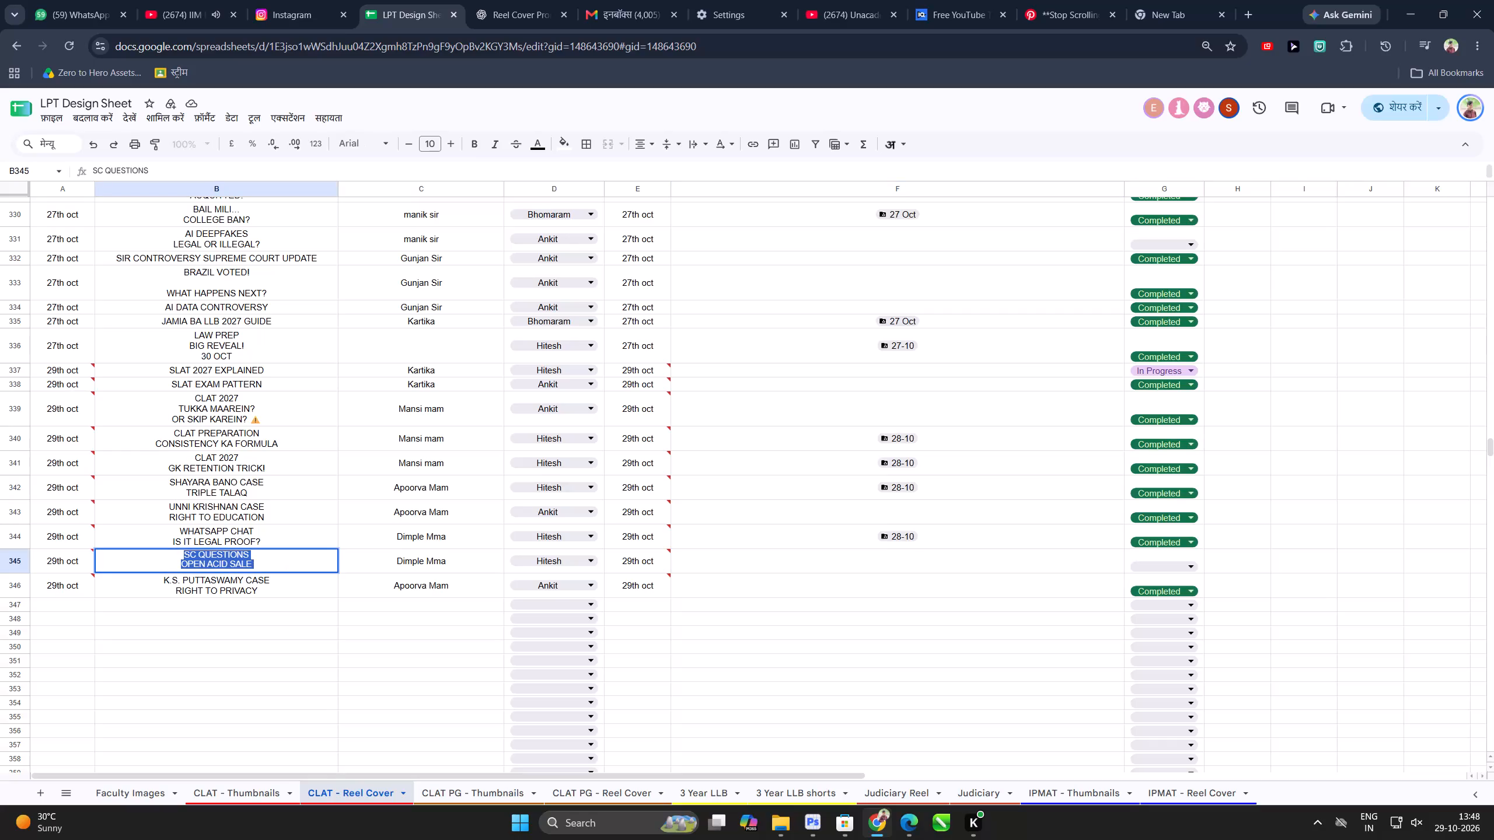
{"action": "key", "text": "ctrl+c"}
{"action": "key", "text": "ctrl+c"}
{"action": "key", "text": "ctrl+c"}
{"action": "key", "text": "ctrl+c"}
{"action": "left_click", "coordinate": [863, 503]}
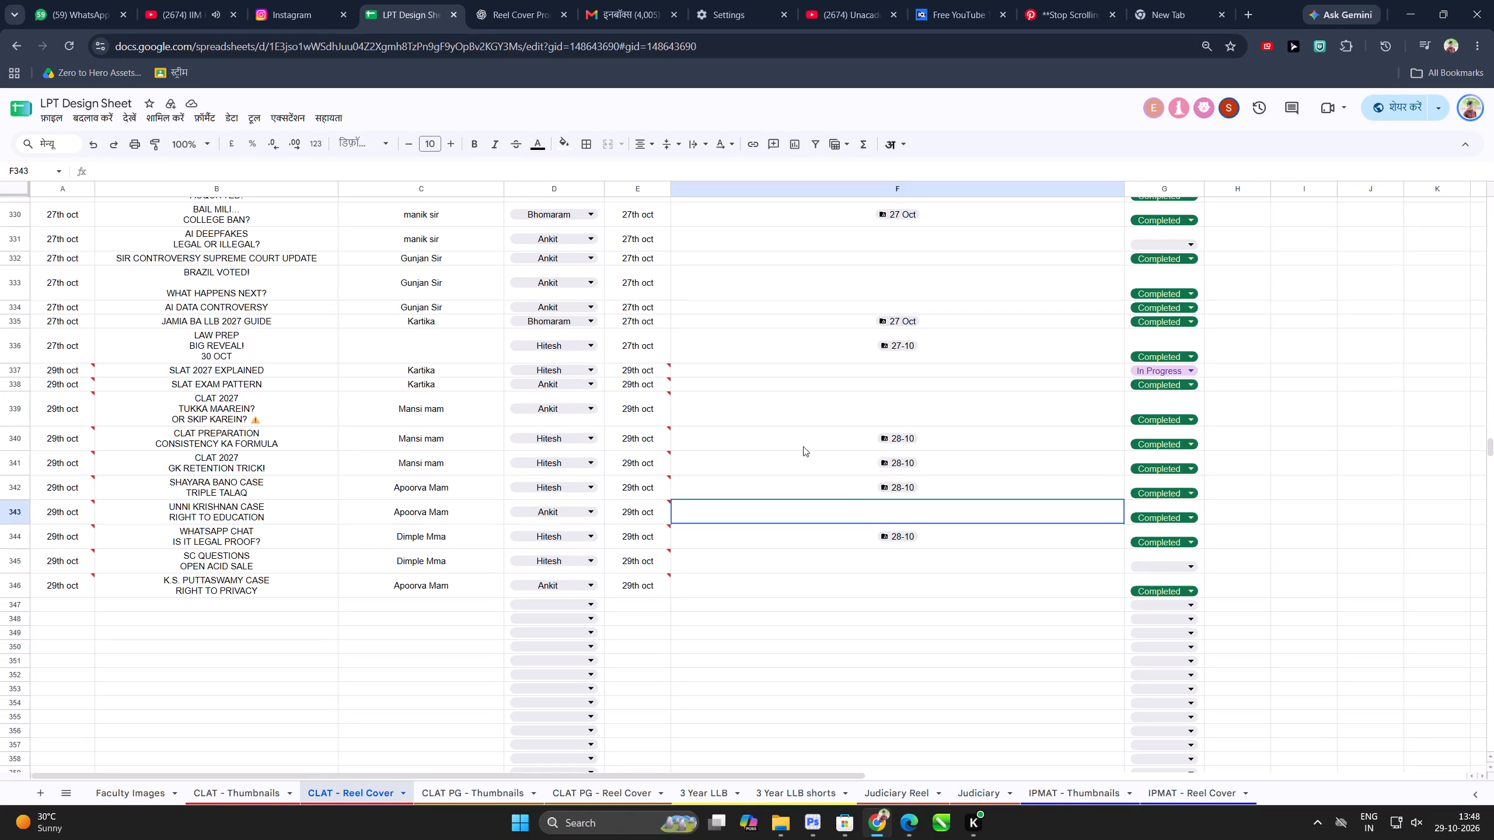
{"action": "left_click", "coordinate": [281, 485]}
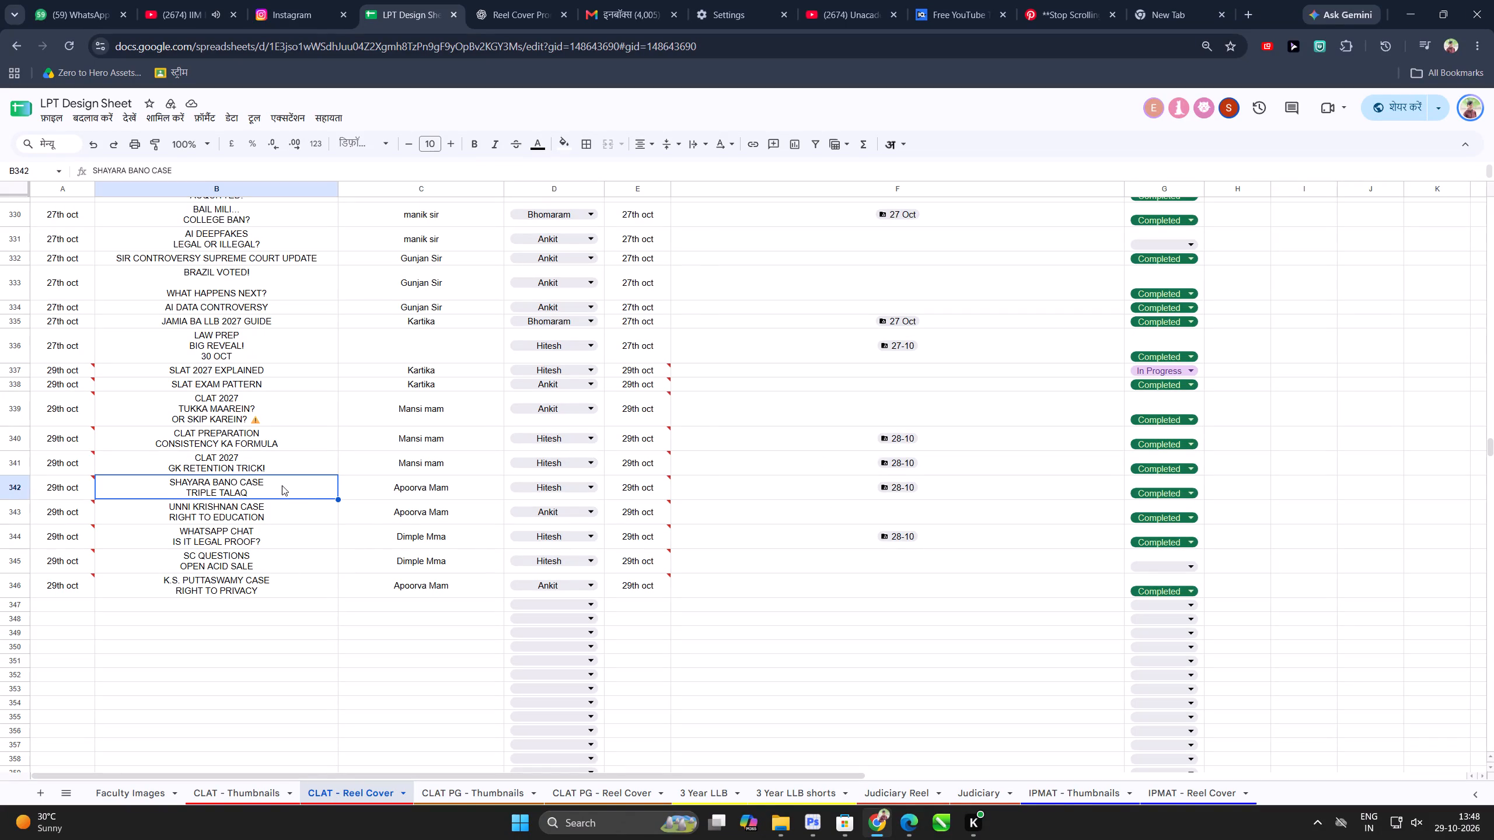
In the CLAT - Thumbnails sheet, set the status of the CLAT 2027 Quant Shortcuts topic to Completed.
{"action": "left_click", "coordinate": [197, 794]}
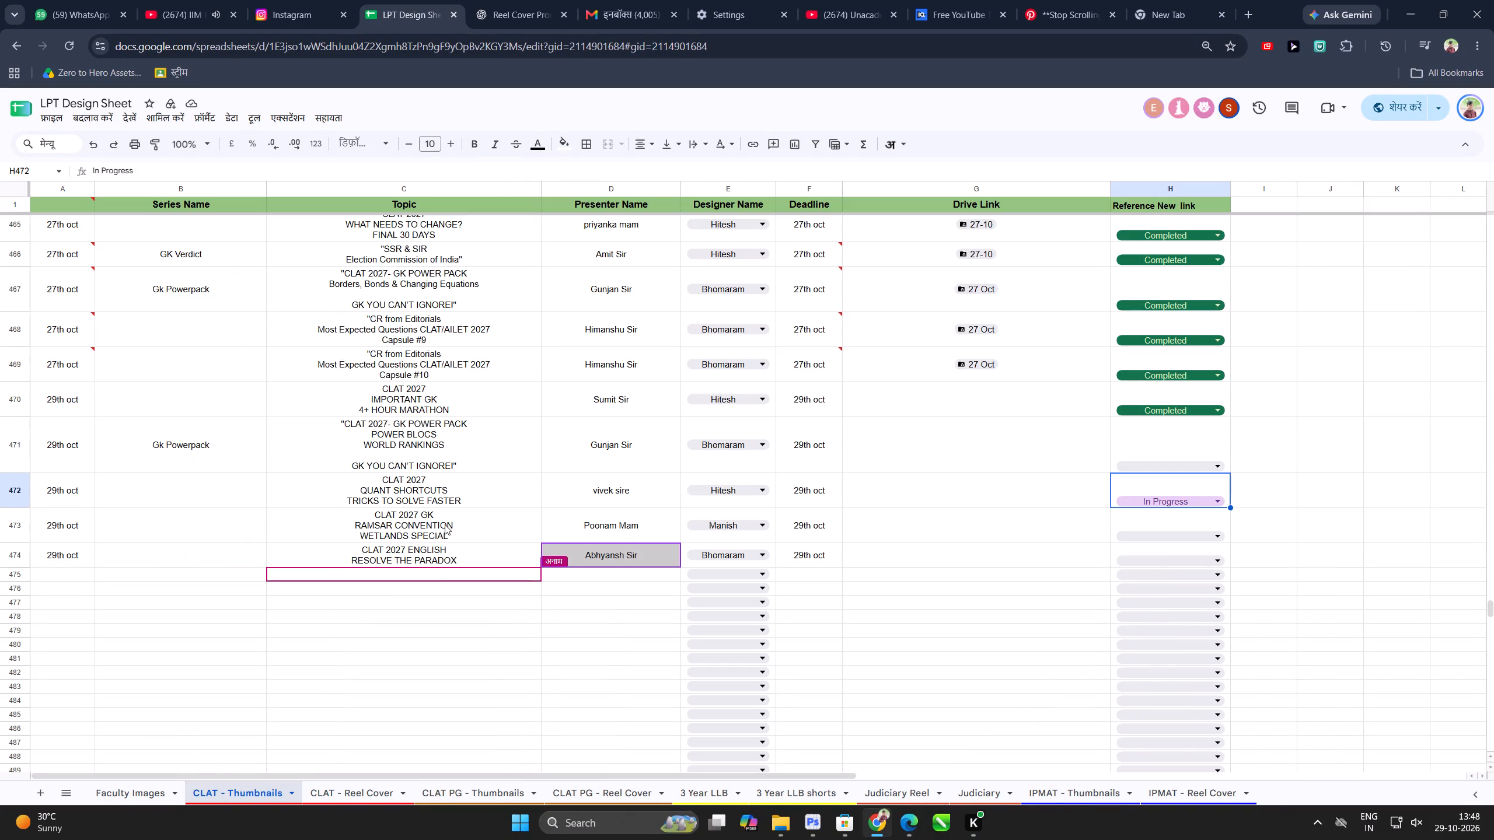
{"action": "left_click", "coordinate": [951, 483]}
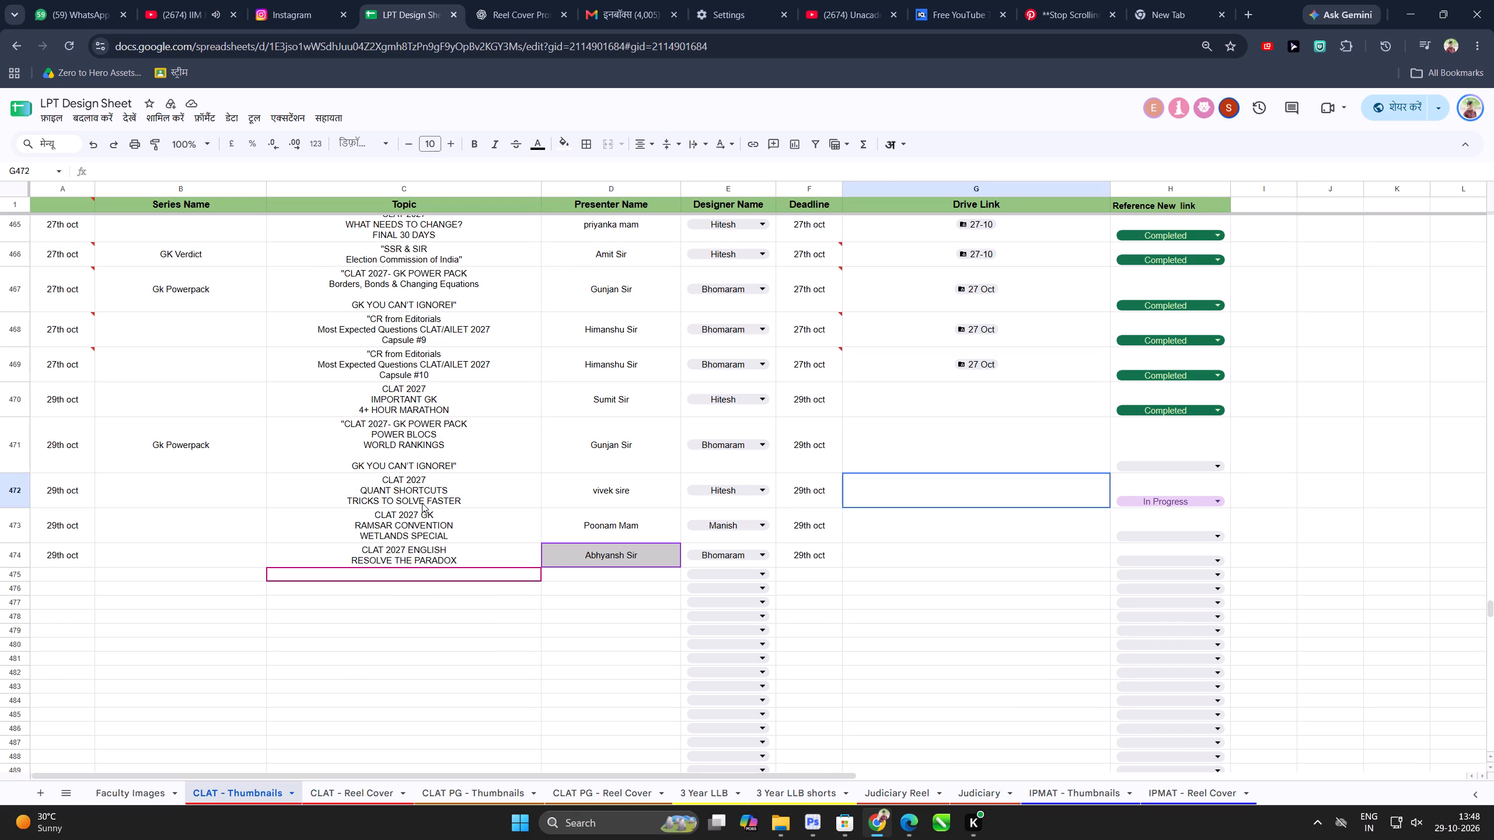
{"action": "left_click", "coordinate": [422, 503]}
{"action": "left_click", "coordinate": [1178, 509]}
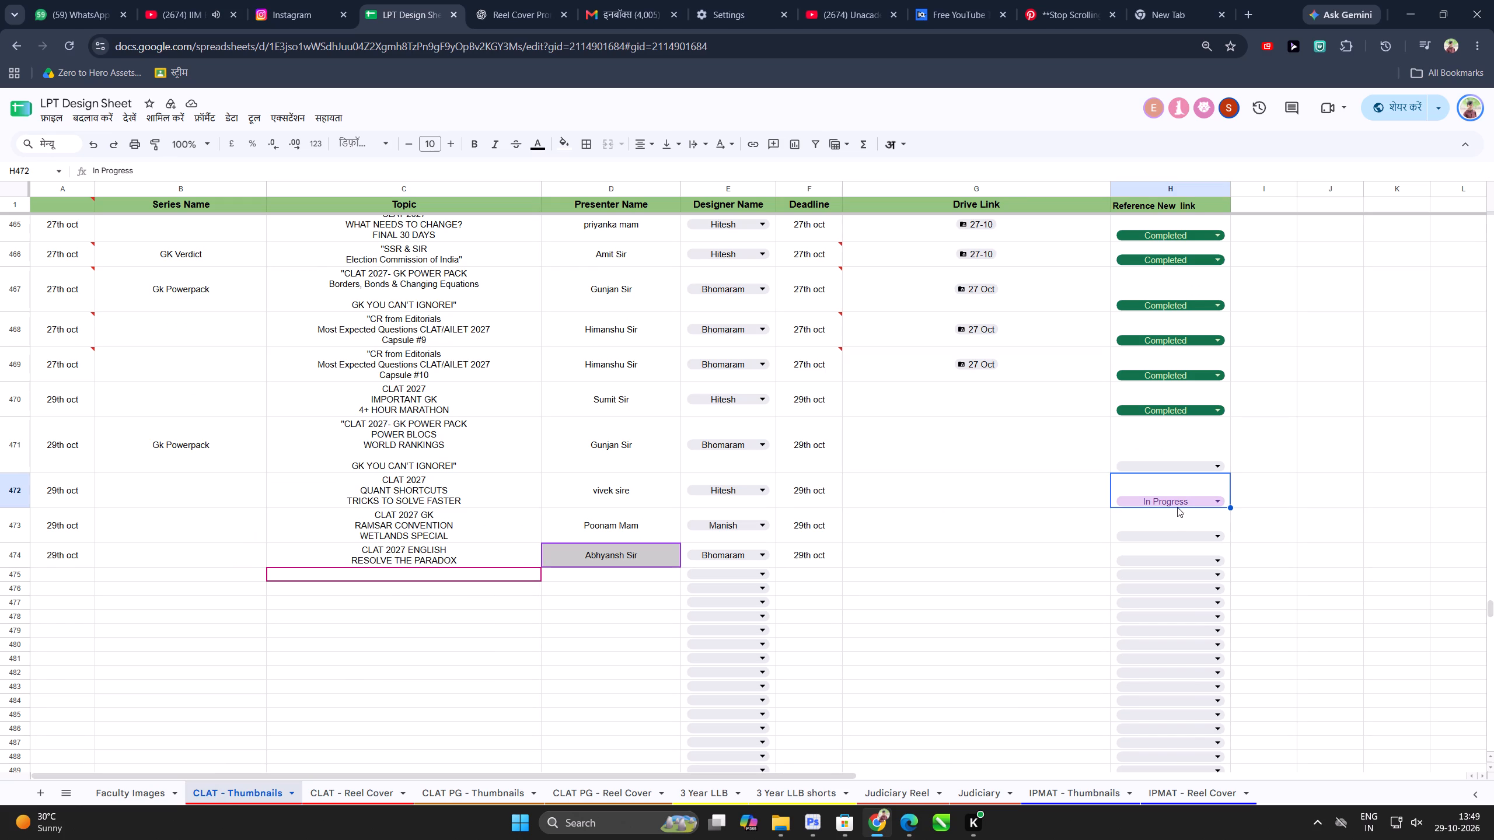
{"action": "left_click", "coordinate": [1177, 507]}
{"action": "left_click", "coordinate": [1176, 503]}
{"action": "left_click", "coordinate": [1159, 564]}
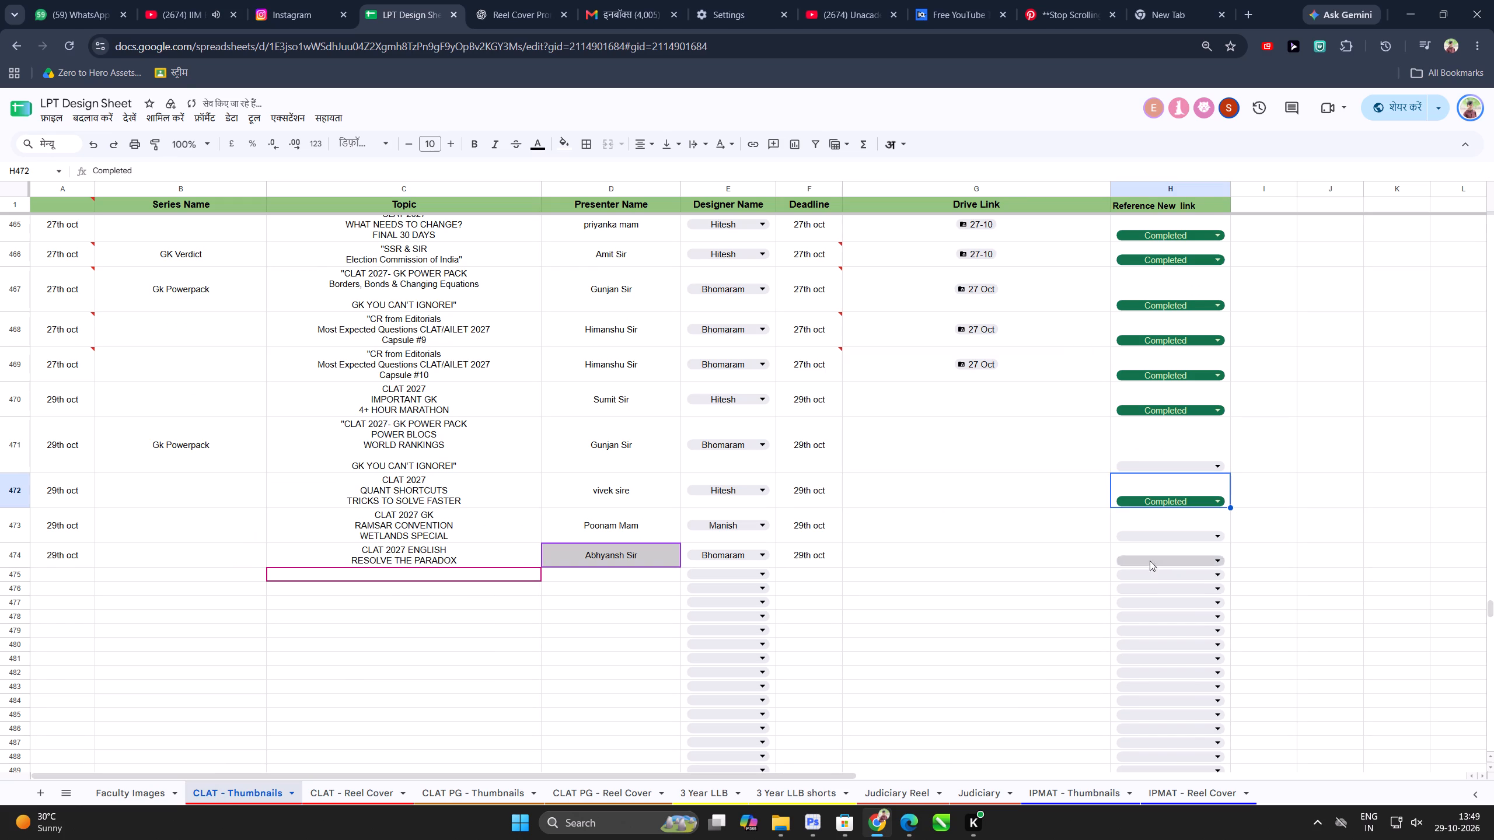